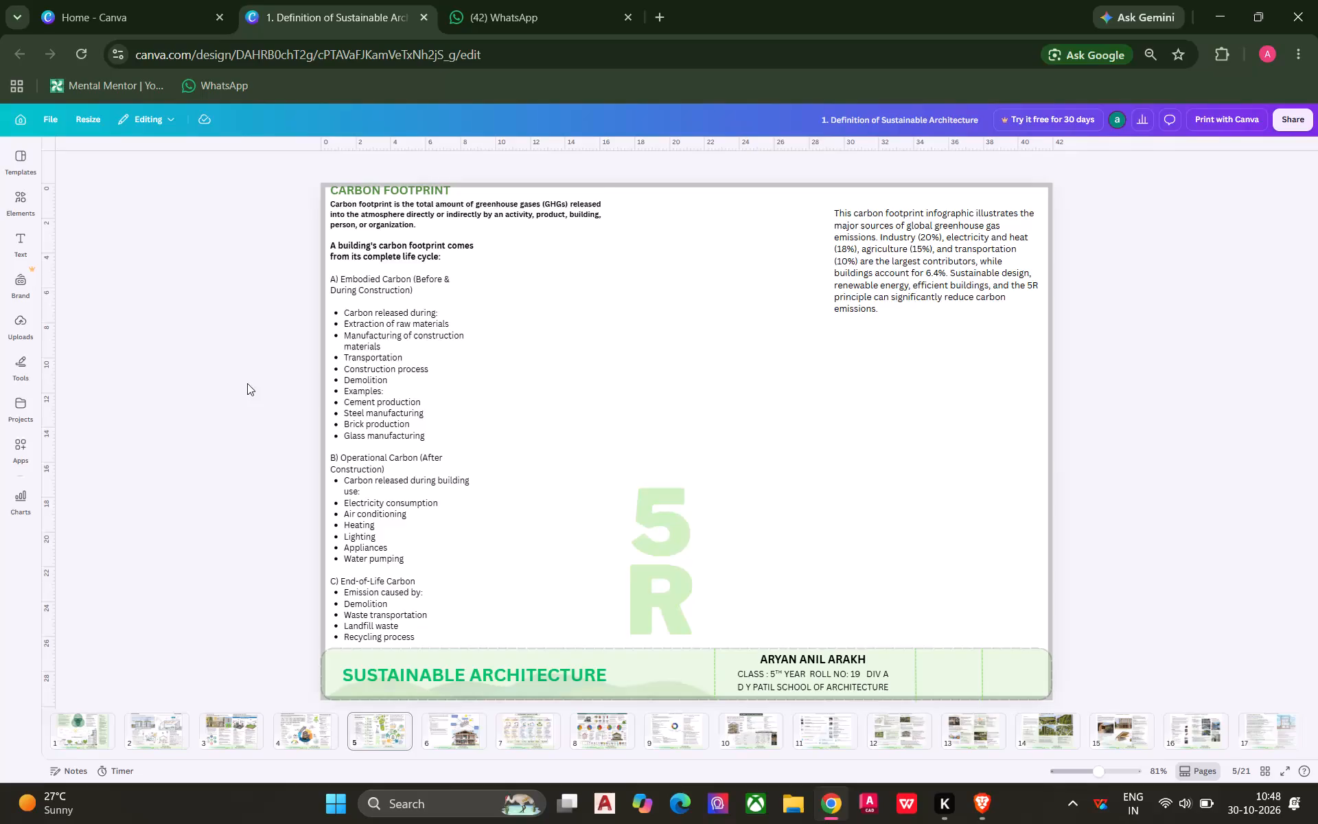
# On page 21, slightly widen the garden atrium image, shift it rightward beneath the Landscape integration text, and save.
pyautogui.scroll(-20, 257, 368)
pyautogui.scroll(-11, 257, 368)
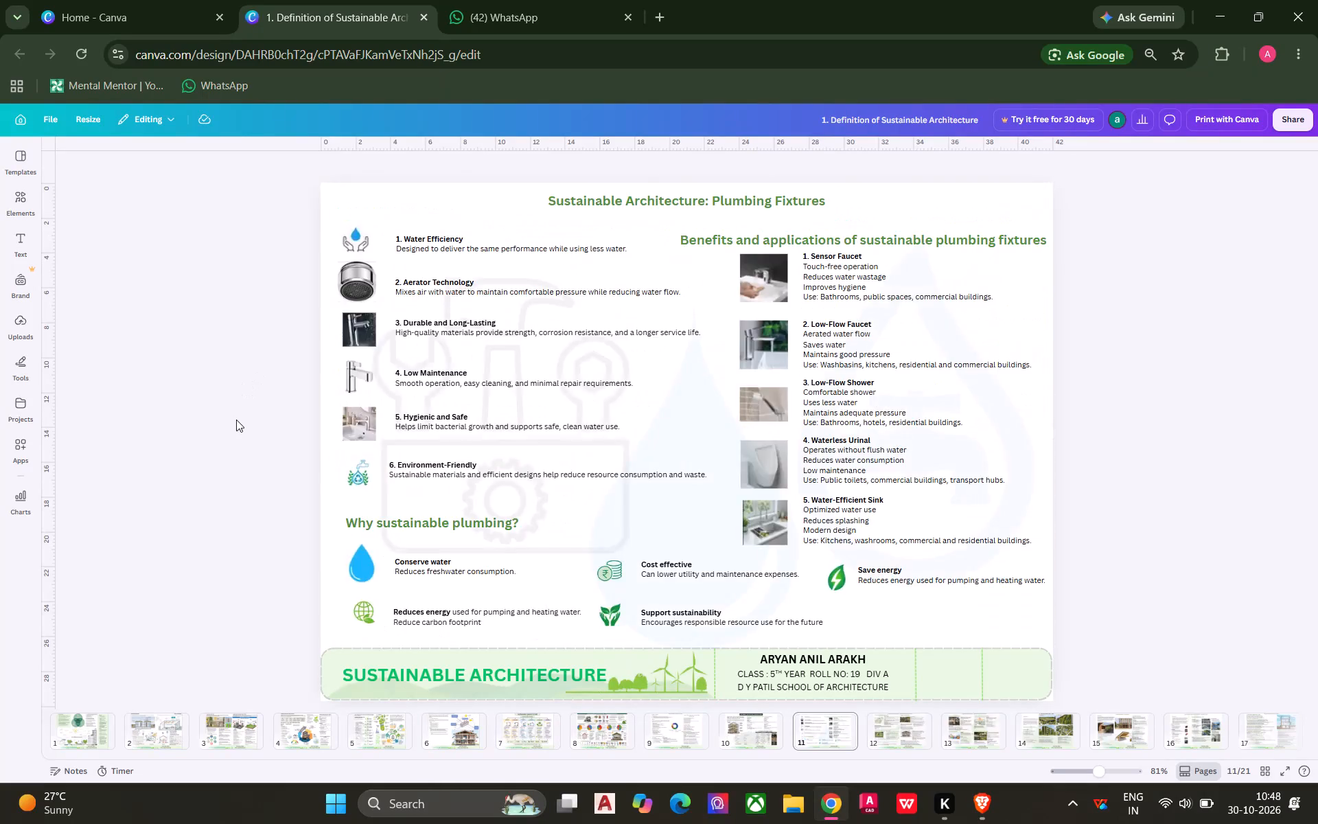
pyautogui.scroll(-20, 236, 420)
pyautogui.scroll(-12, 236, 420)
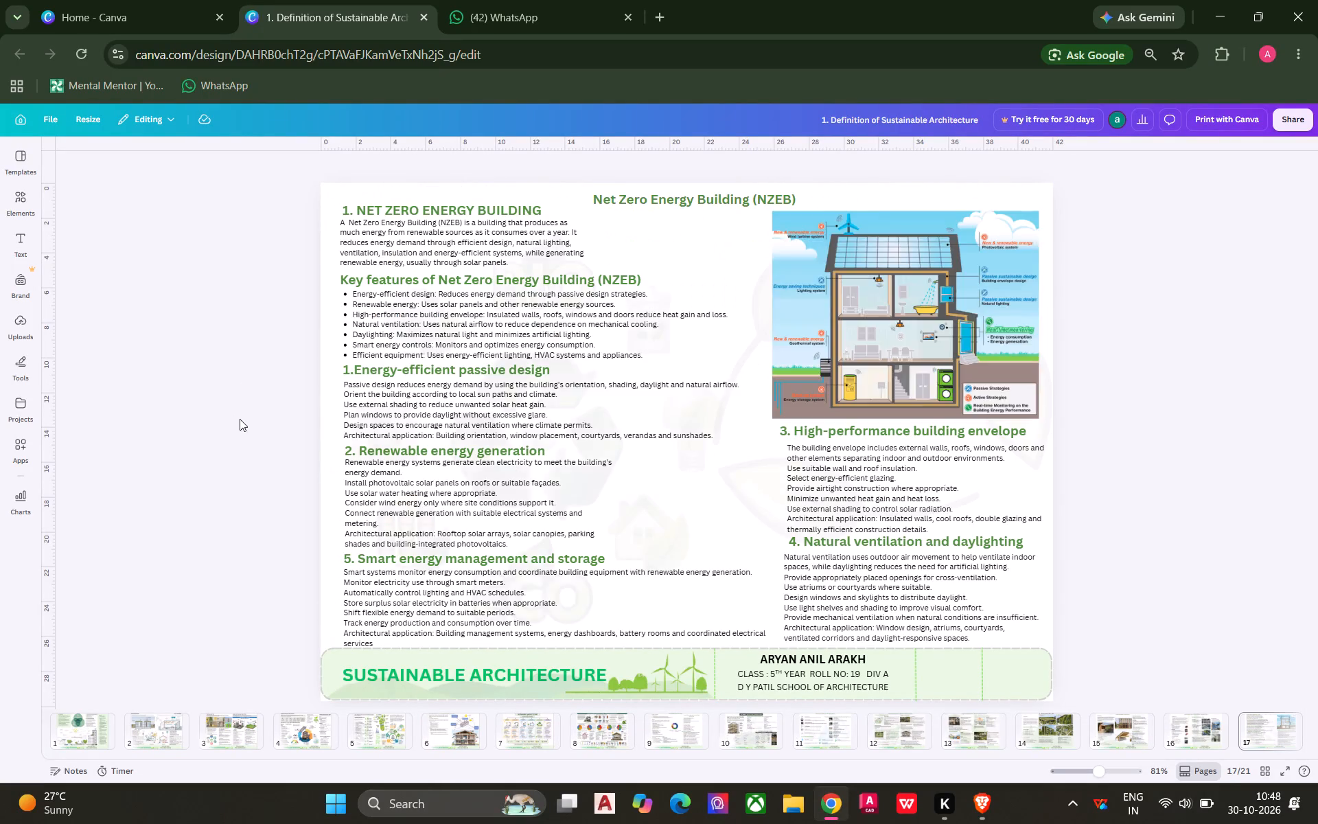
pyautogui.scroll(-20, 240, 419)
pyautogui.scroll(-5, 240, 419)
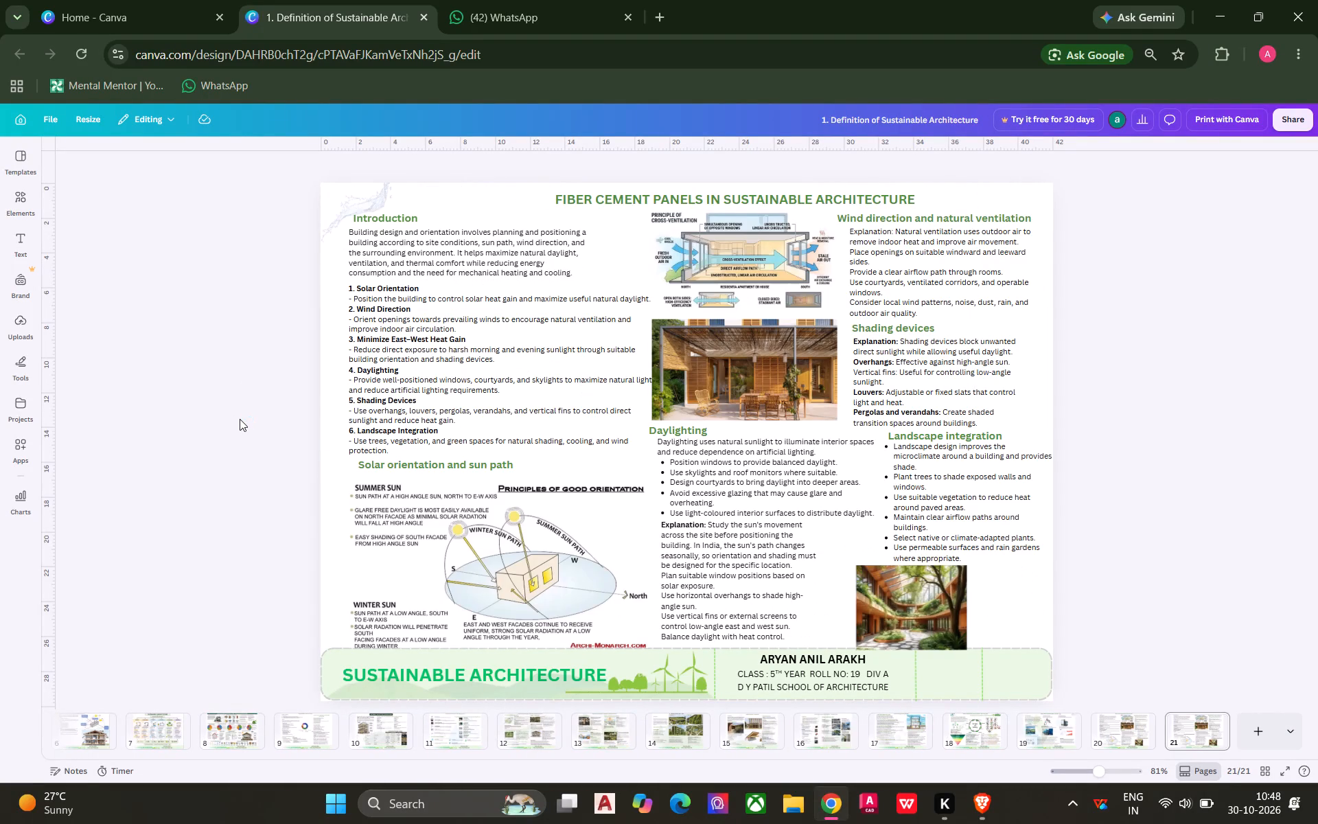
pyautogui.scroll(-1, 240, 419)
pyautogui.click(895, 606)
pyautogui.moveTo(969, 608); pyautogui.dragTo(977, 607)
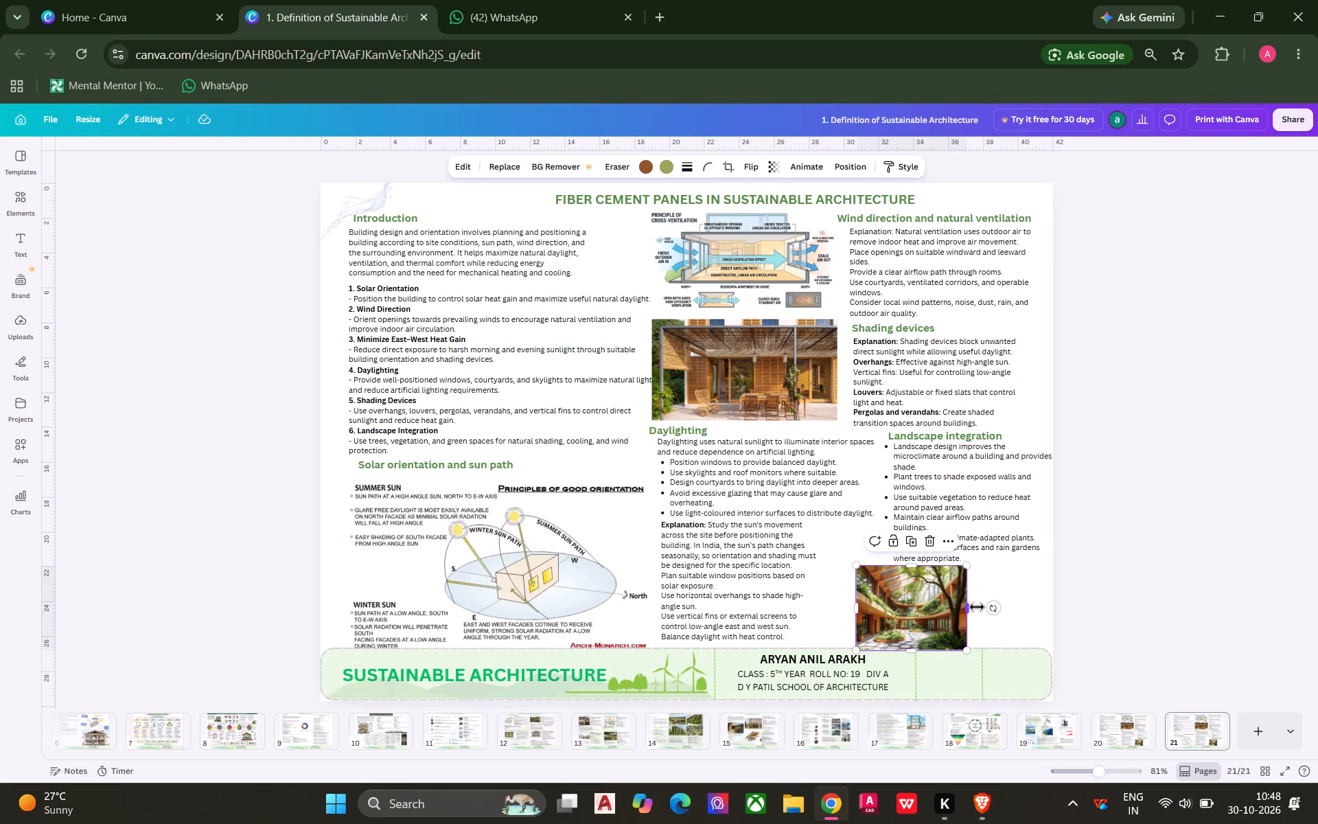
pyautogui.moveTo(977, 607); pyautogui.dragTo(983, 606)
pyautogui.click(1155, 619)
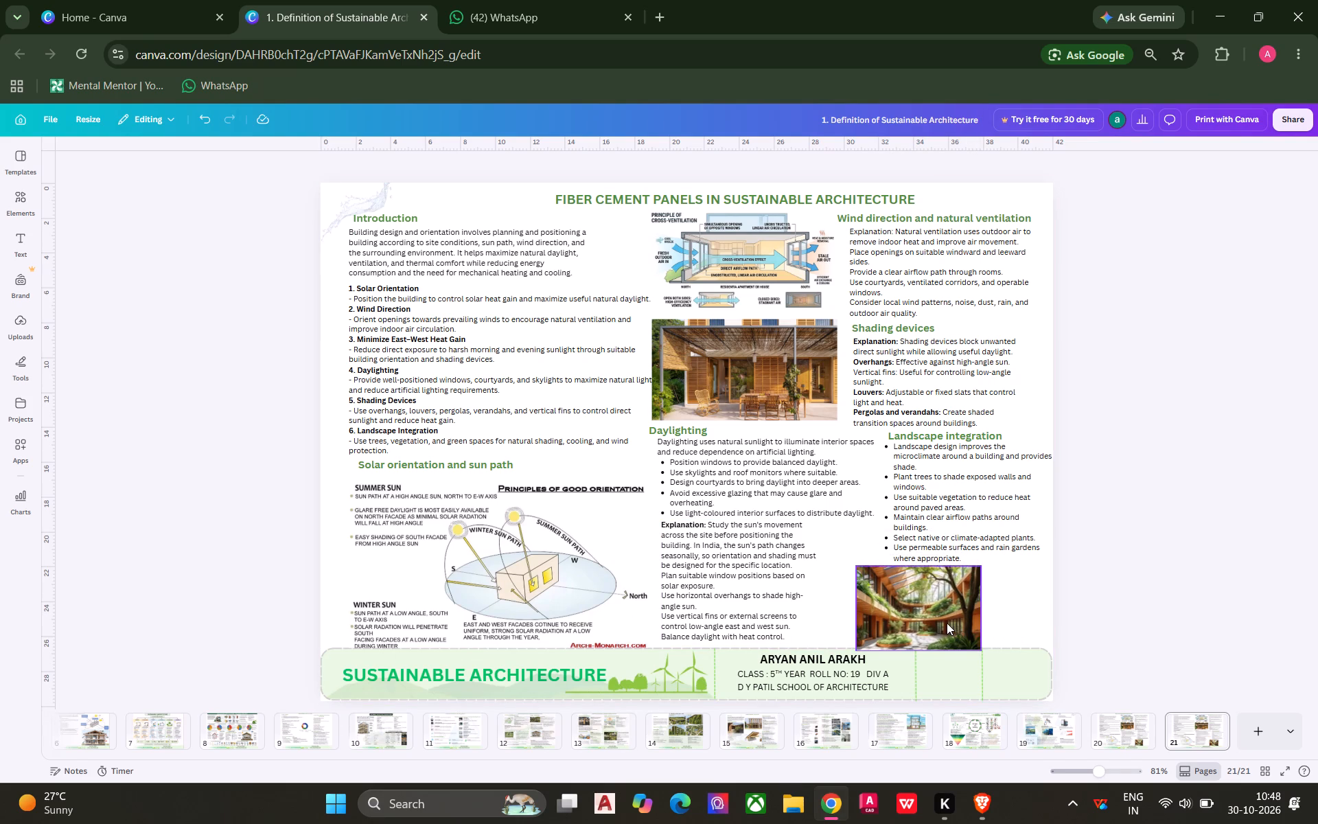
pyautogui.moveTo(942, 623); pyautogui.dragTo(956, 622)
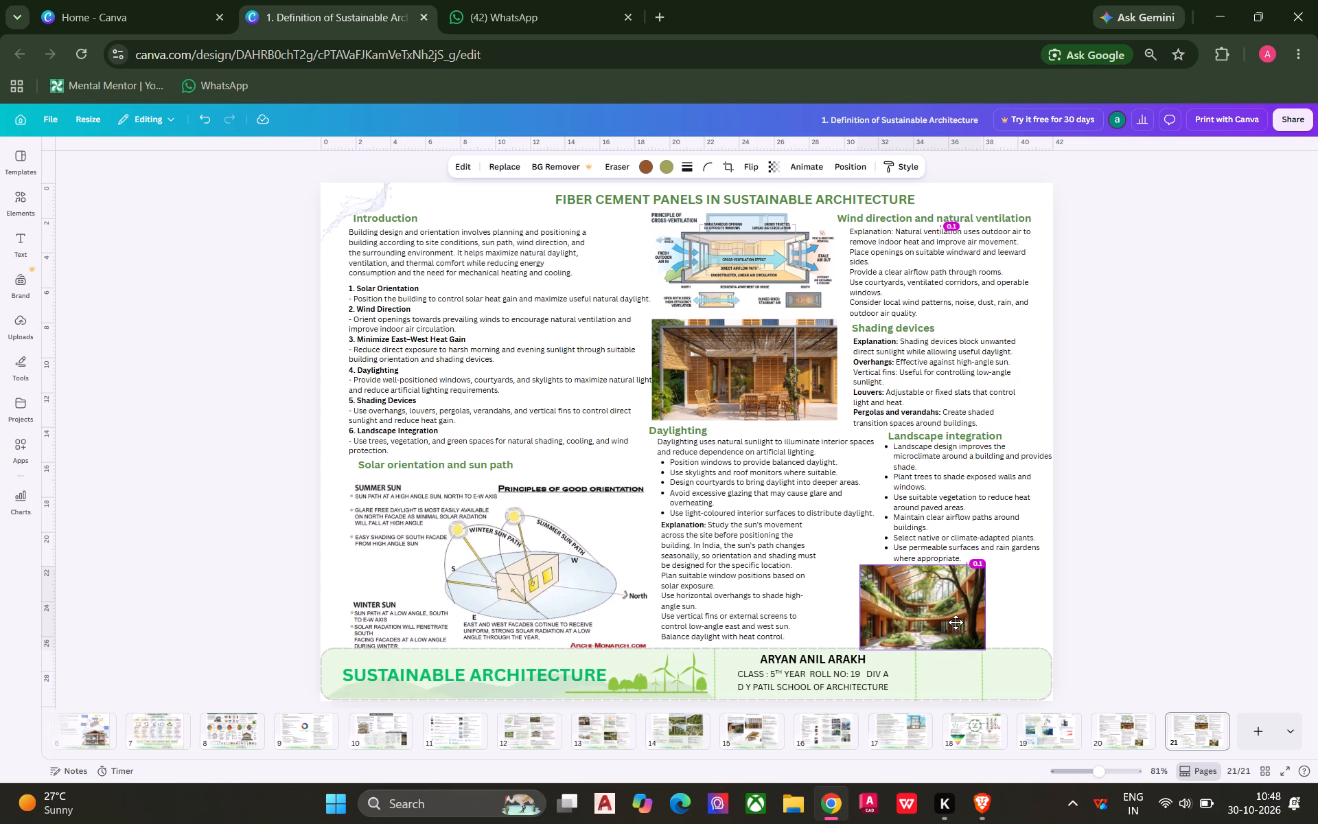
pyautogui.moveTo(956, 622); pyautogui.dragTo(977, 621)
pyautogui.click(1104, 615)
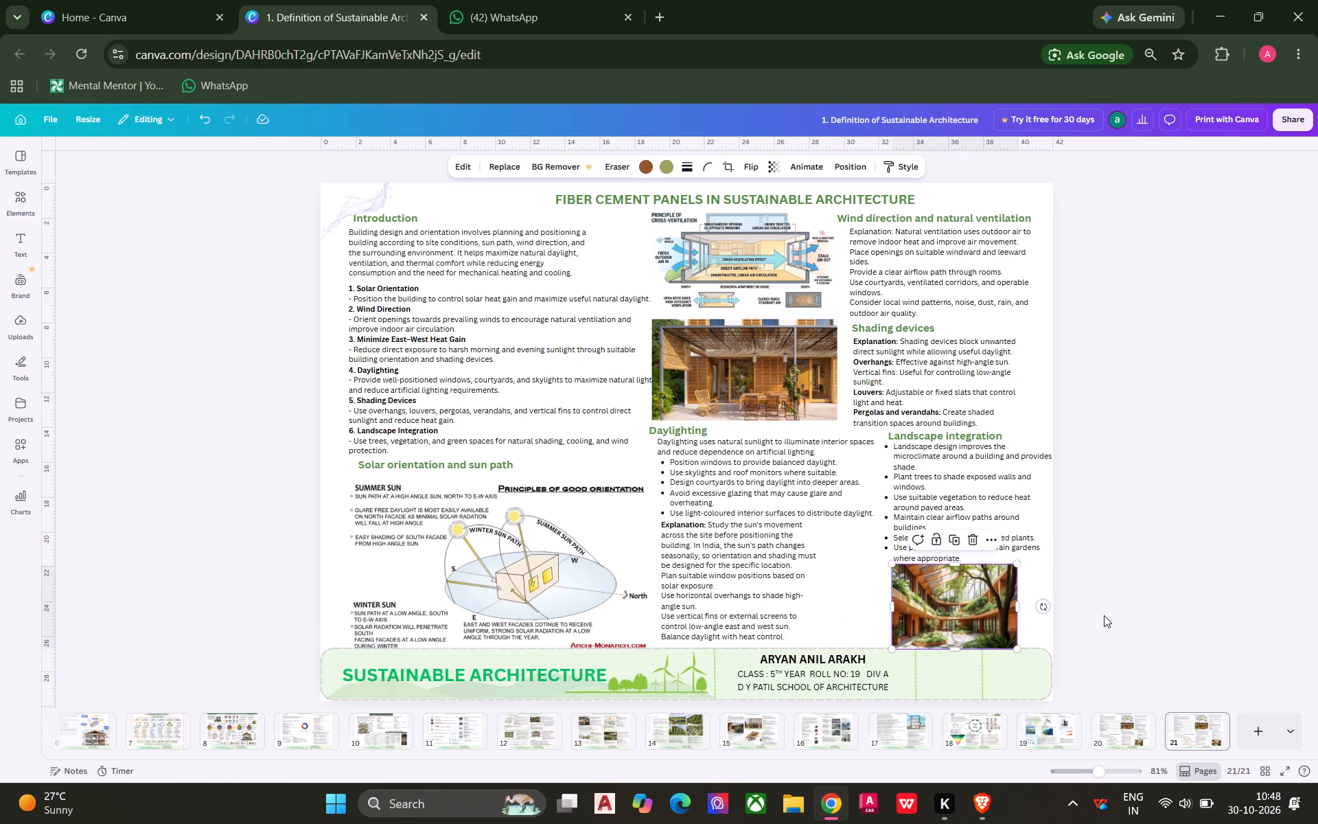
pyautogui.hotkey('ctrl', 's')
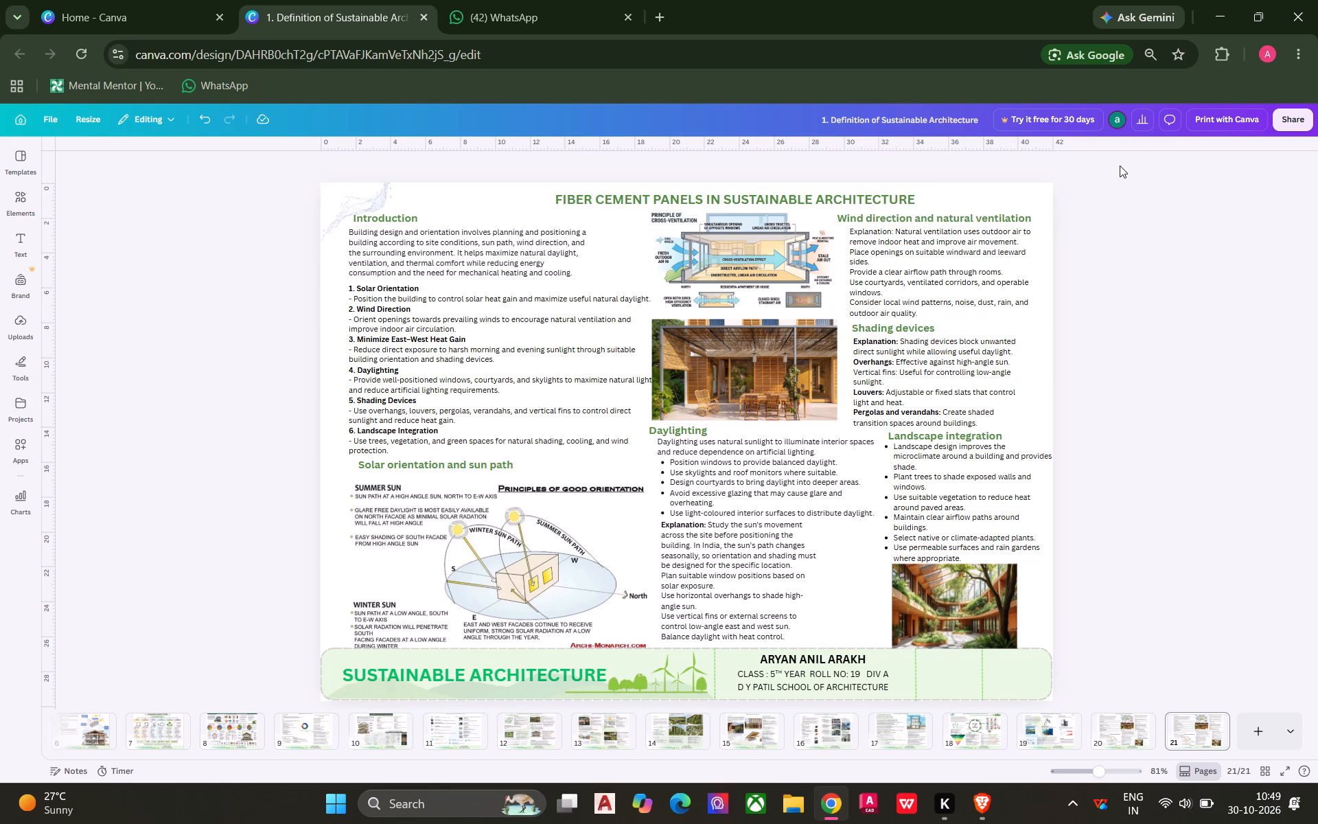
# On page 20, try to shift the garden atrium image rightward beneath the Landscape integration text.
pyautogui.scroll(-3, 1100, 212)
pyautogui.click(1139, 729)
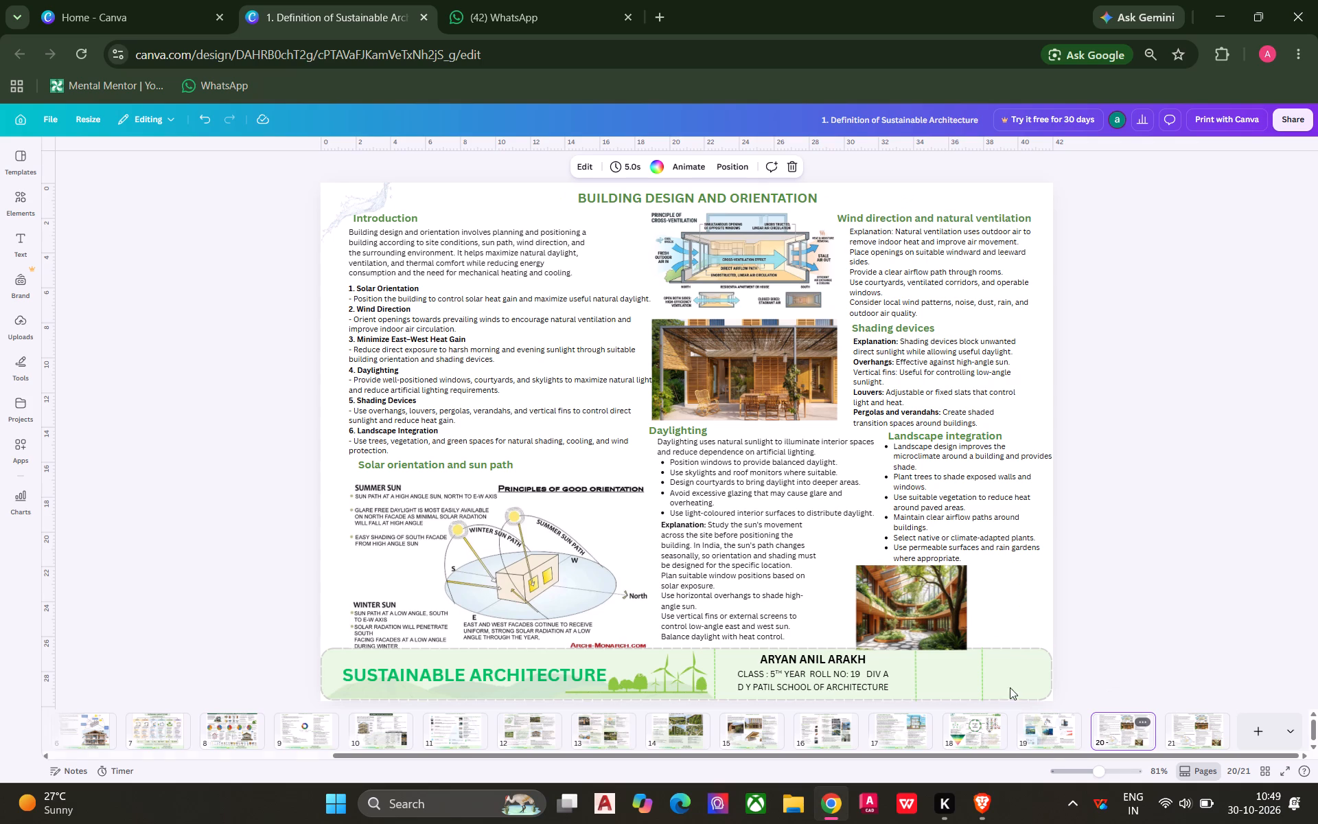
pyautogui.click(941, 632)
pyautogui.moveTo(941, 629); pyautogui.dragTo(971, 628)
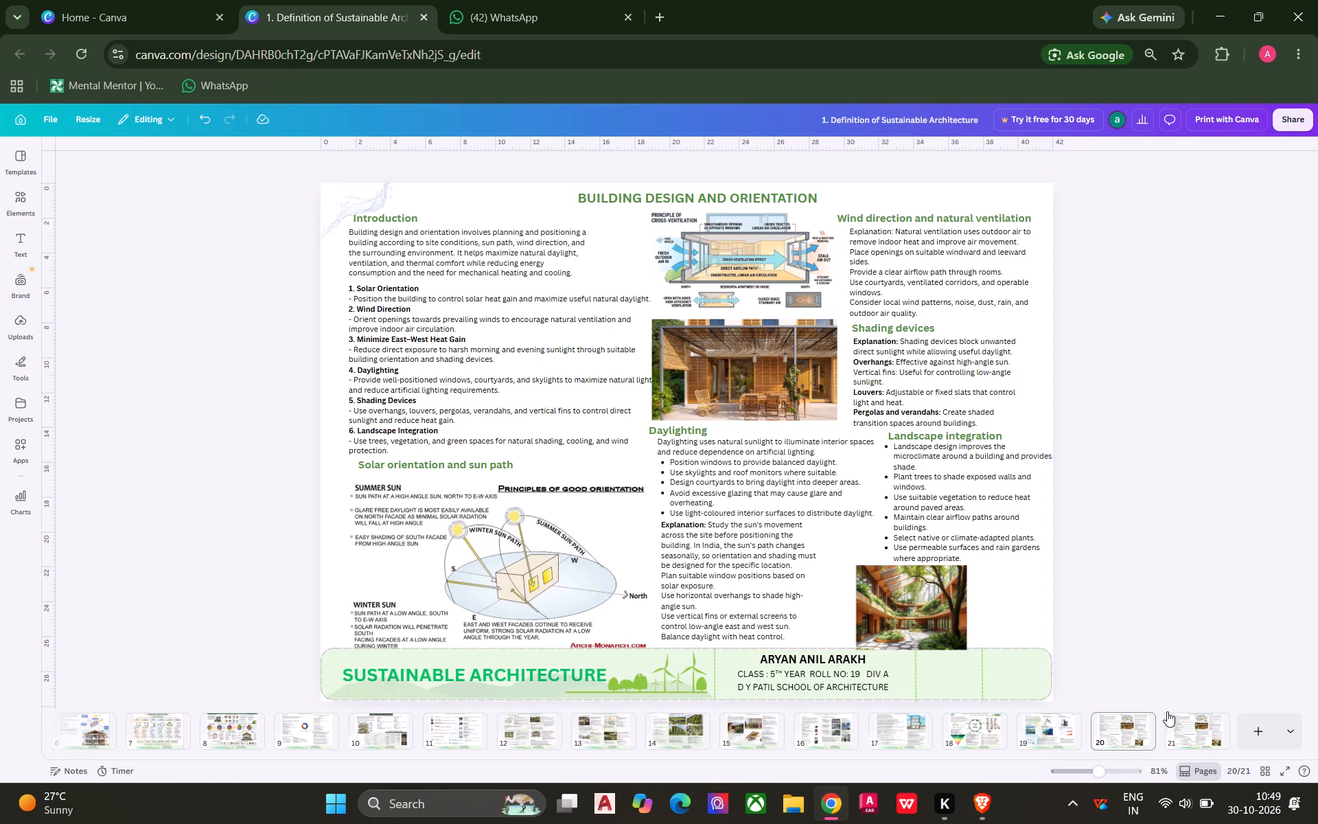
# On page 21, delete all images and body content except the title, Introduction section, footer, and the Solar orientation and Wind direction headings.
pyautogui.click(1178, 723)
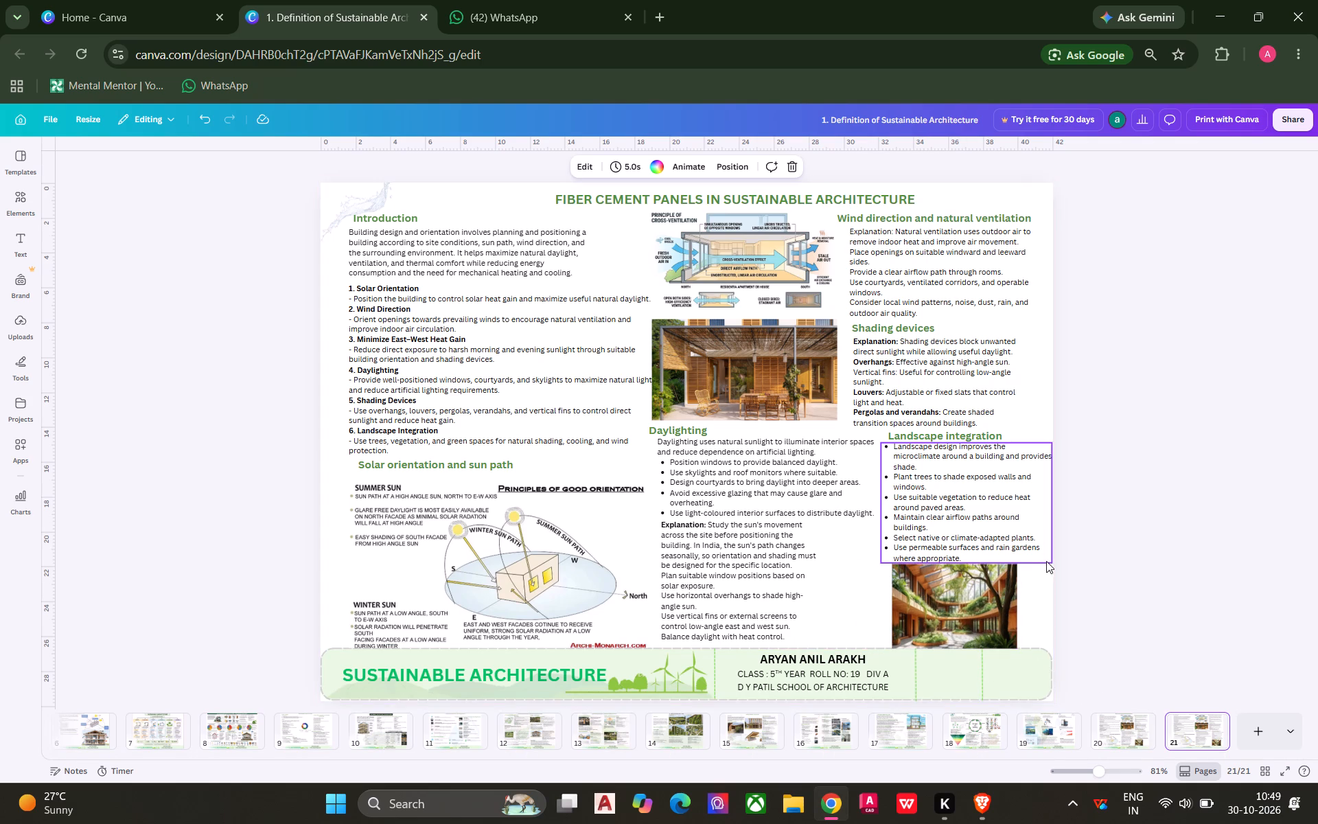
pyautogui.click(986, 584)
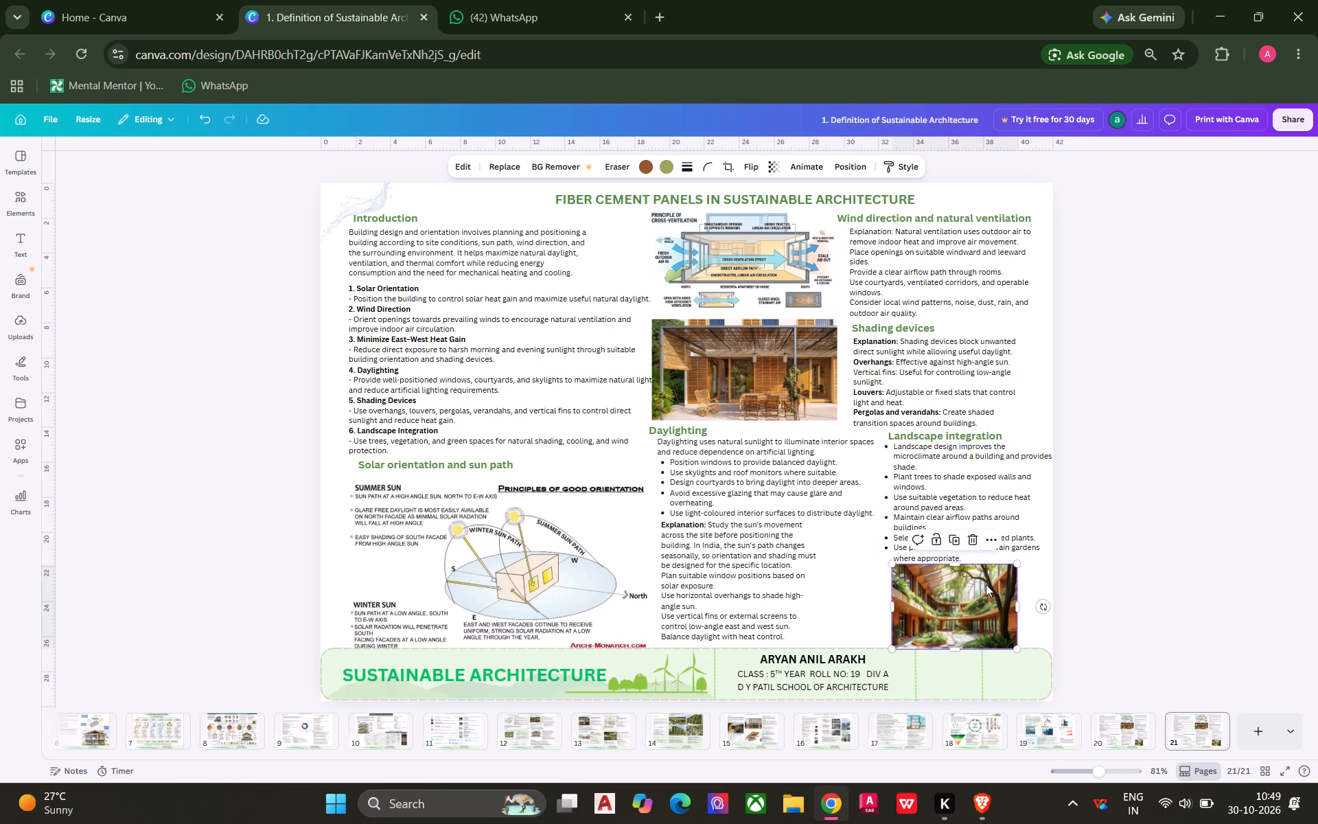
pyautogui.moveTo(1144, 226); pyautogui.dragTo(424, 494)
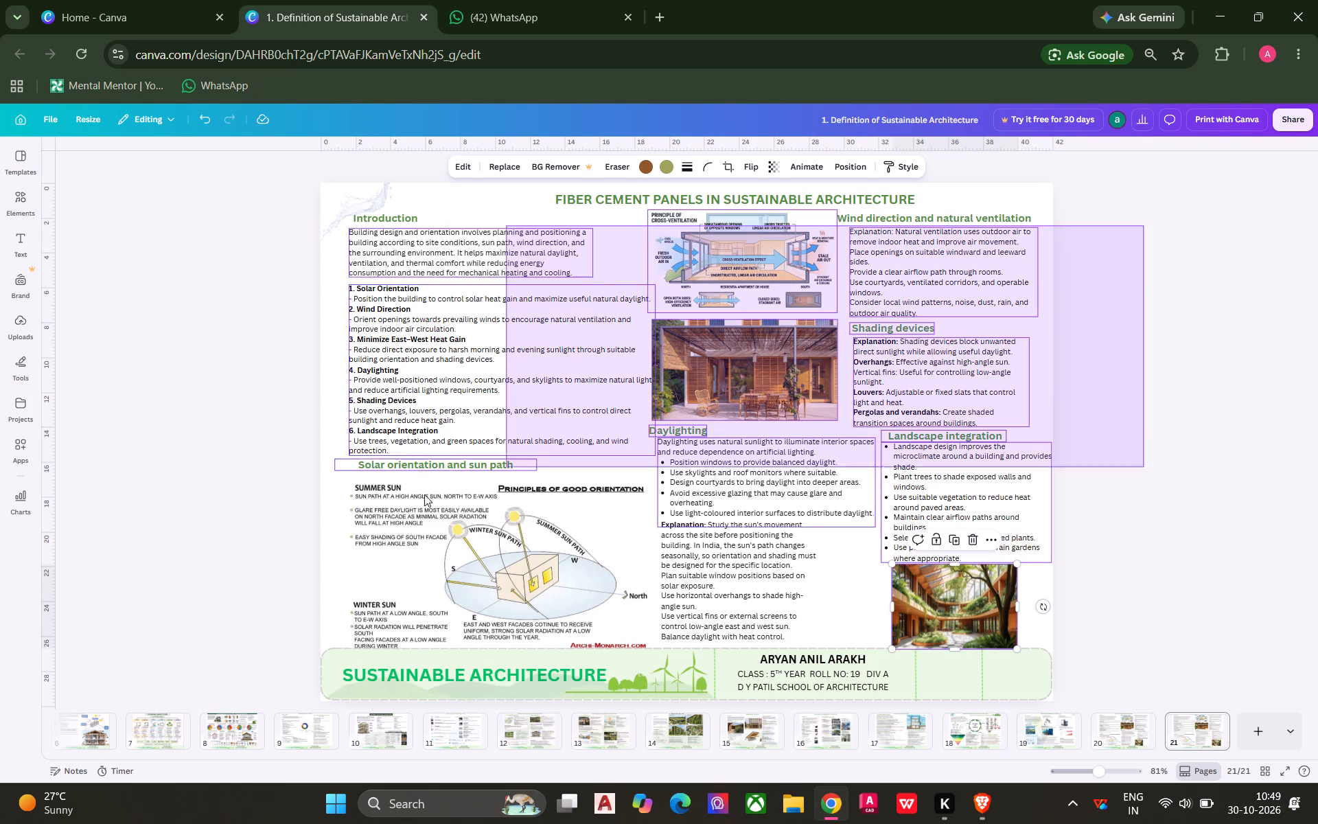
pyautogui.moveTo(424, 494); pyautogui.dragTo(638, 616)
pyautogui.press('Delete')
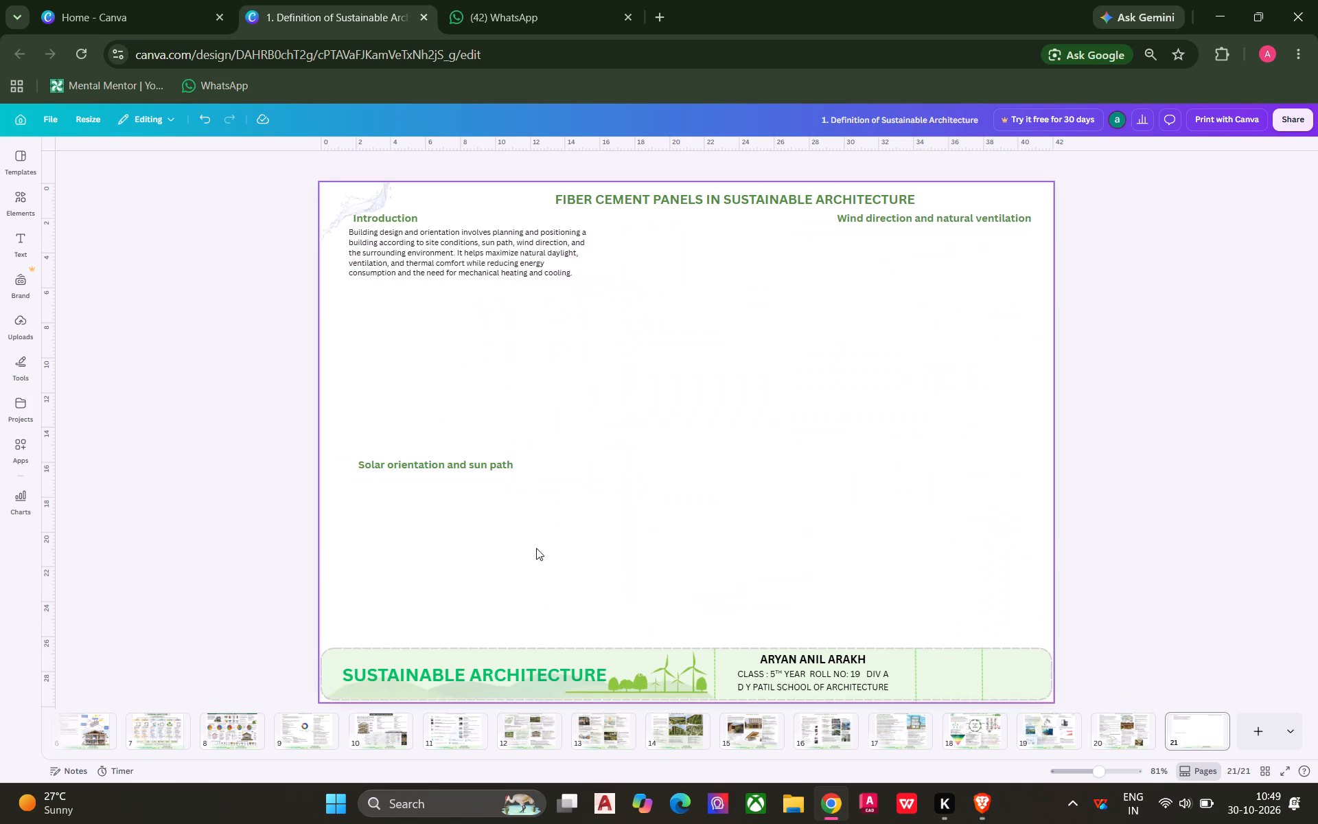
# Delete the leftover Solar orientation and sun path heading, the Wind direction and natural ventilation heading, and the splash graphic in the page corner.
pyautogui.moveTo(520, 492); pyautogui.dragTo(373, 396)
pyautogui.press('Delete')
pyautogui.press('Delete')
pyautogui.moveTo(928, 259); pyautogui.dragTo(932, 227)
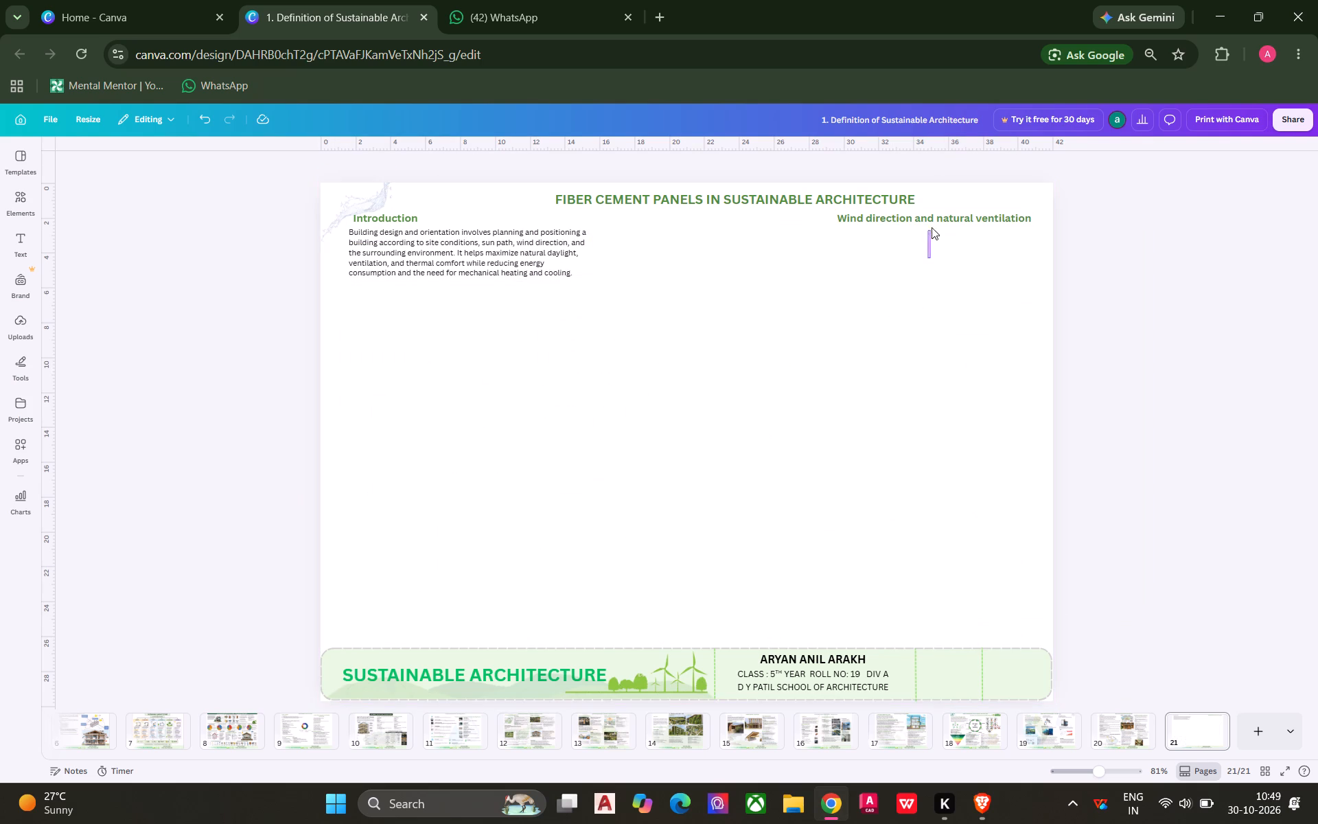
pyautogui.moveTo(932, 227); pyautogui.dragTo(932, 218)
pyautogui.press('Delete')
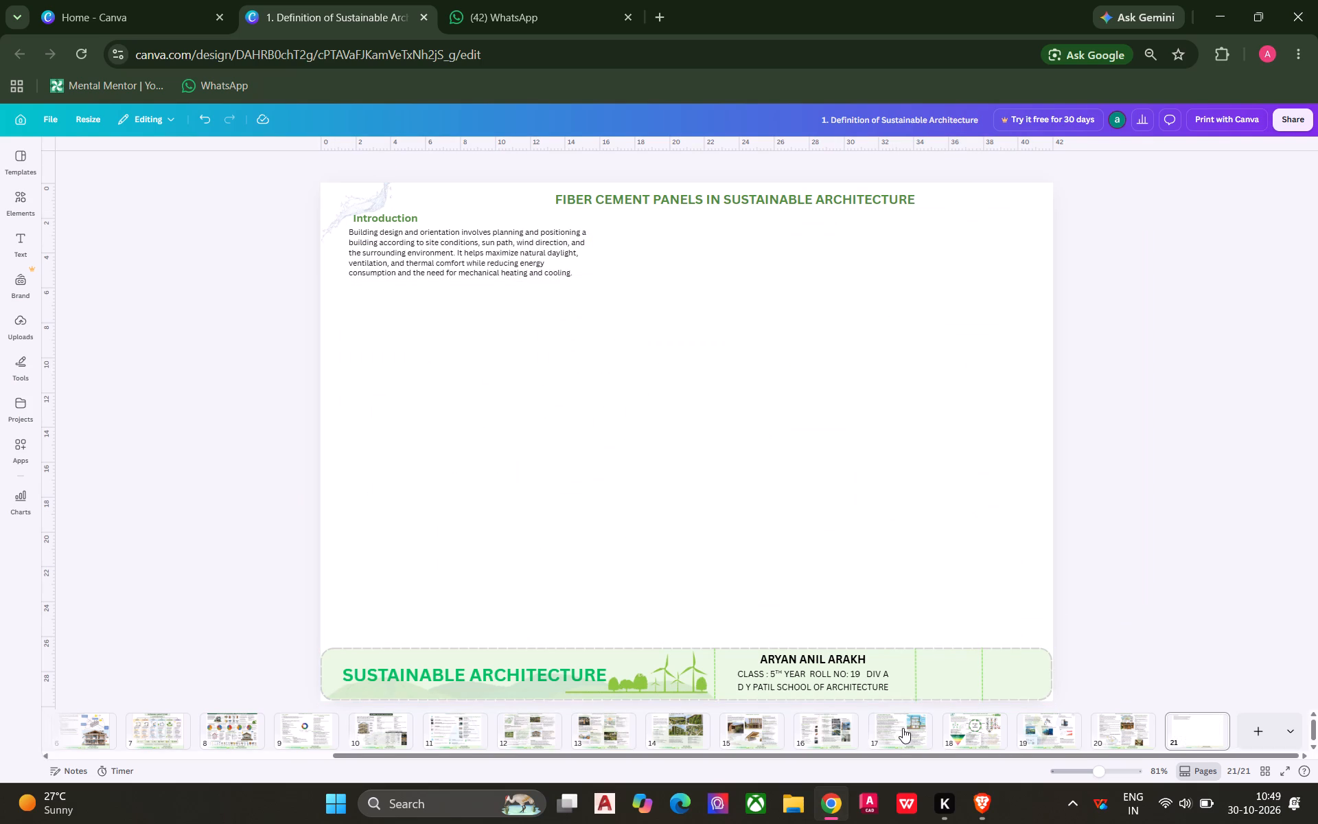
pyautogui.click(371, 198)
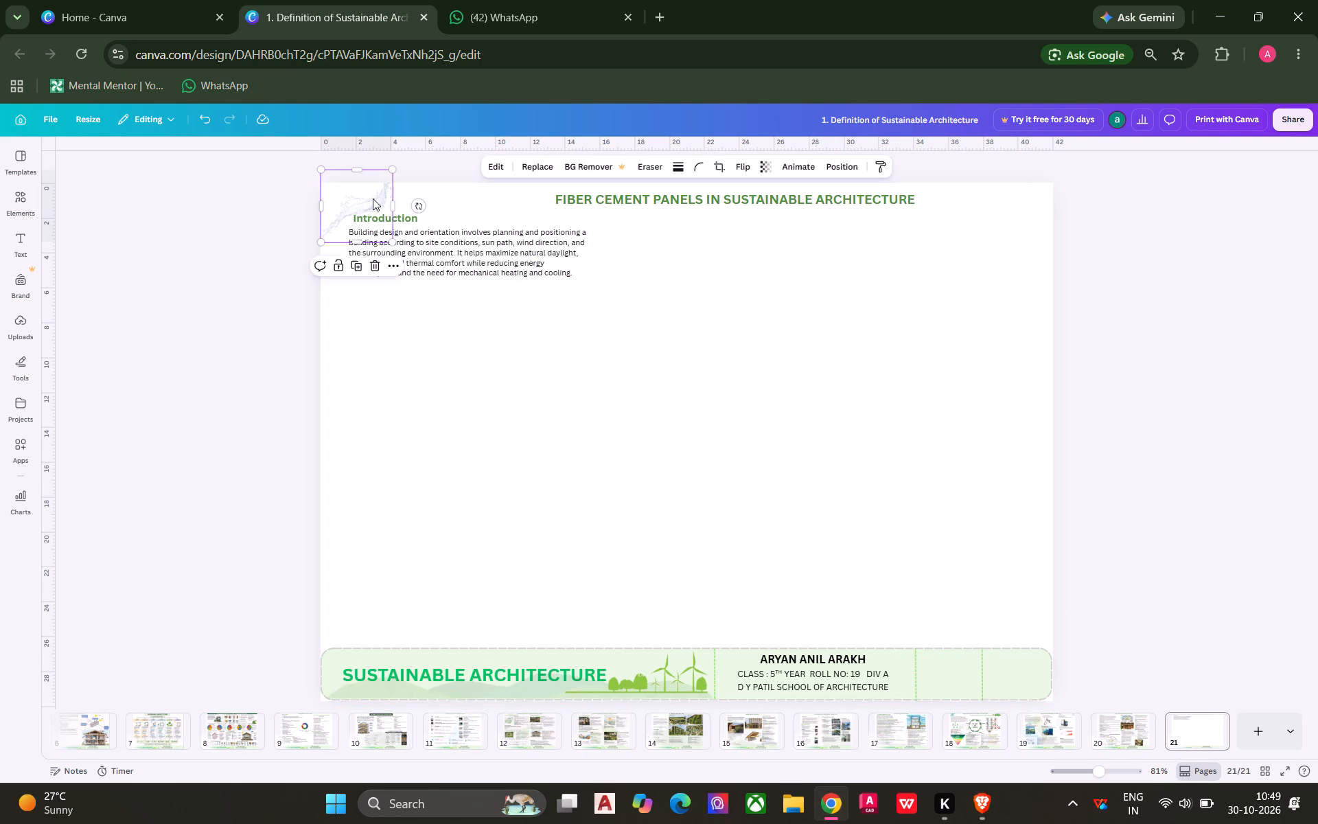
pyautogui.press('Delete')
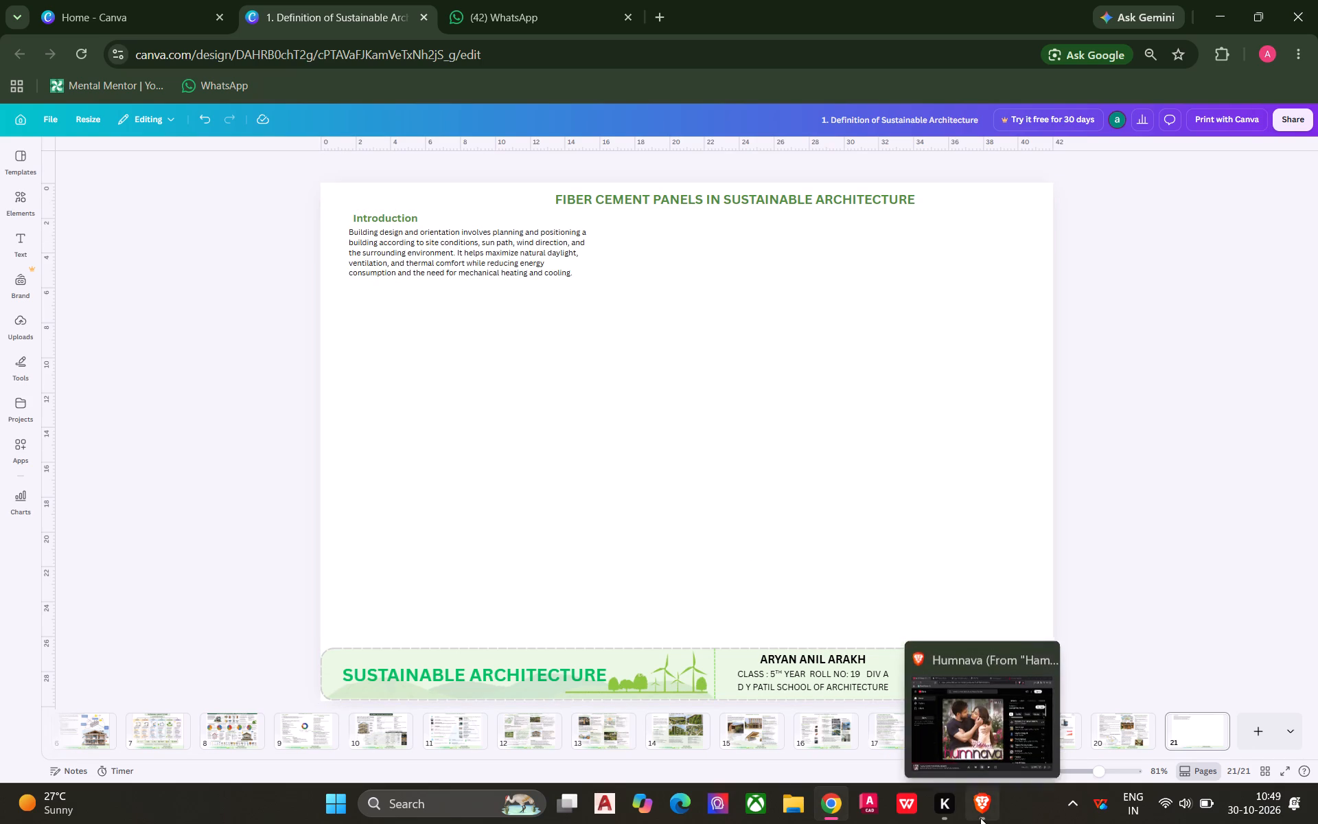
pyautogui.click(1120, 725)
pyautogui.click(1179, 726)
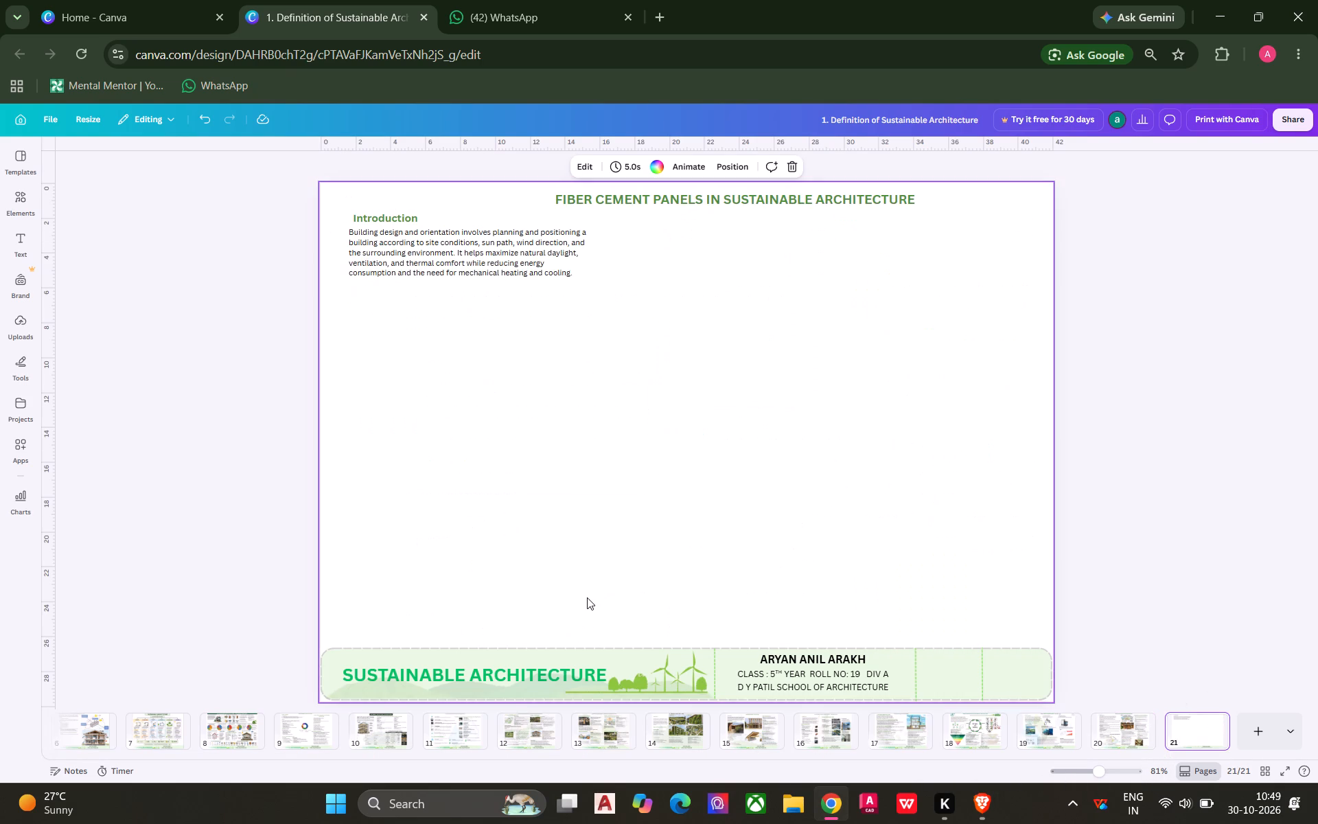
# Switch to File Explorer and preview the hjhn.jpeg building image in the Downloads folder.
pyautogui.click(805, 803)
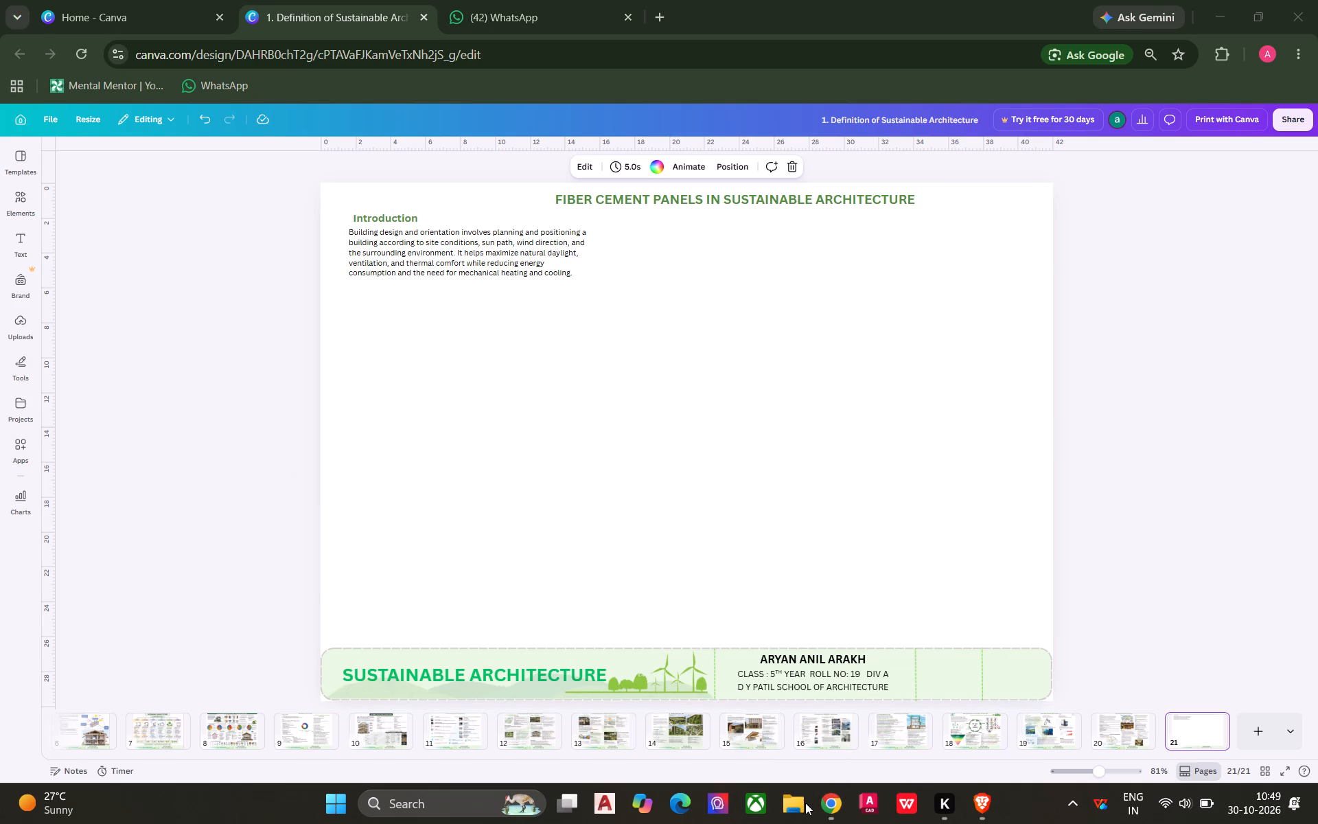
pyautogui.click(783, 803)
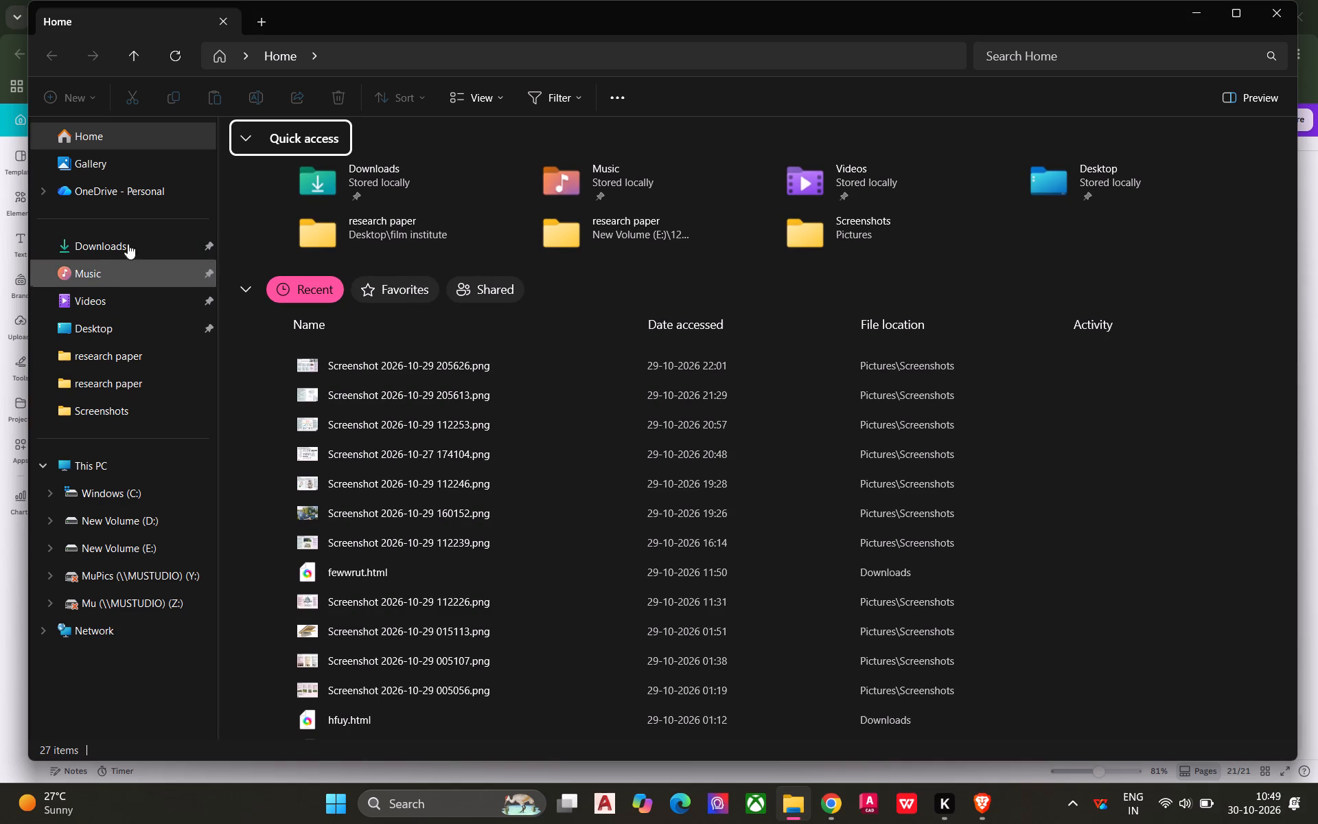
pyautogui.click(113, 167)
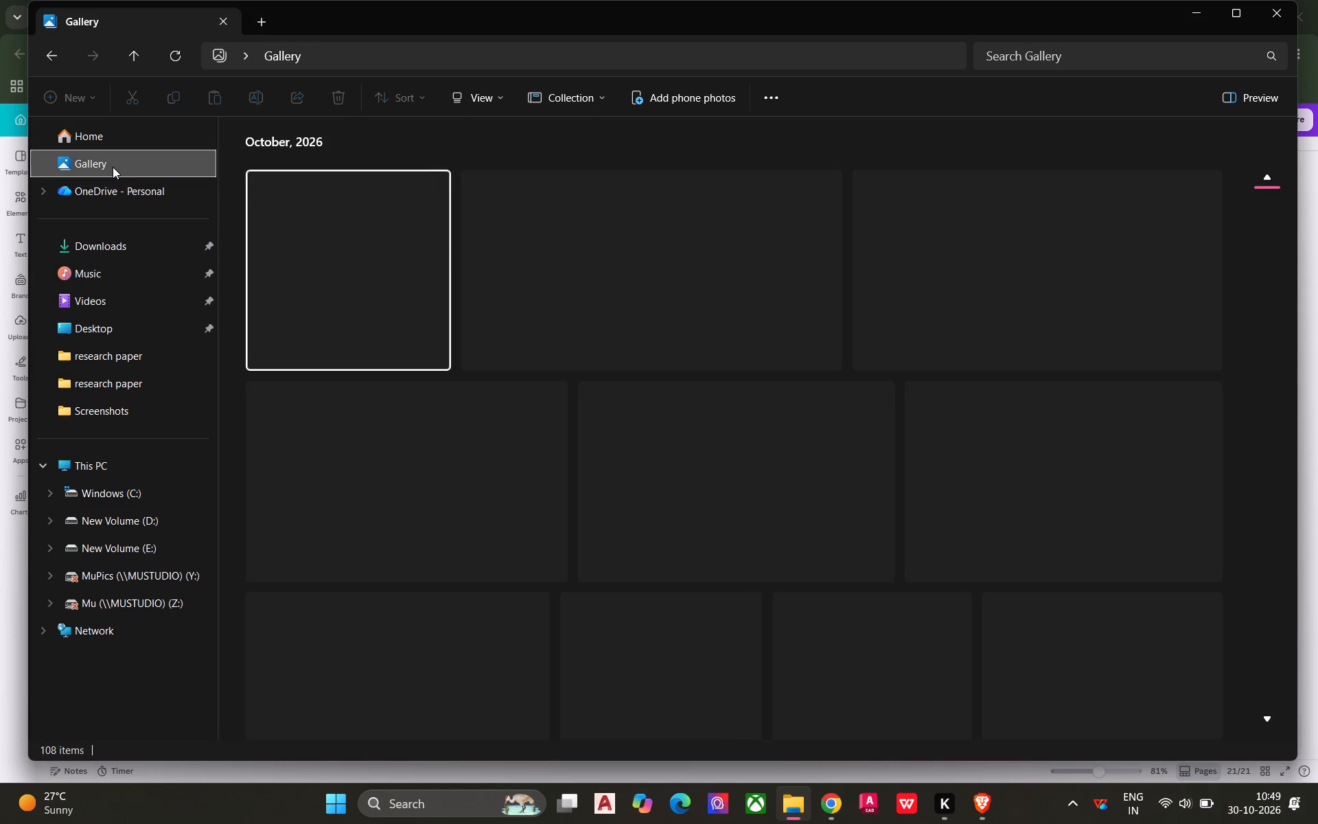
pyautogui.click(130, 253)
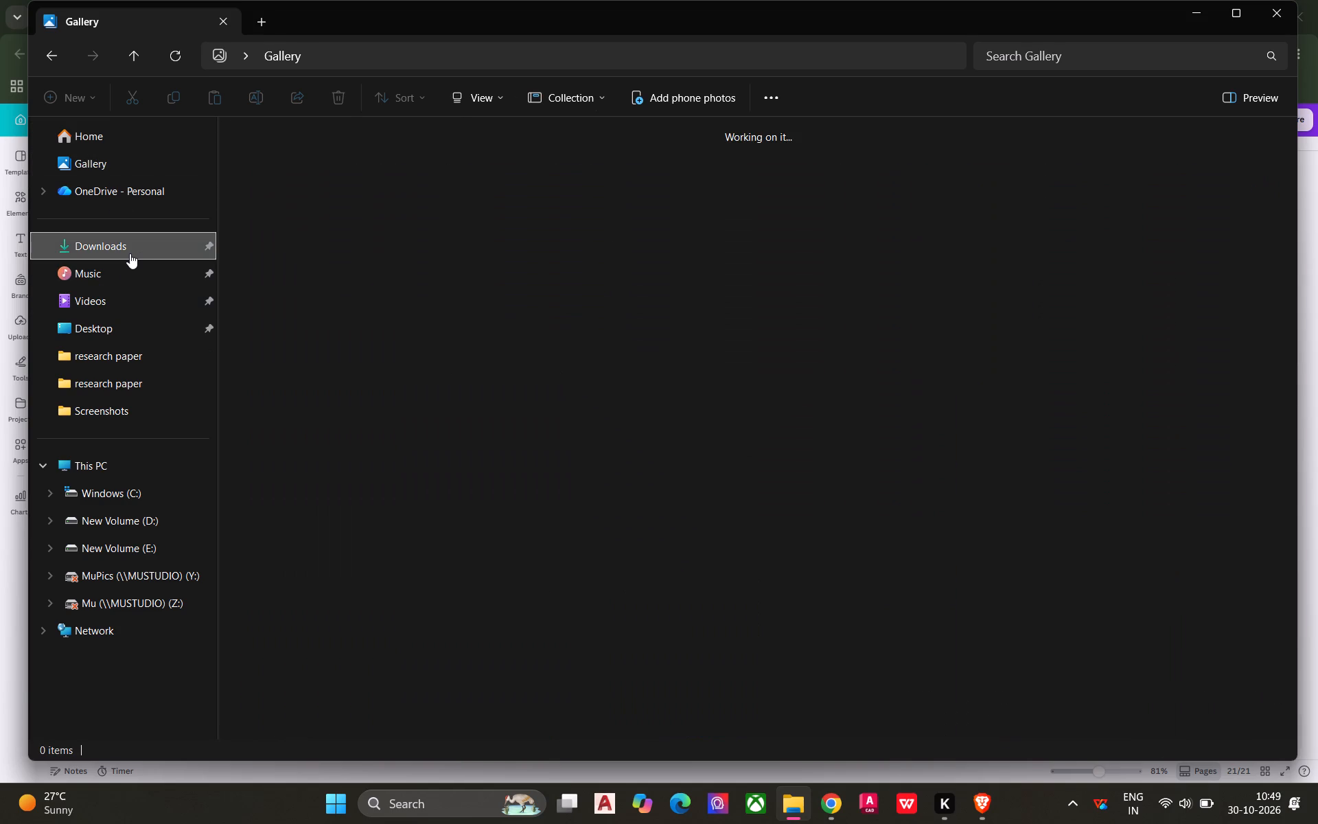
pyautogui.click(482, 354)
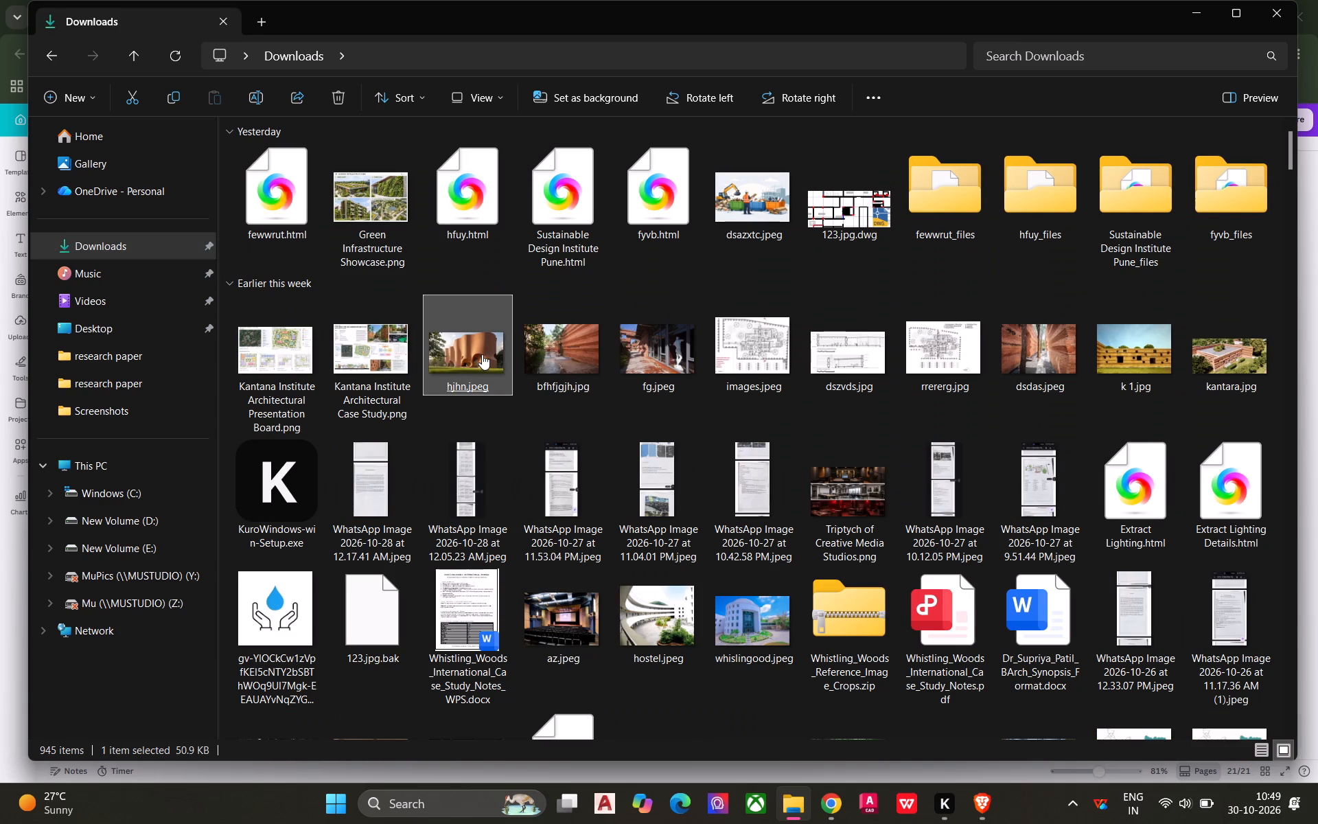
pyautogui.doubleClick(482, 354)
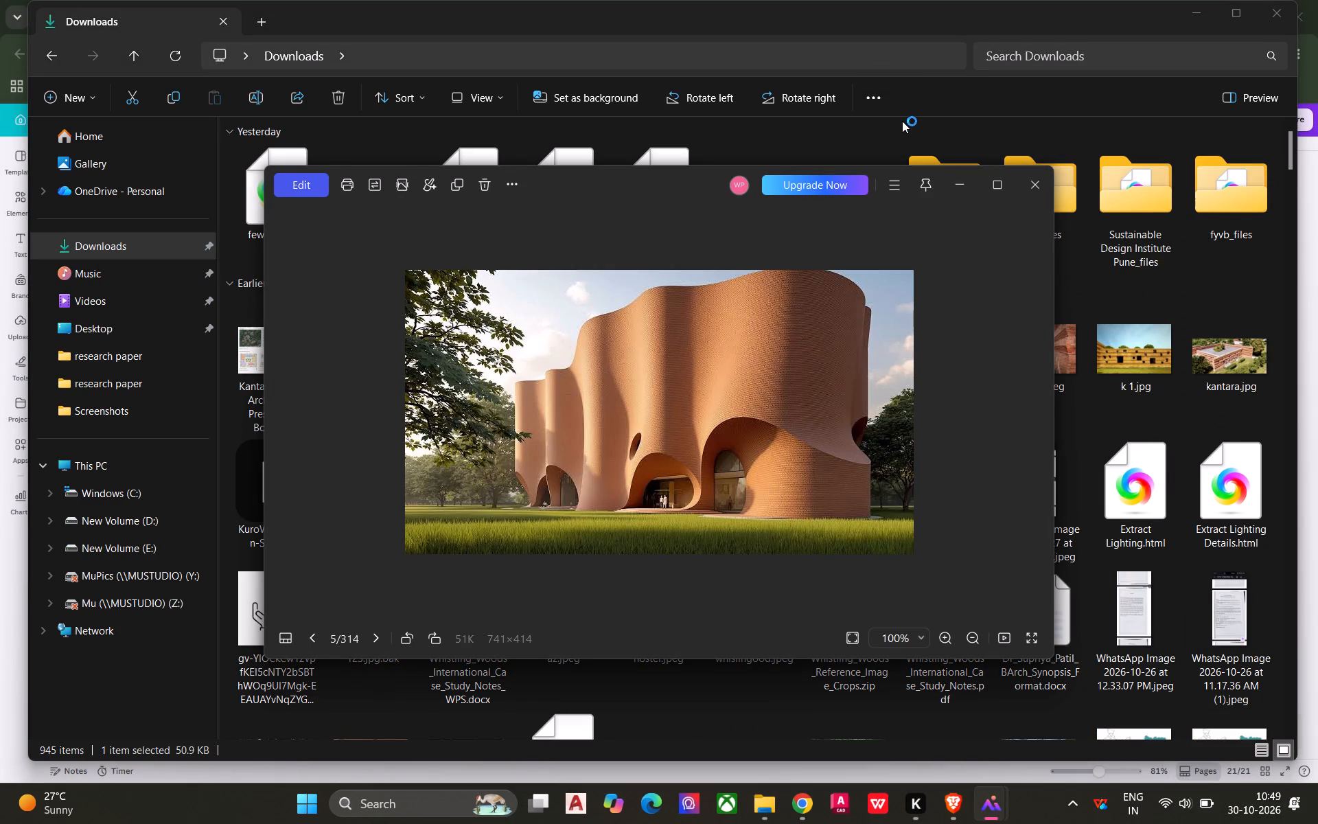
pyautogui.click(1049, 183)
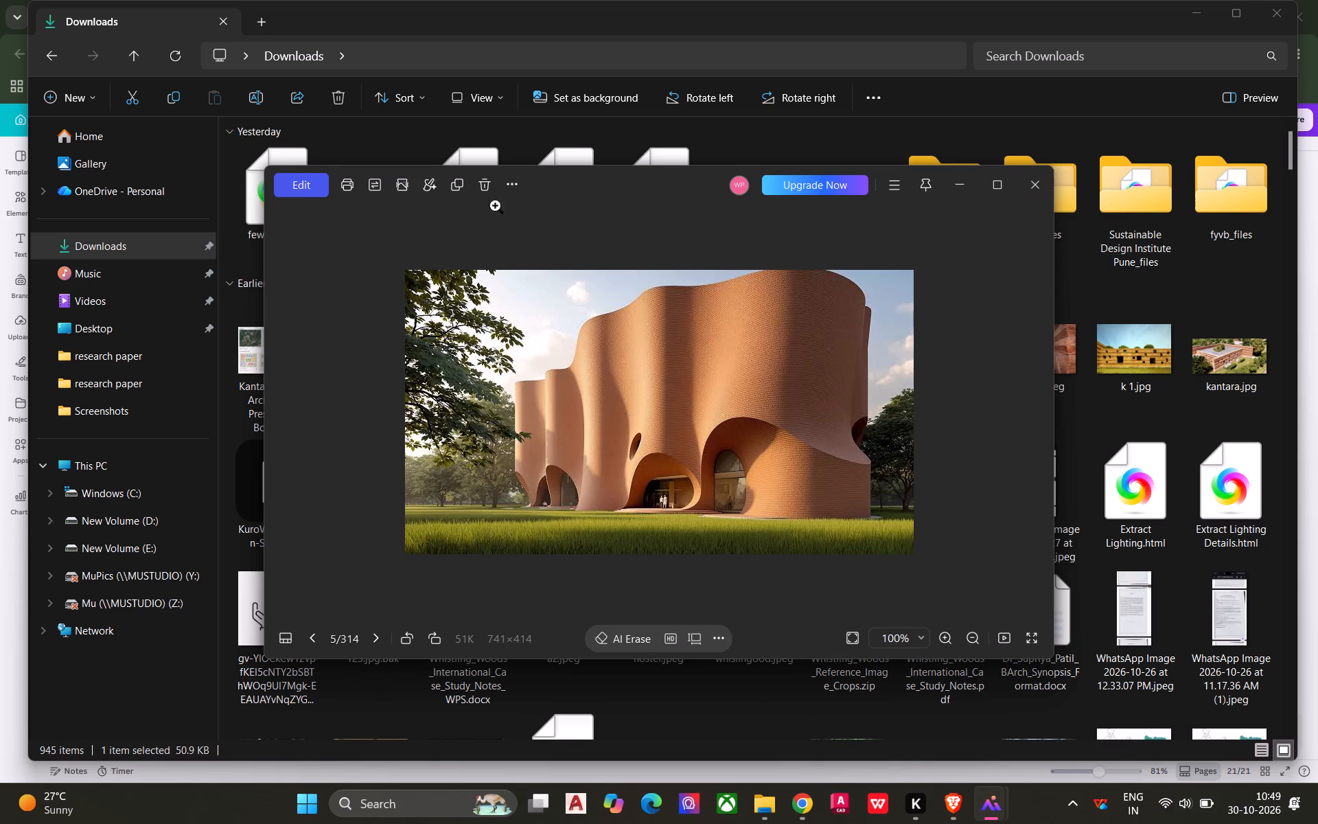
# In the Gallery, preview the garden atrium screenshot and the living room screenshot with tall windows.
pyautogui.click(158, 172)
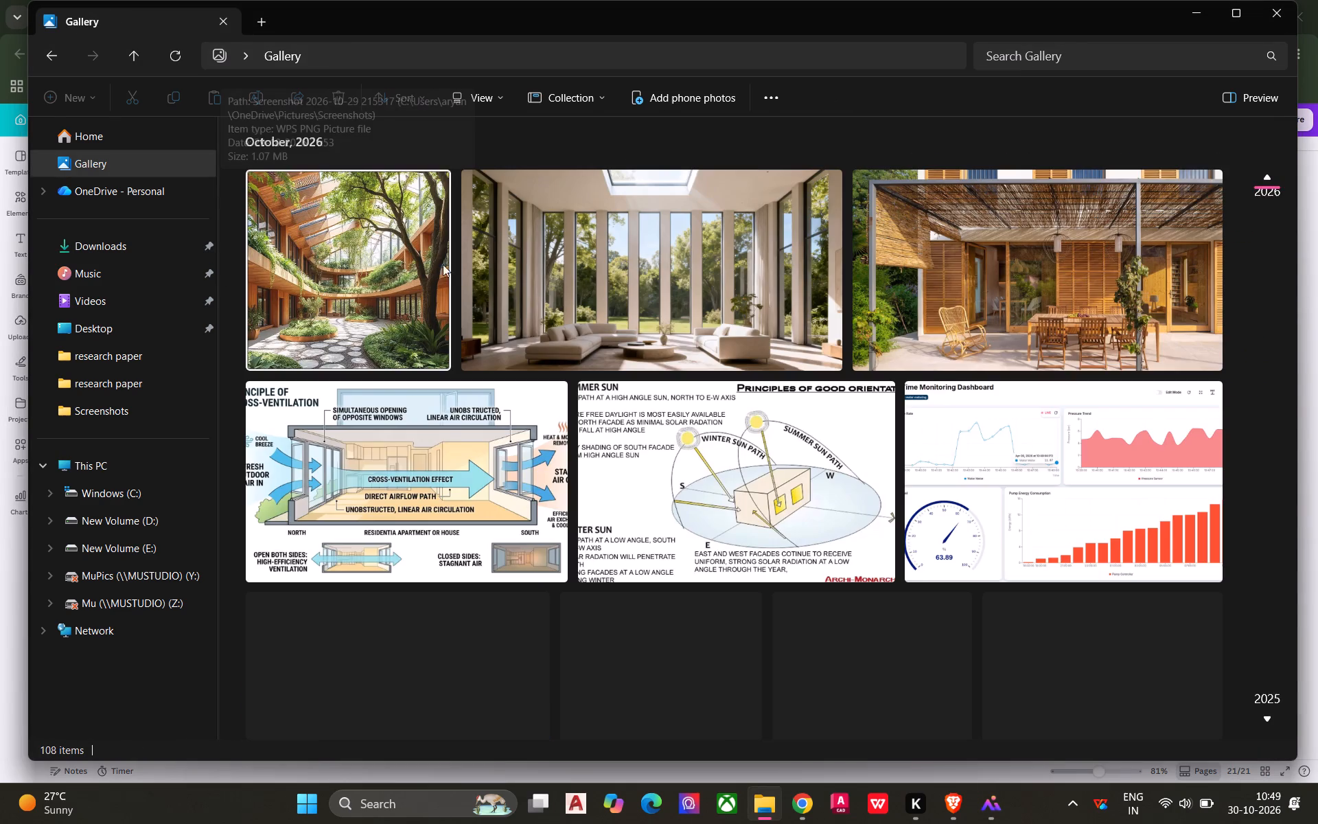
pyautogui.doubleClick(375, 271)
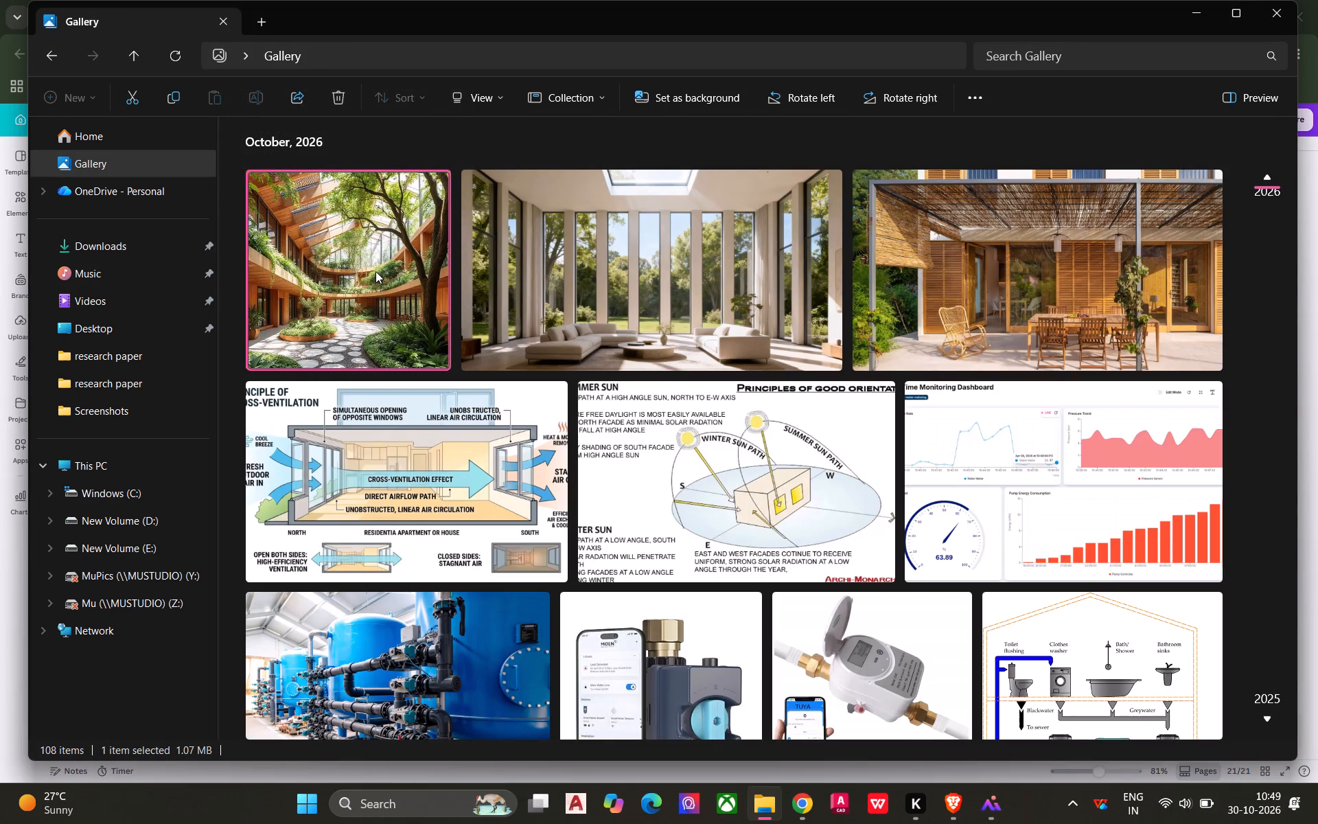
pyautogui.doubleClick(375, 271)
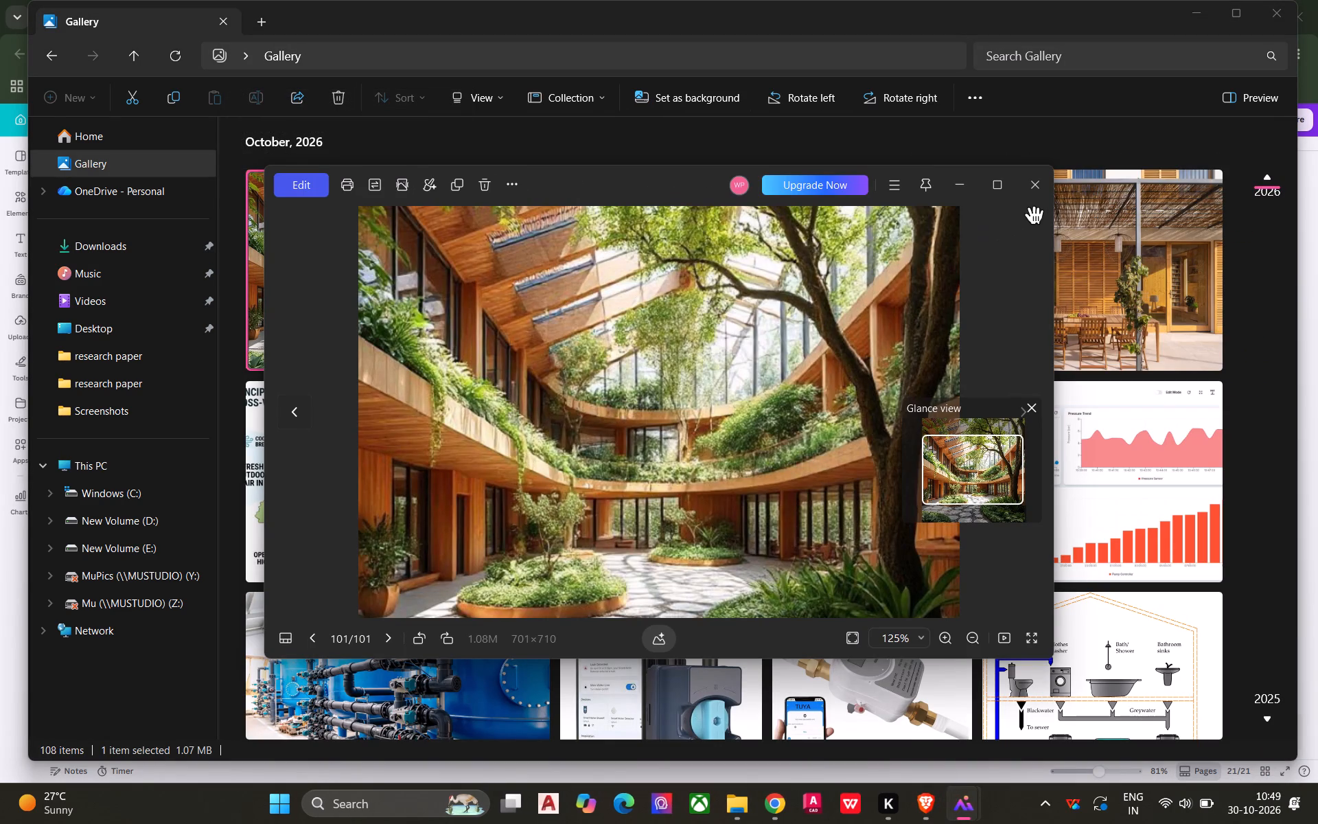
pyautogui.click(1032, 192)
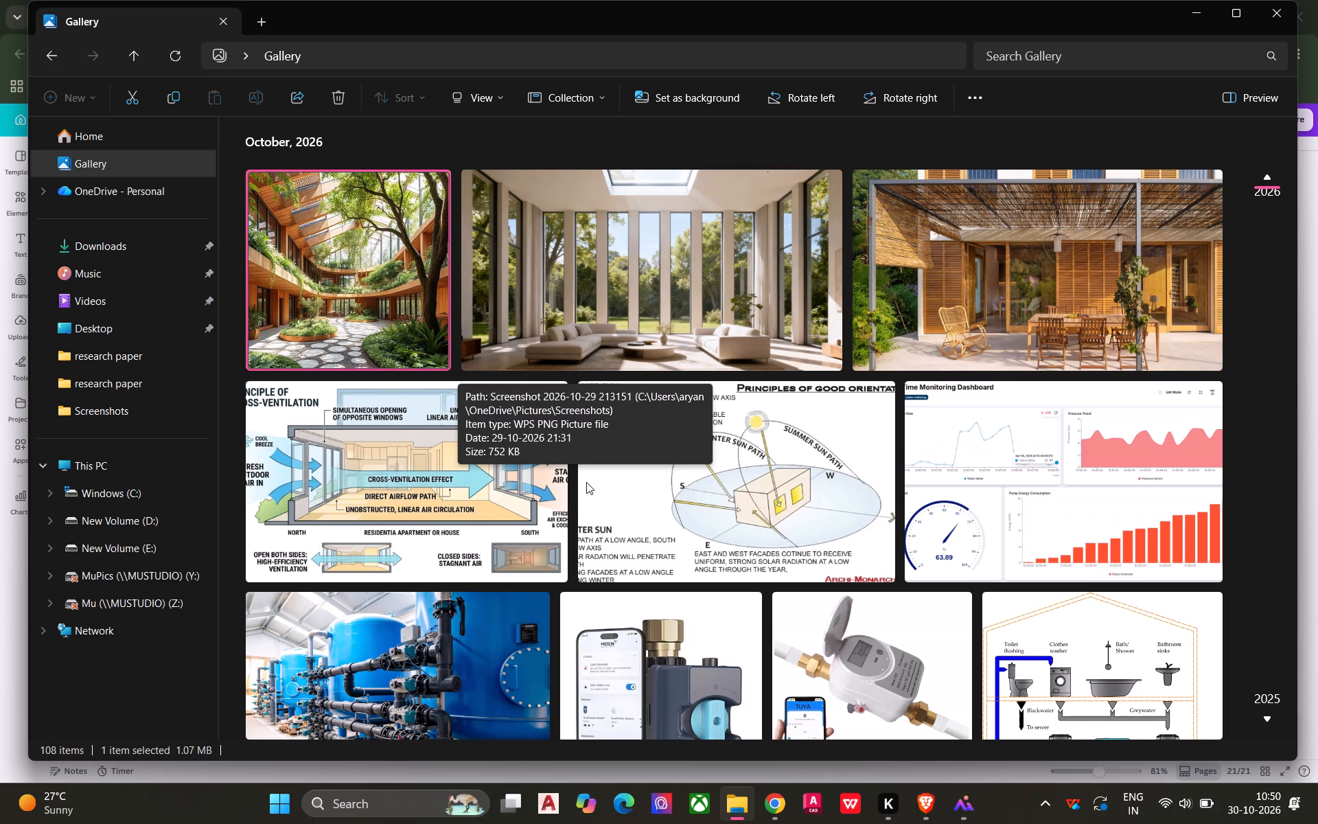
pyautogui.press('Escape')
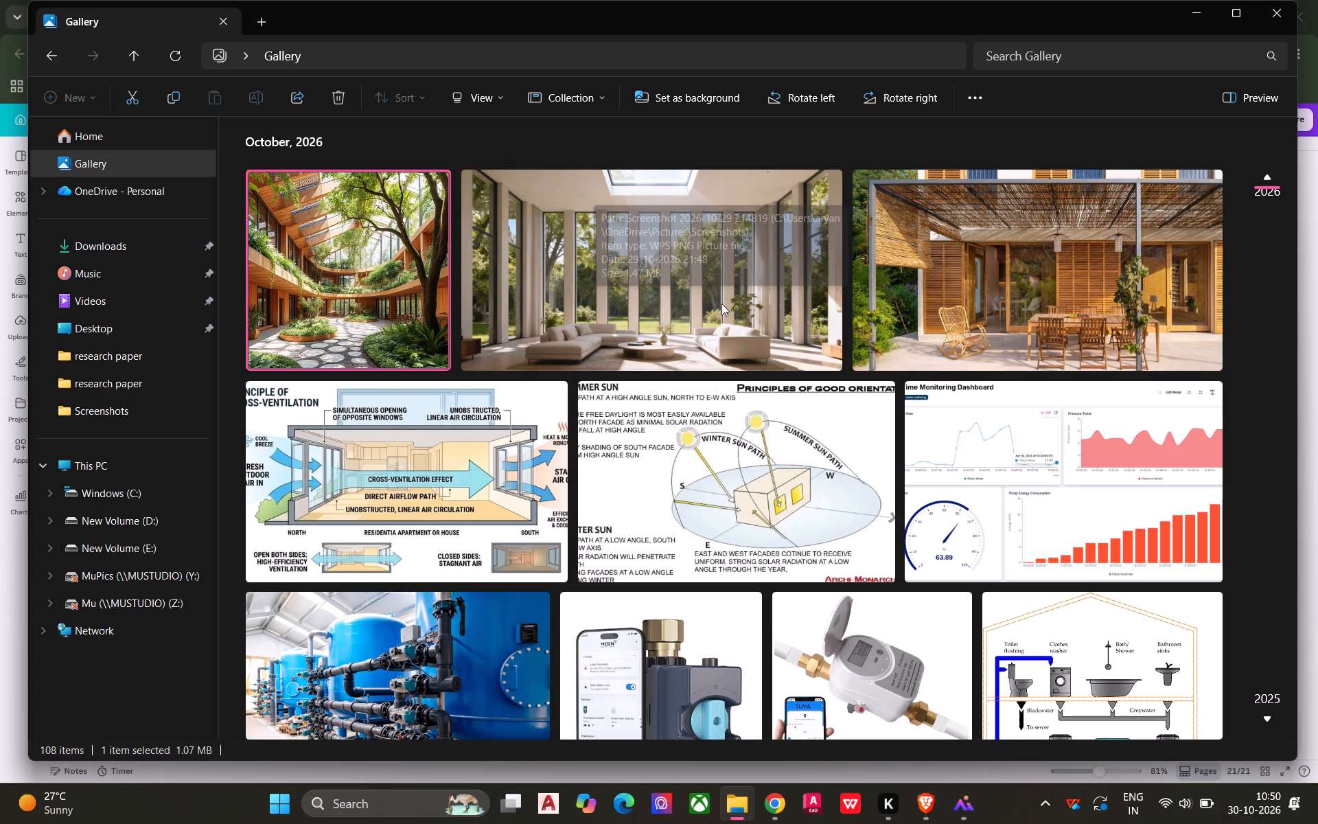
pyautogui.click(721, 304)
pyautogui.doubleClick(724, 302)
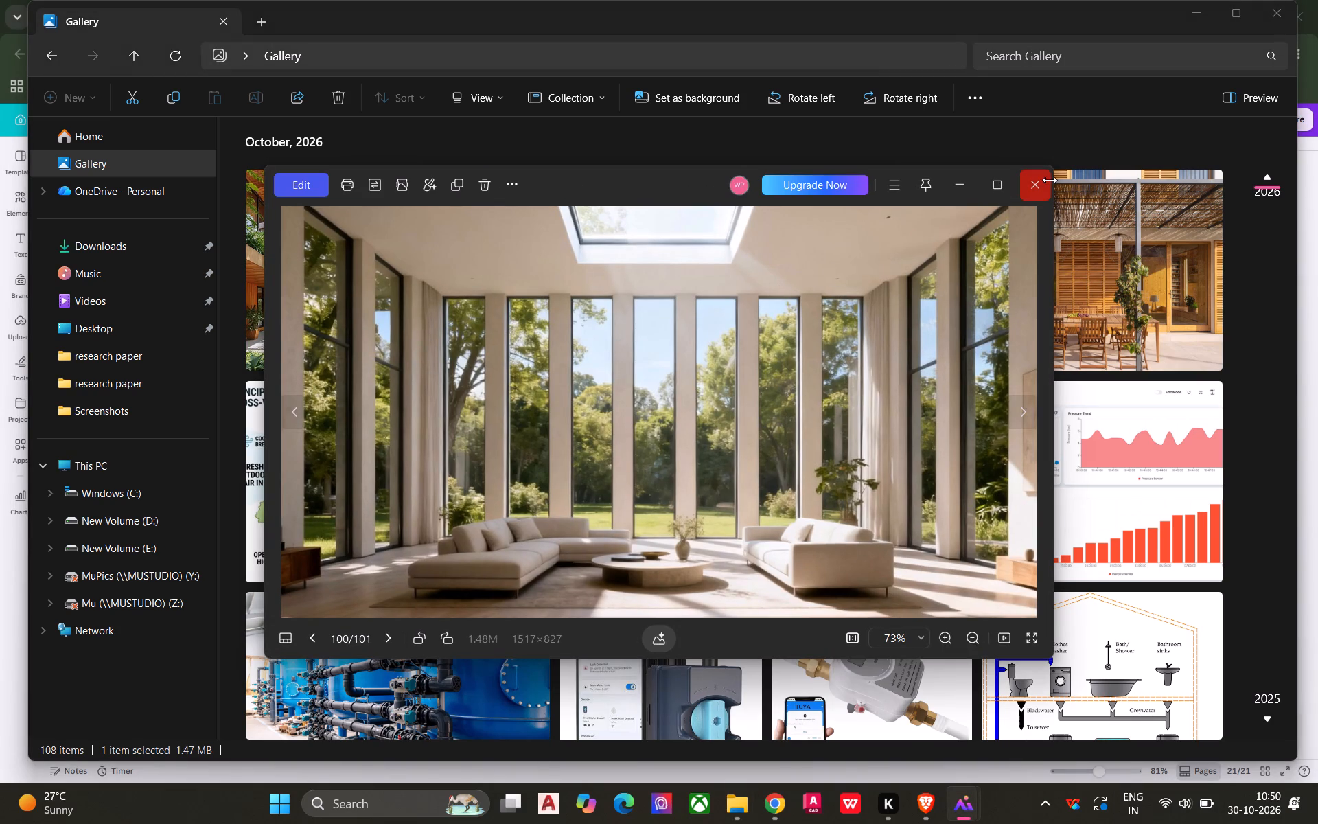
pyautogui.click(1049, 183)
pyautogui.click(1048, 186)
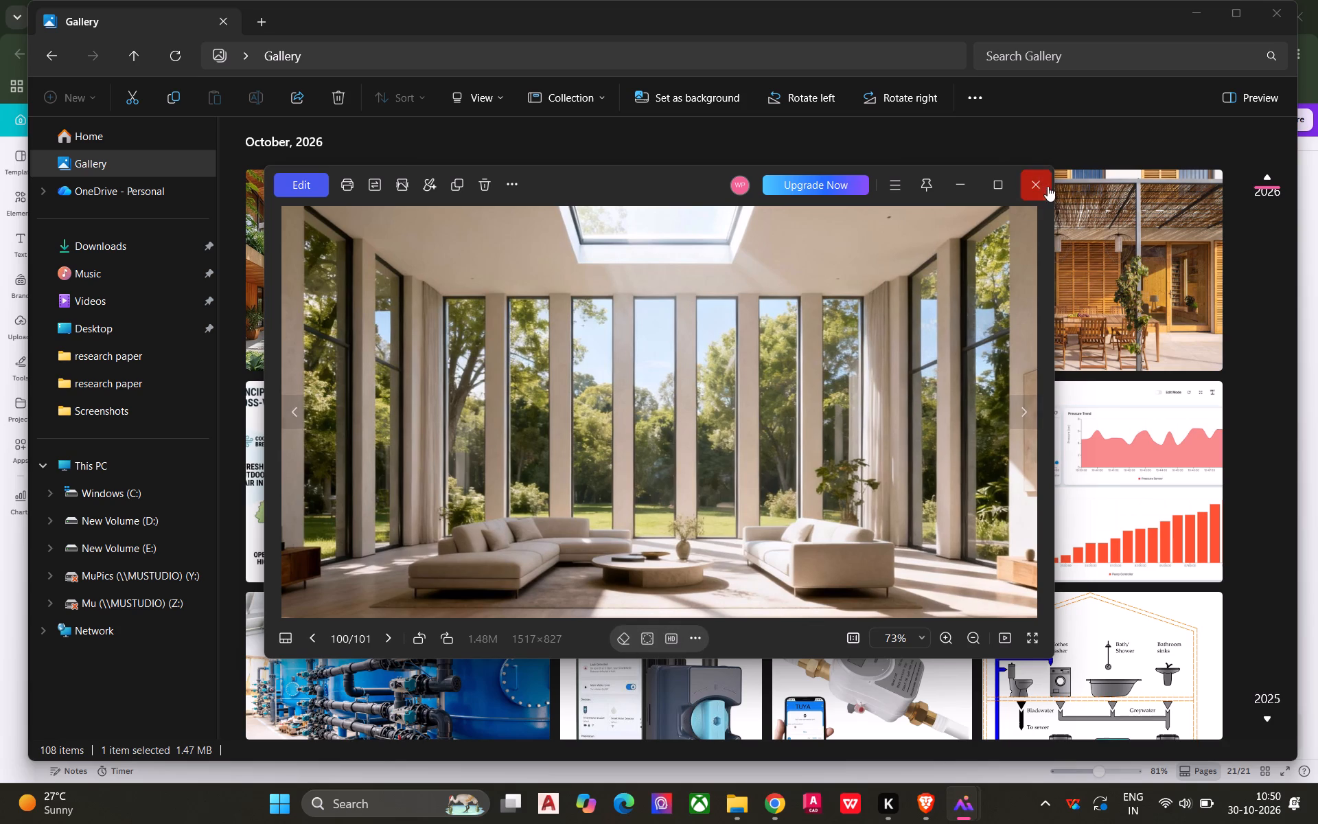
# In the Gallery, find and preview the Building Design and Orientation screenshot.
pyautogui.scroll(4, 949, 361)
pyautogui.scroll(2, 891, 398)
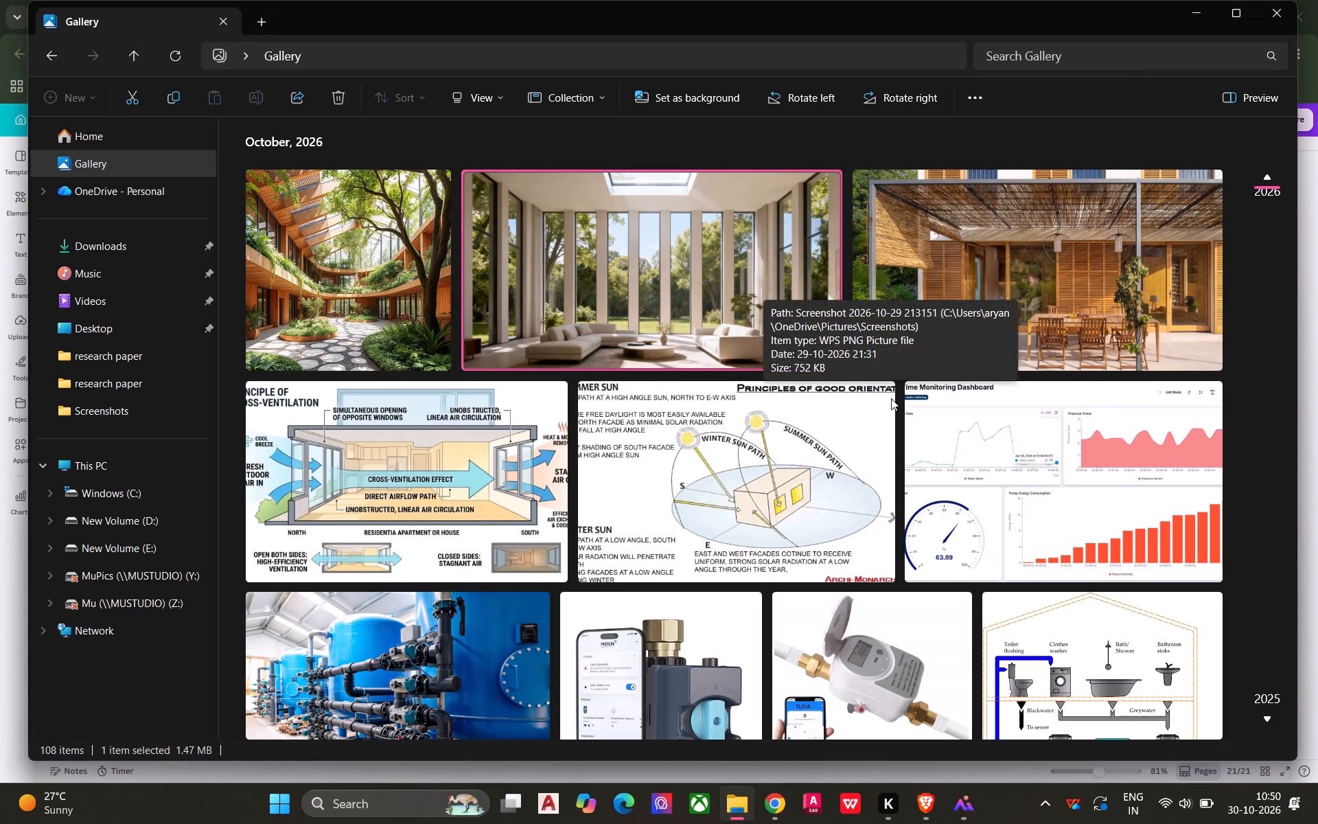
pyautogui.scroll(-2, 891, 398)
pyautogui.scroll(-10, 840, 420)
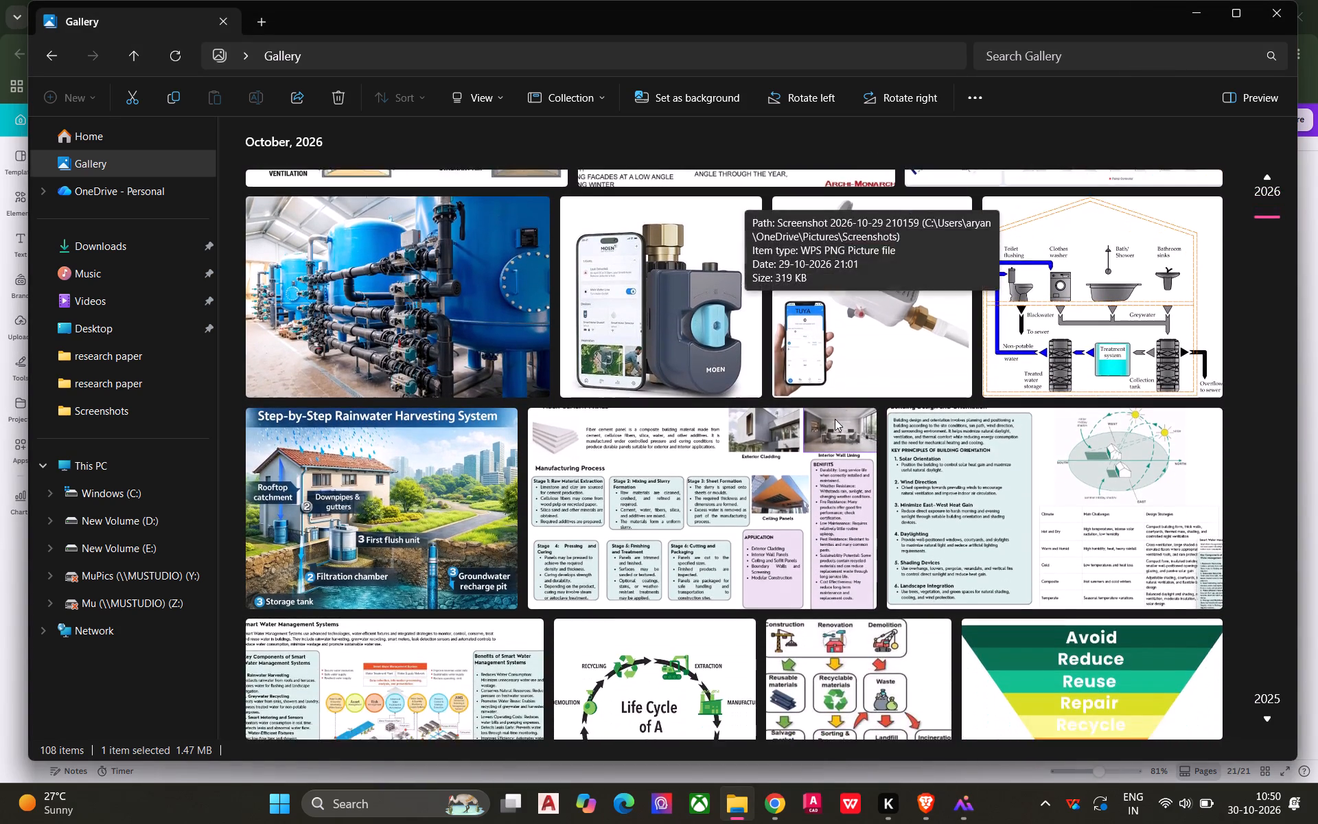
pyautogui.scroll(-2, 835, 419)
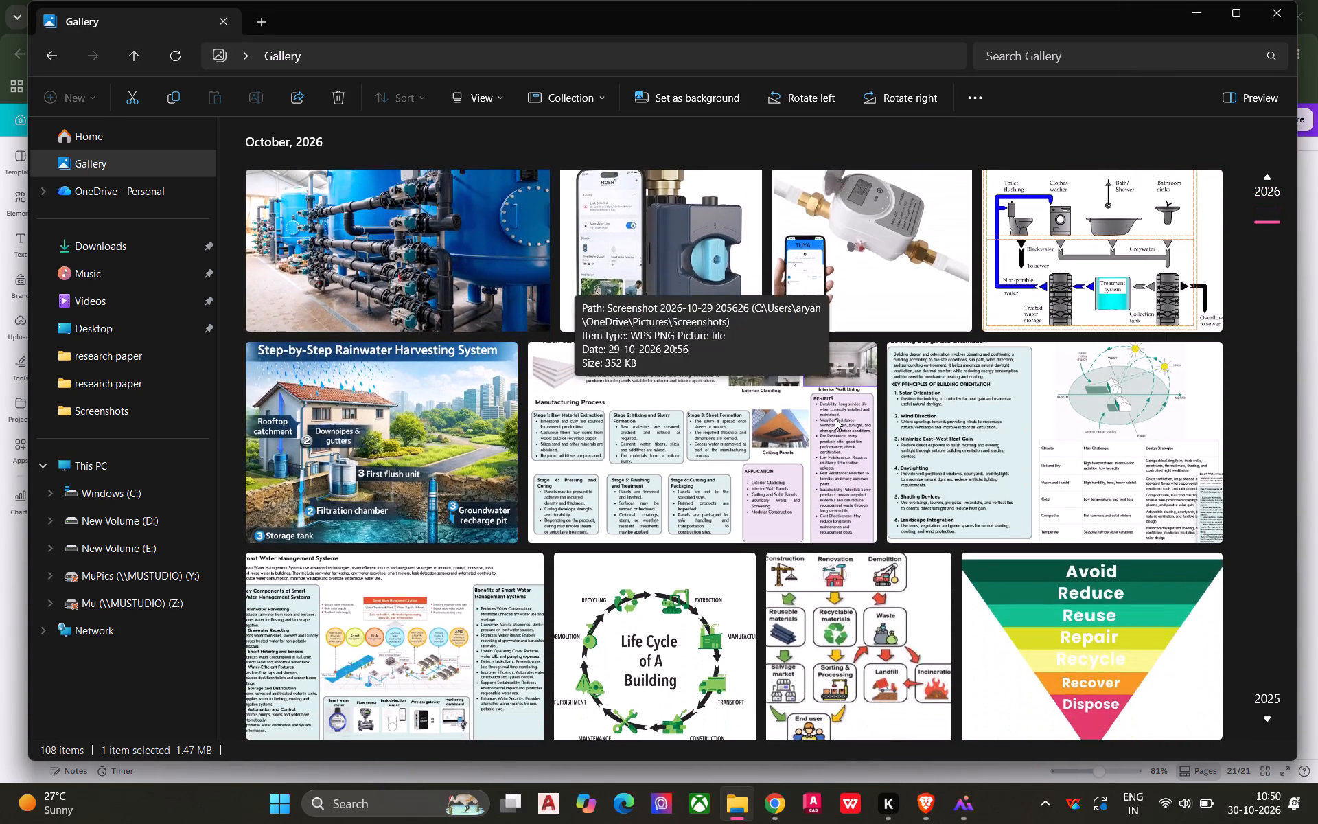
pyautogui.click(960, 417)
pyautogui.click(960, 417)
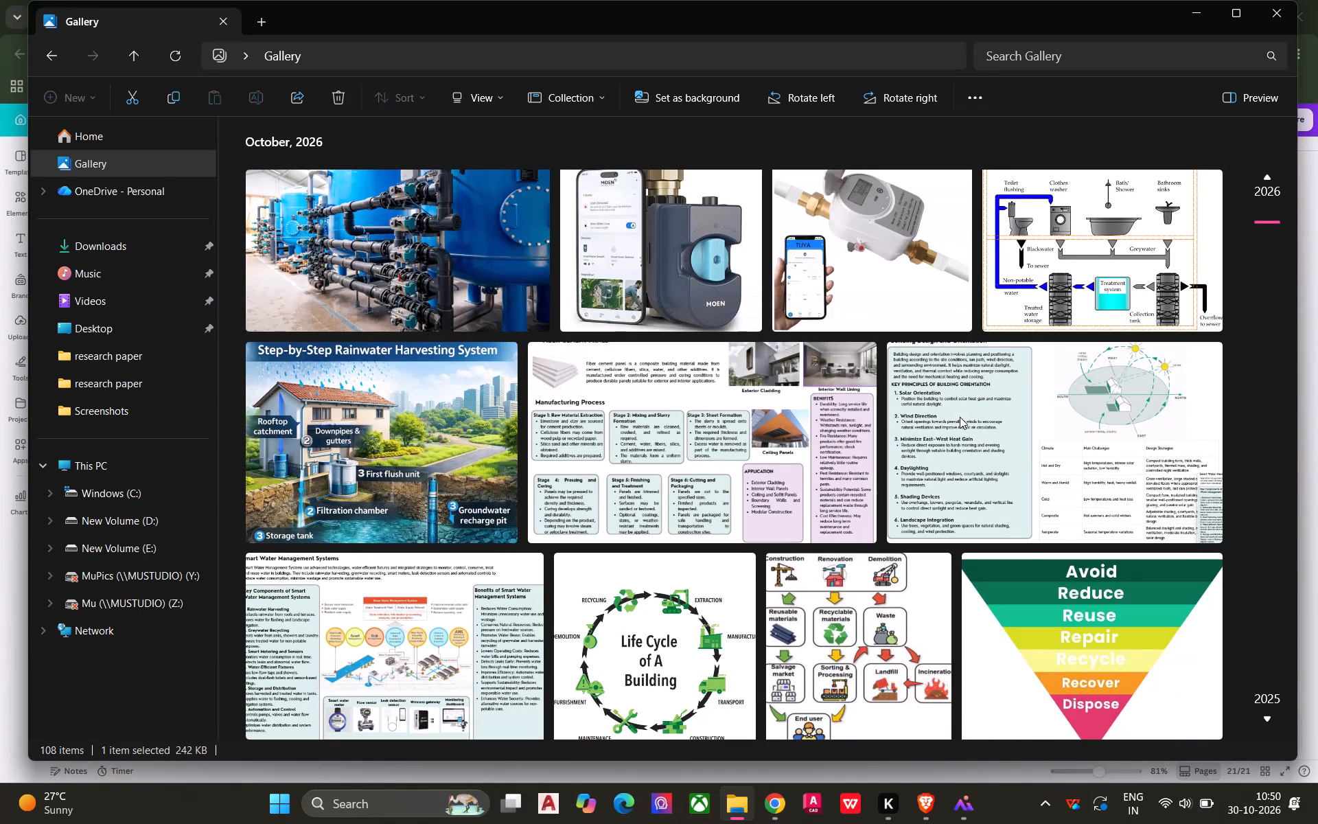
pyautogui.doubleClick(960, 417)
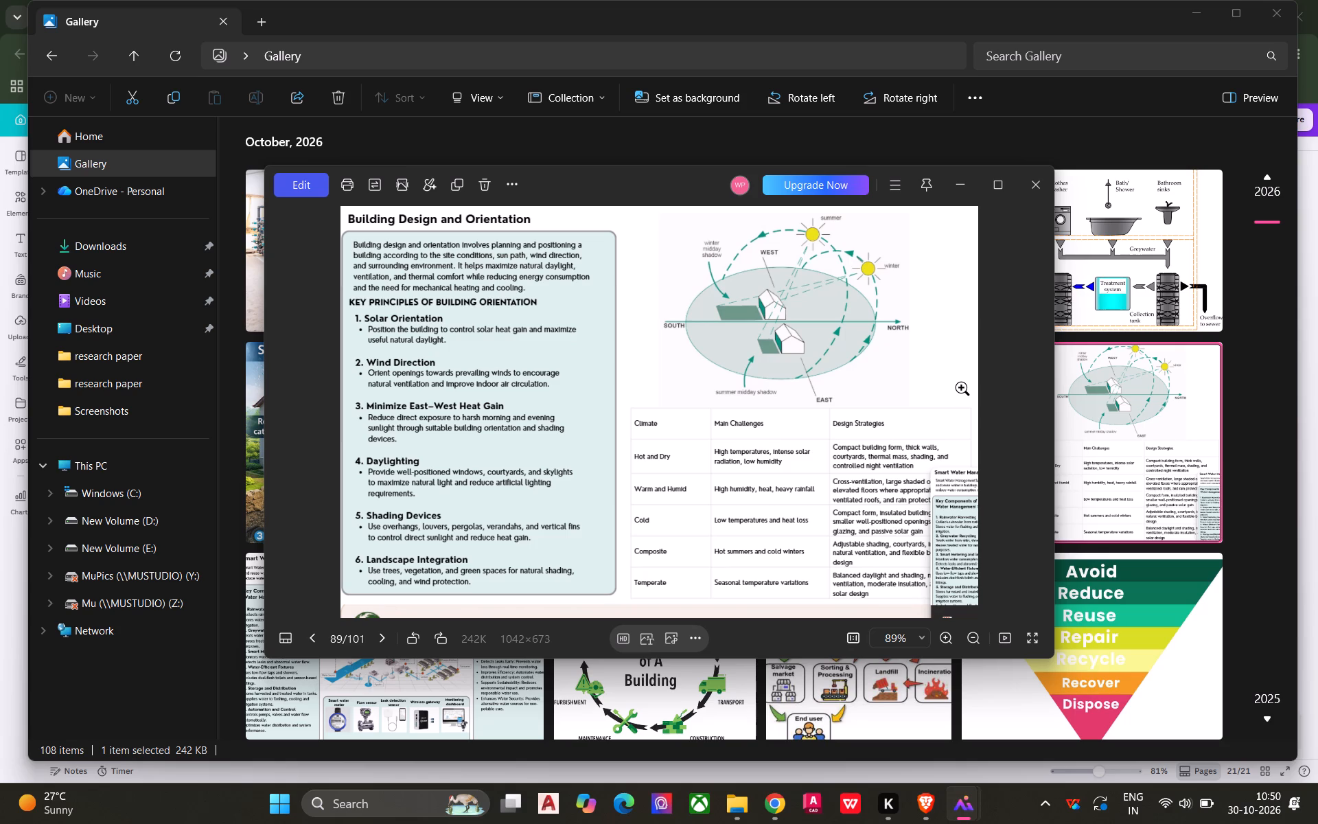
pyautogui.click(1026, 181)
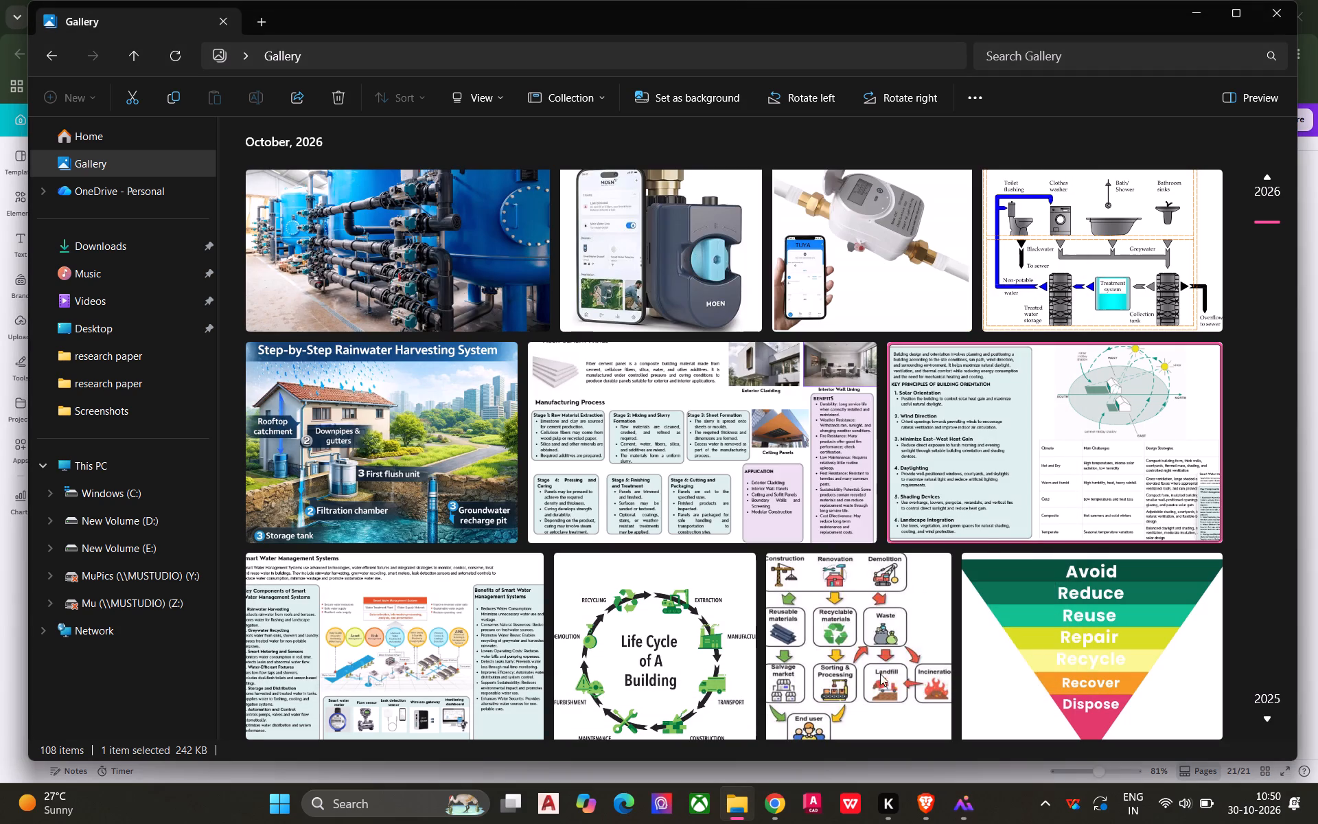
pyautogui.click(789, 794)
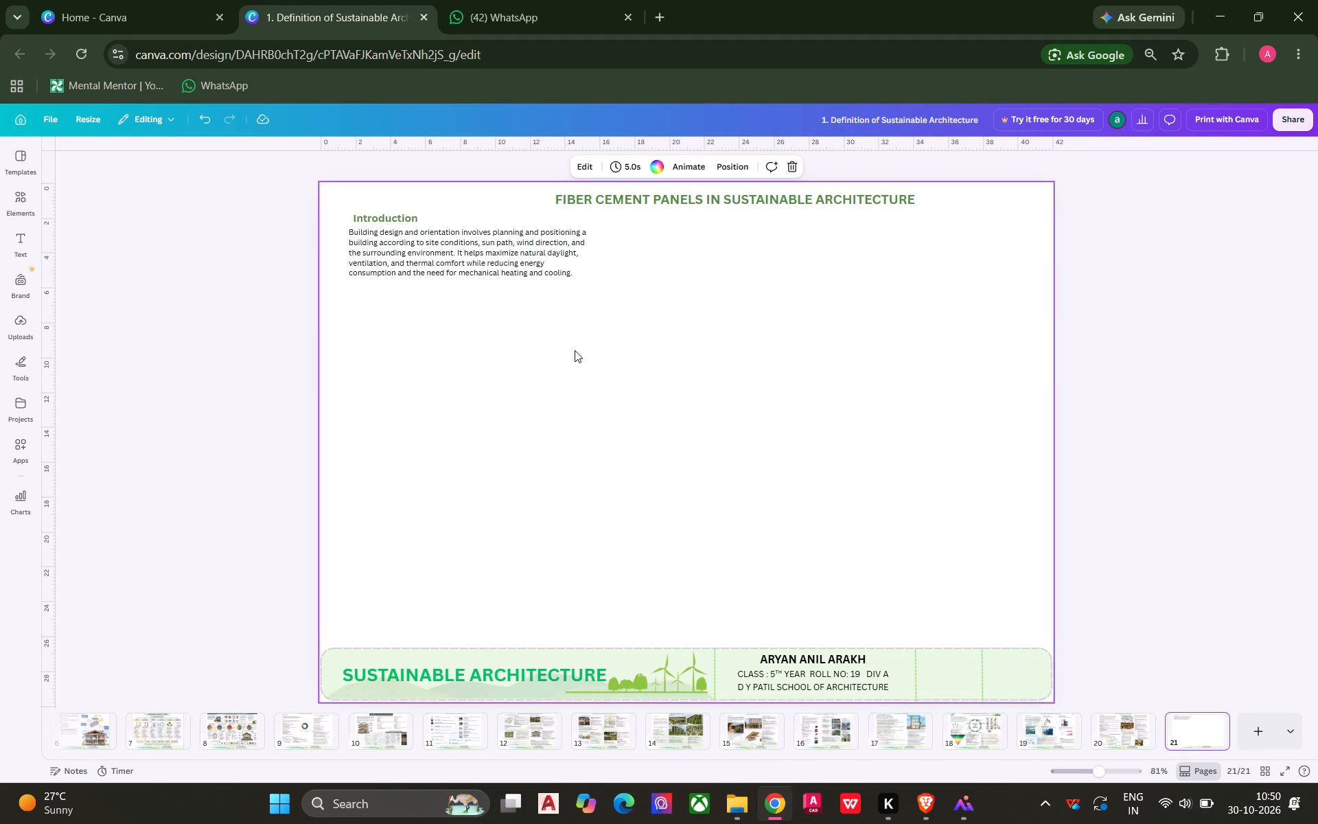
pyautogui.scroll(1, 575, 350)
pyautogui.scroll(-1, 575, 352)
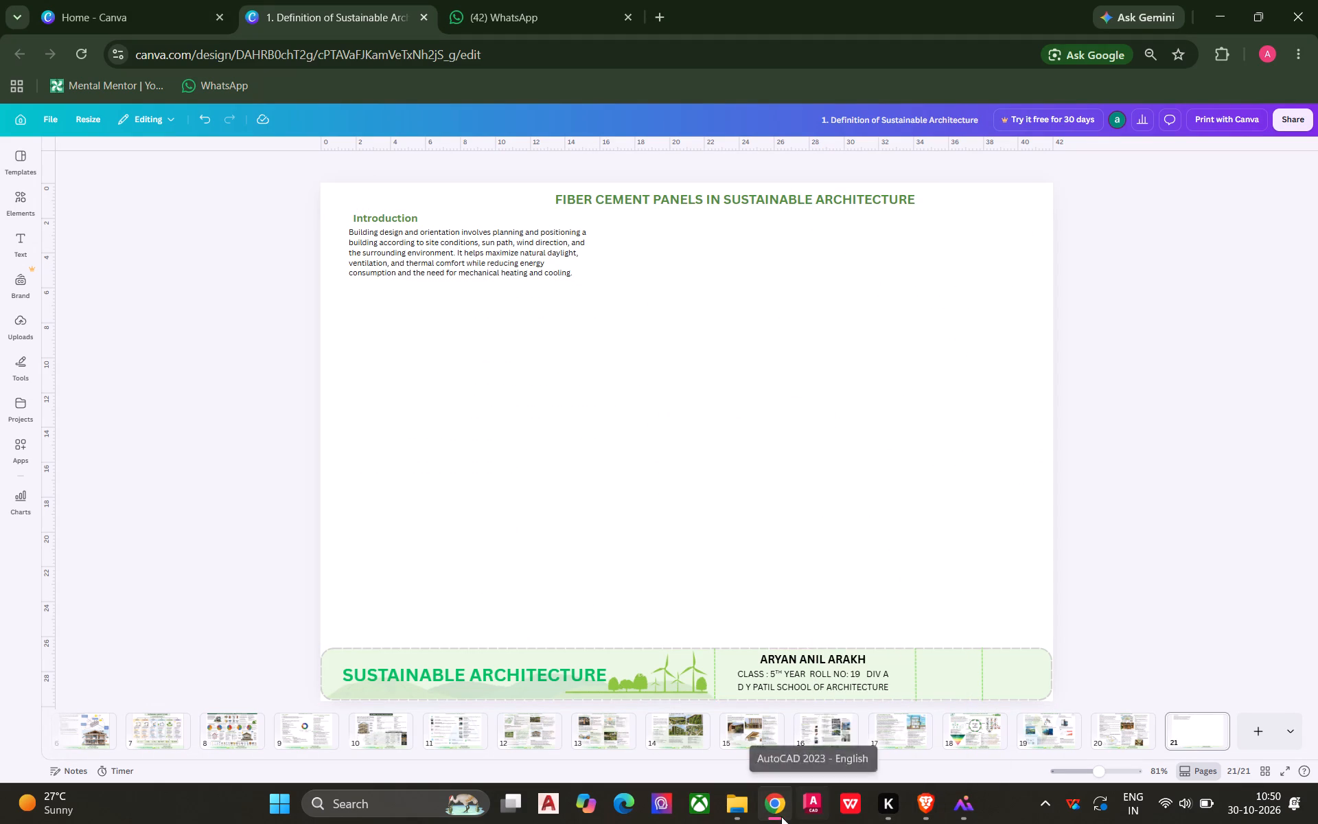
pyautogui.click(743, 817)
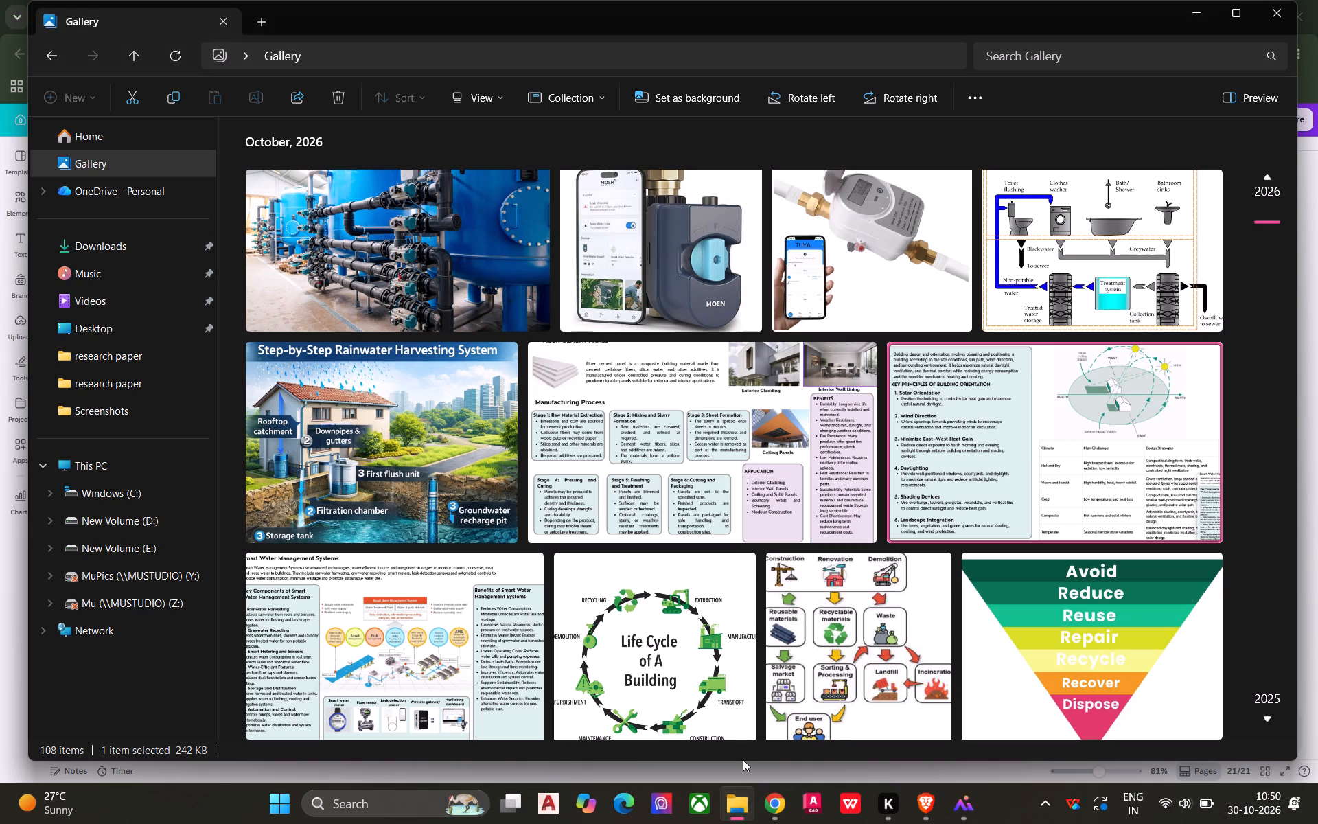
pyautogui.doubleClick(627, 437)
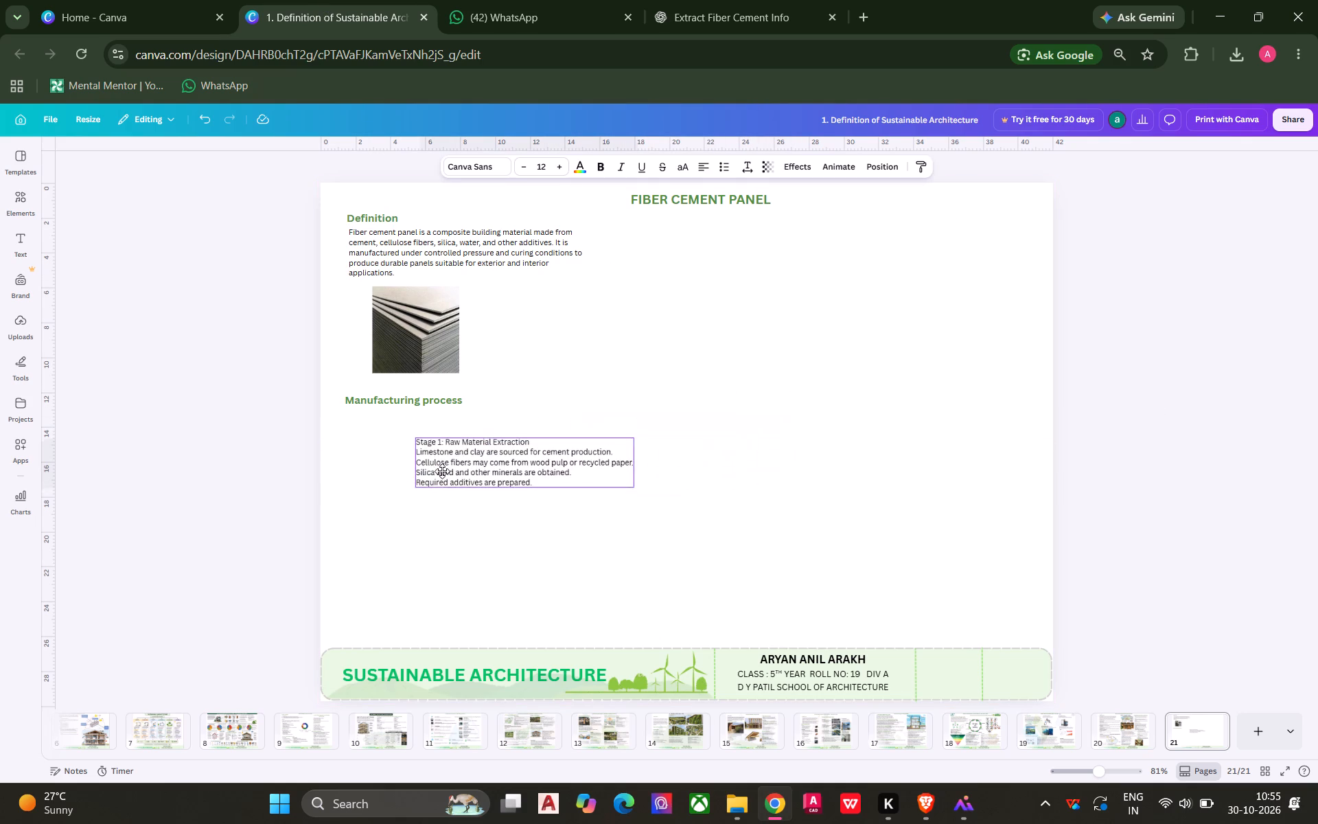
pyautogui.moveTo(442, 471); pyautogui.dragTo(382, 450)
pyautogui.click(209, 450)
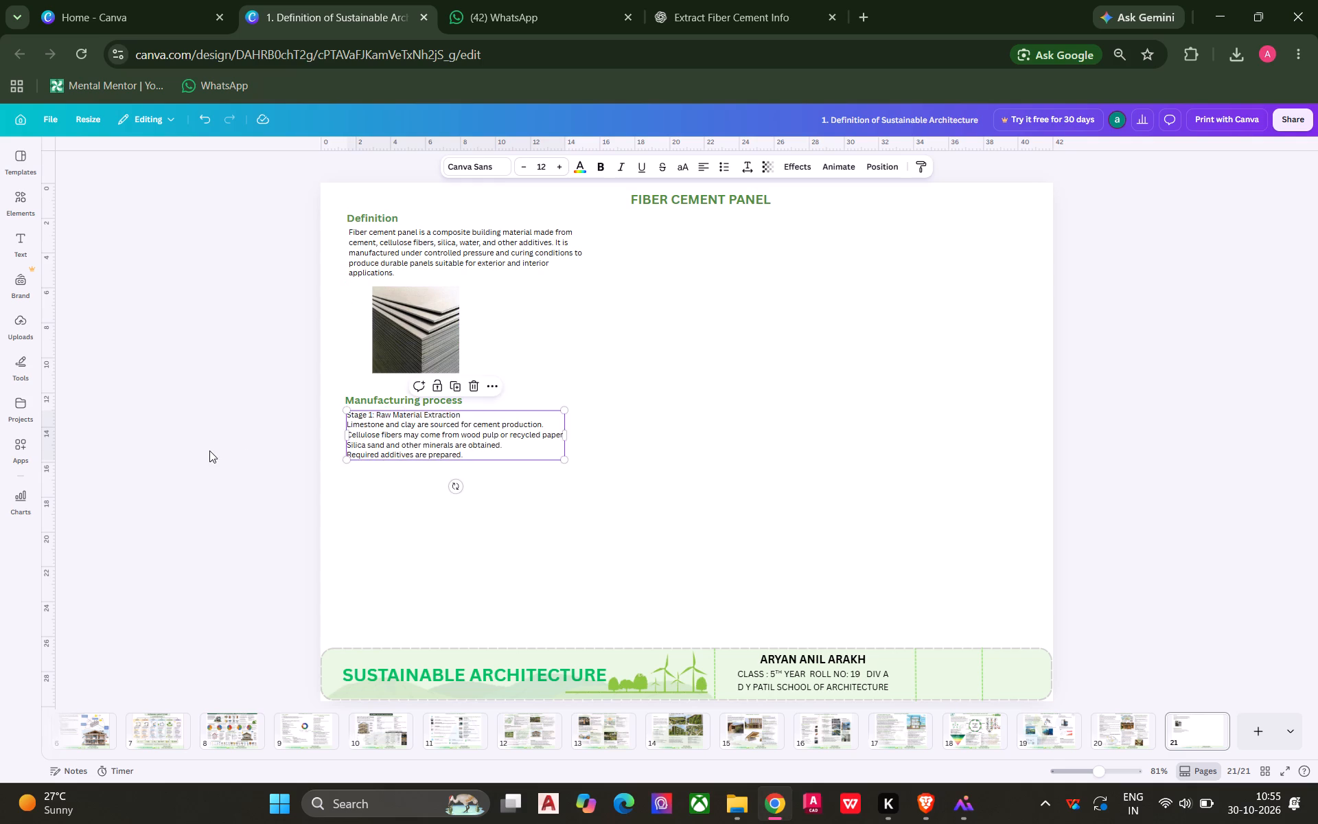
# Make the "Stage 1: Raw Material Extraction" title line bold within its text block.
pyautogui.click(417, 418)
pyautogui.click(436, 417)
pyautogui.click(467, 415)
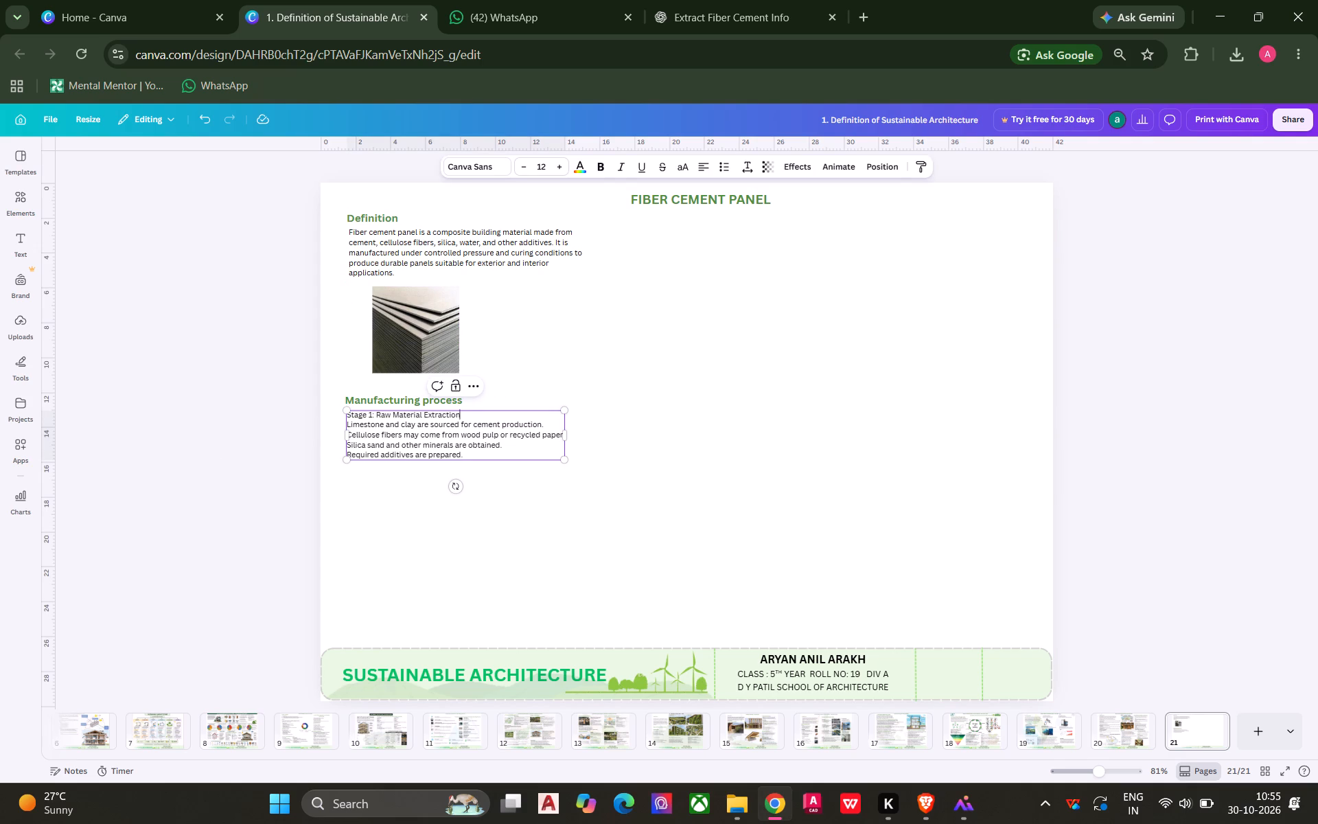
pyautogui.moveTo(465, 413); pyautogui.dragTo(345, 415)
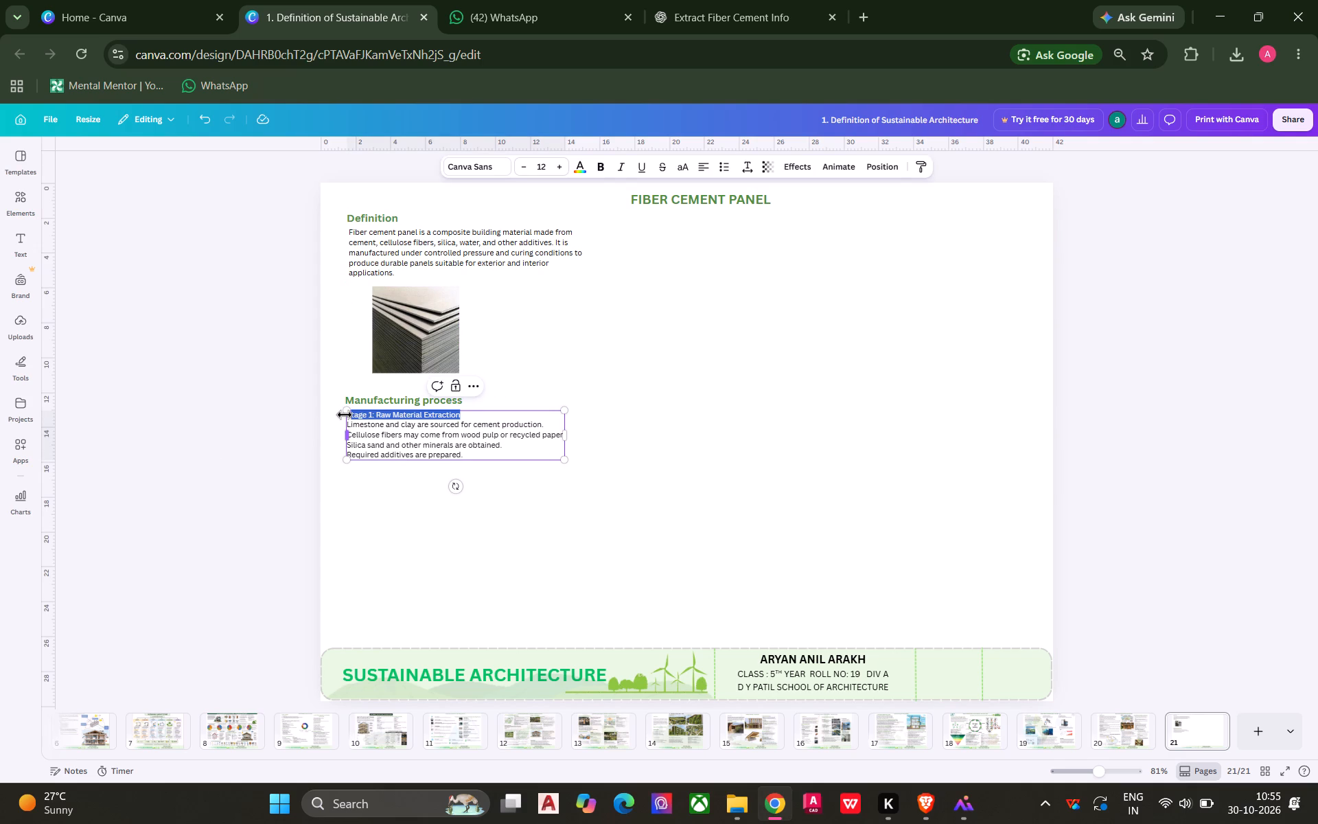
pyautogui.moveTo(345, 415); pyautogui.dragTo(343, 411)
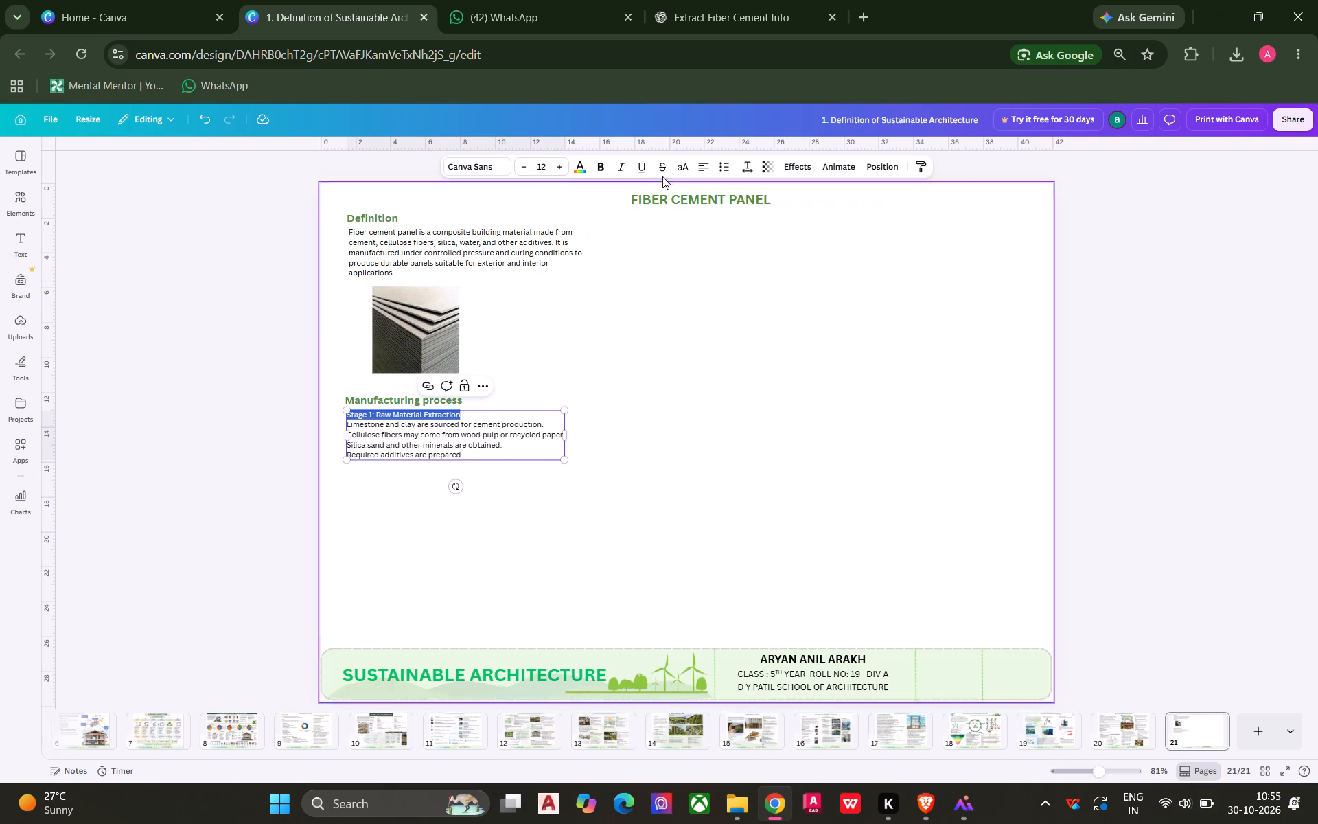
pyautogui.click(599, 165)
pyautogui.click(174, 409)
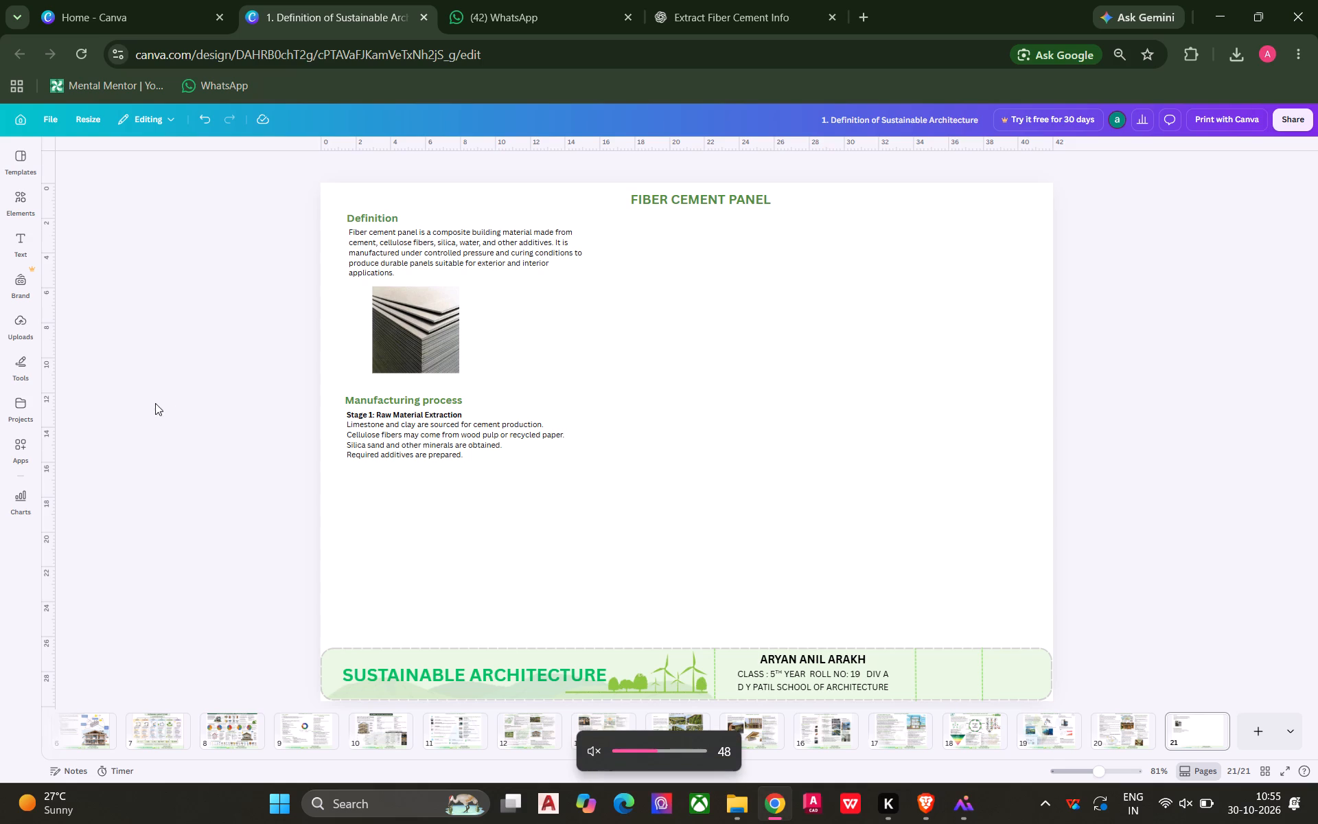
pyautogui.click(149, 432)
# Enlarge the stacked panels image slightly and position it between the definition paragraph and "Manufacturing process", lined up with the paragraph's start.
pyautogui.click(385, 354)
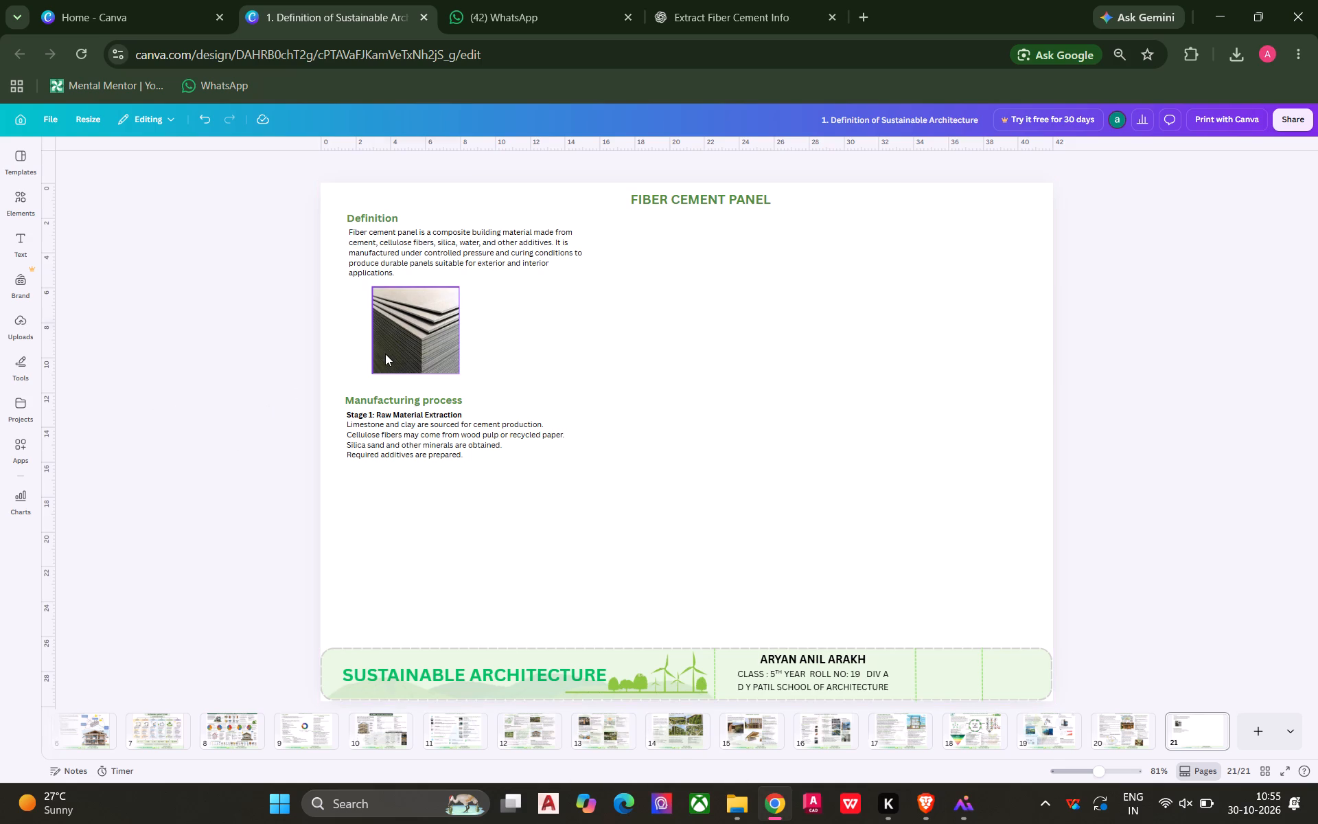
pyautogui.moveTo(375, 374); pyautogui.dragTo(374, 374)
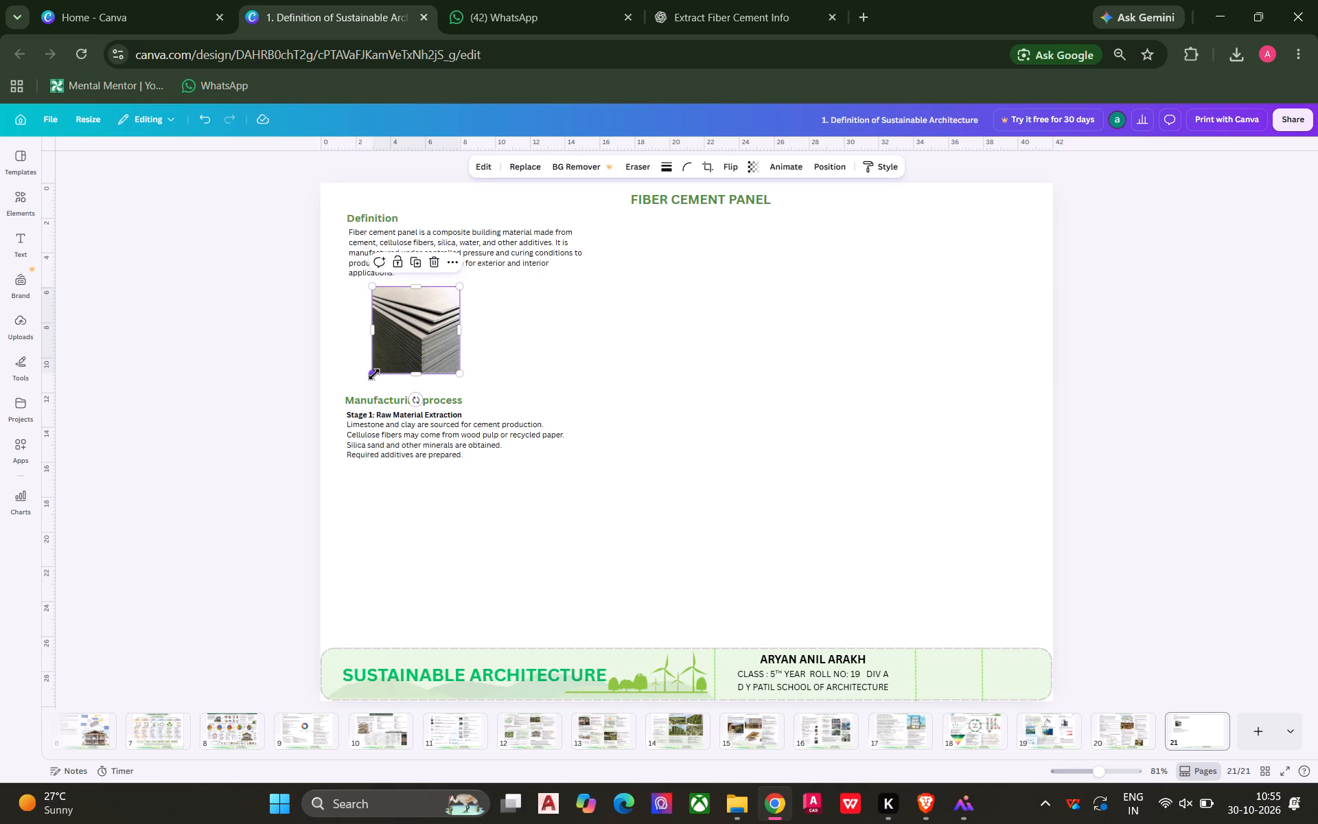
pyautogui.moveTo(374, 374); pyautogui.dragTo(362, 378)
pyautogui.click(231, 381)
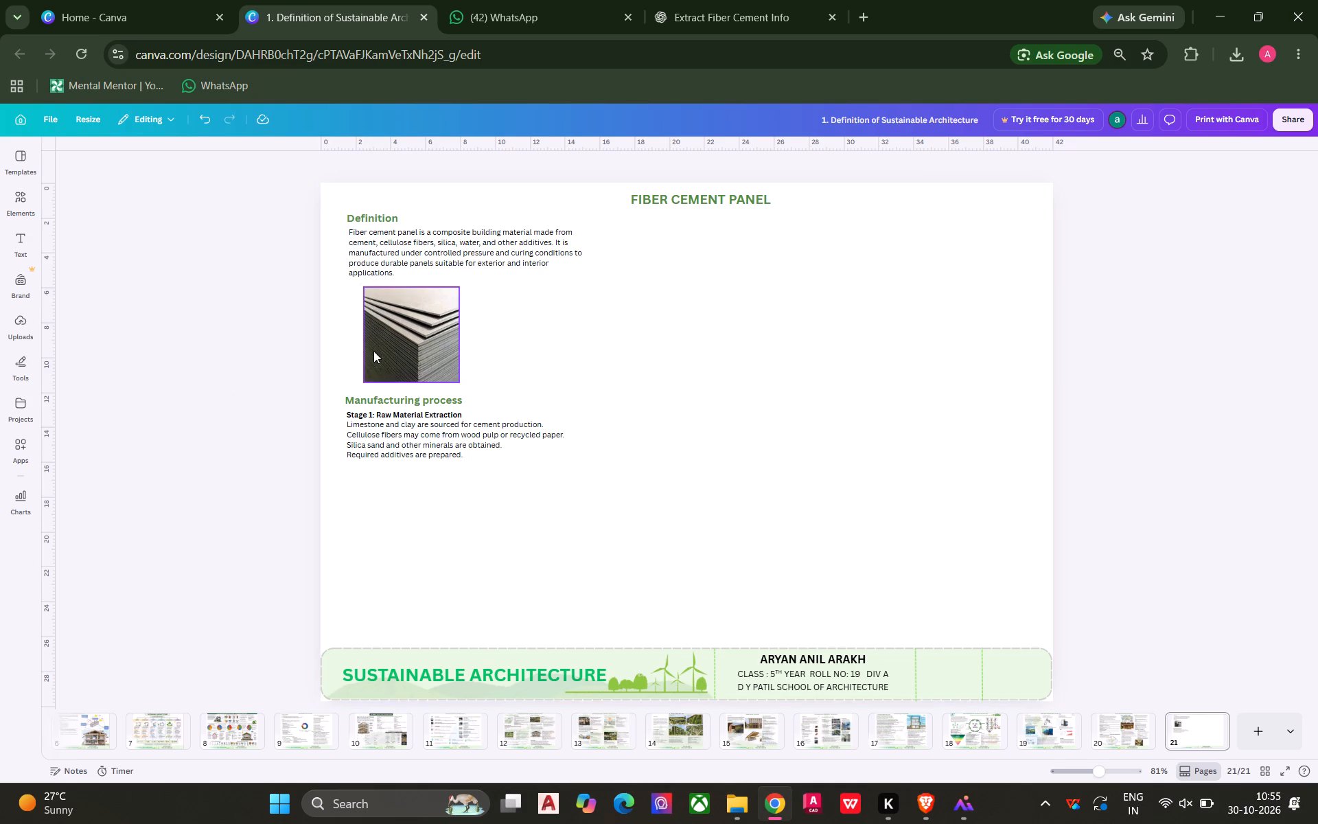
pyautogui.click(374, 351)
pyautogui.moveTo(377, 349); pyautogui.dragTo(365, 346)
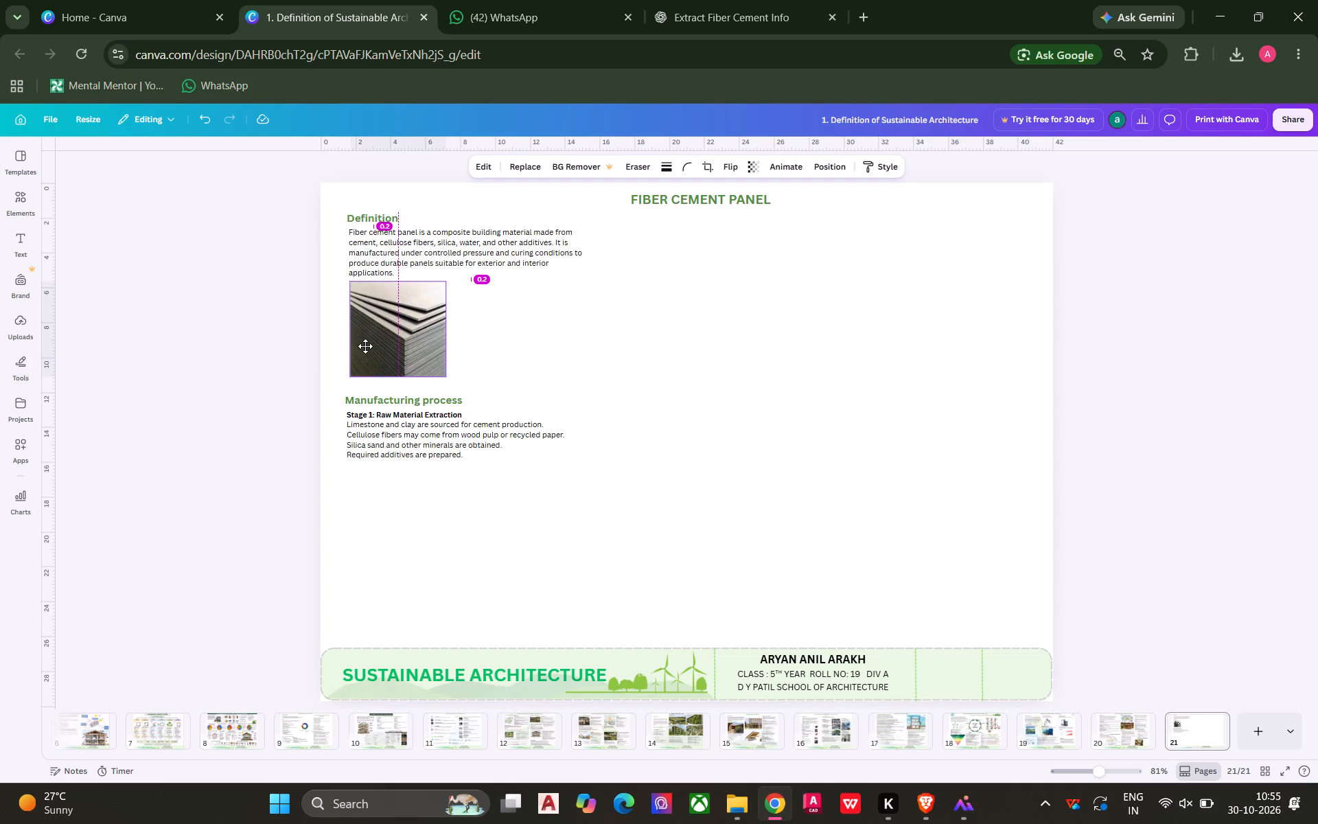
pyautogui.moveTo(365, 346); pyautogui.dragTo(363, 350)
pyautogui.click(222, 352)
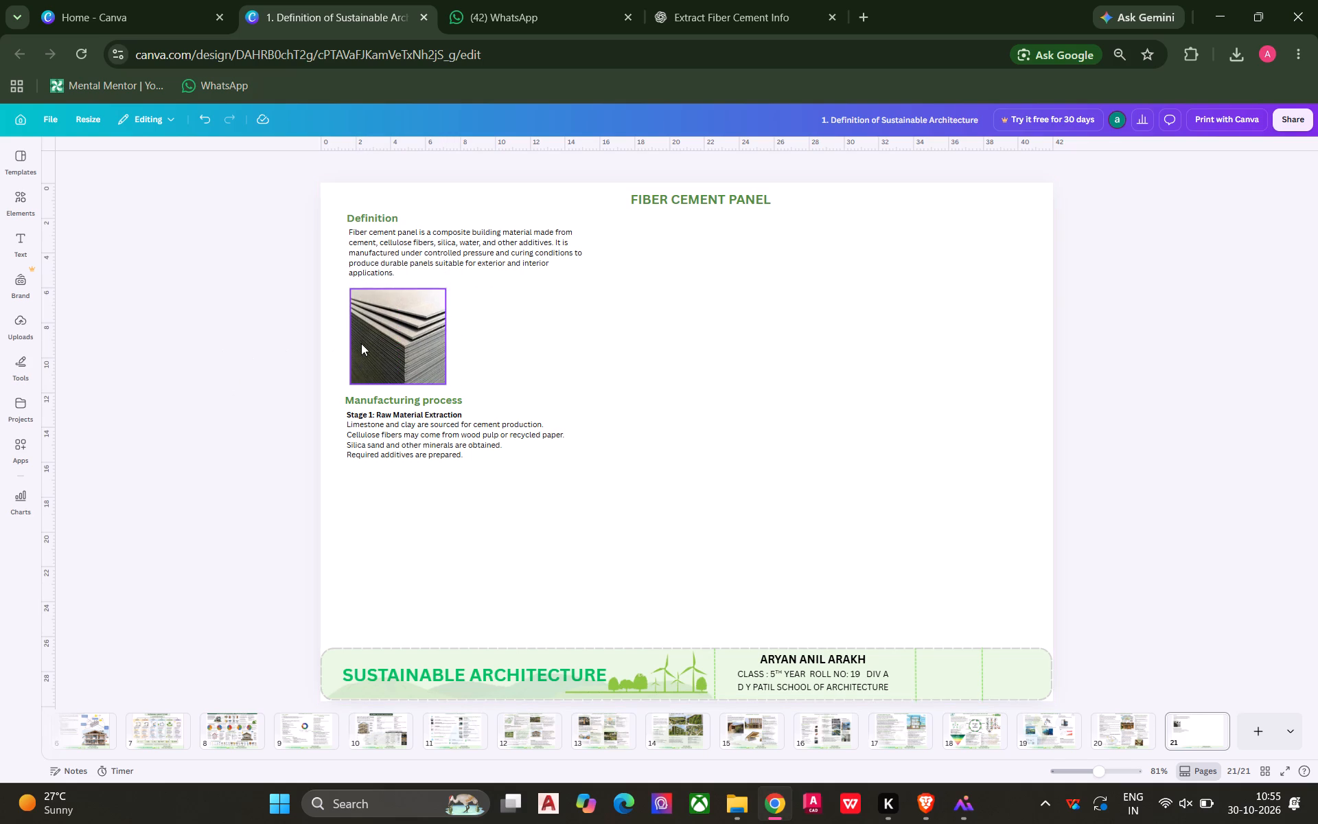
pyautogui.click(361, 343)
pyautogui.click(200, 351)
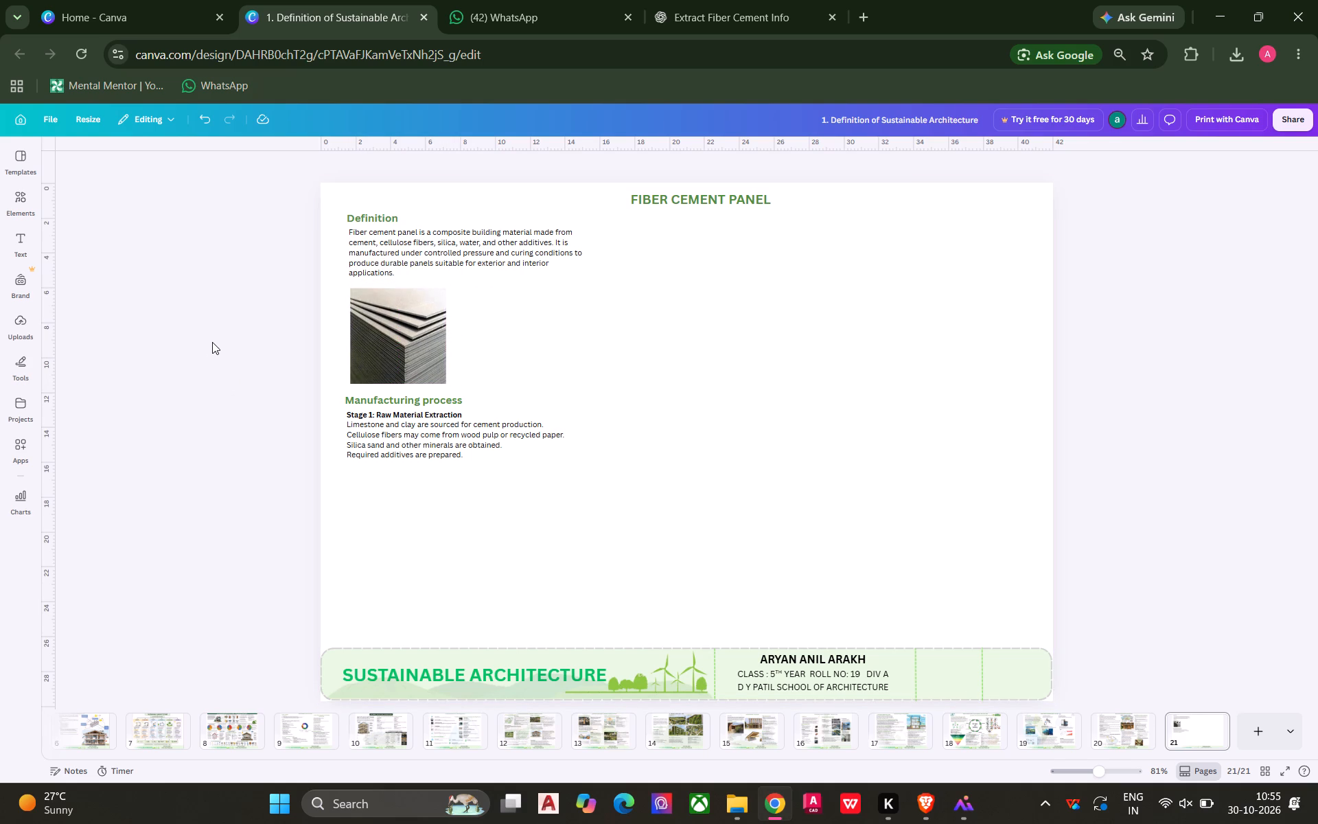
pyautogui.click(368, 341)
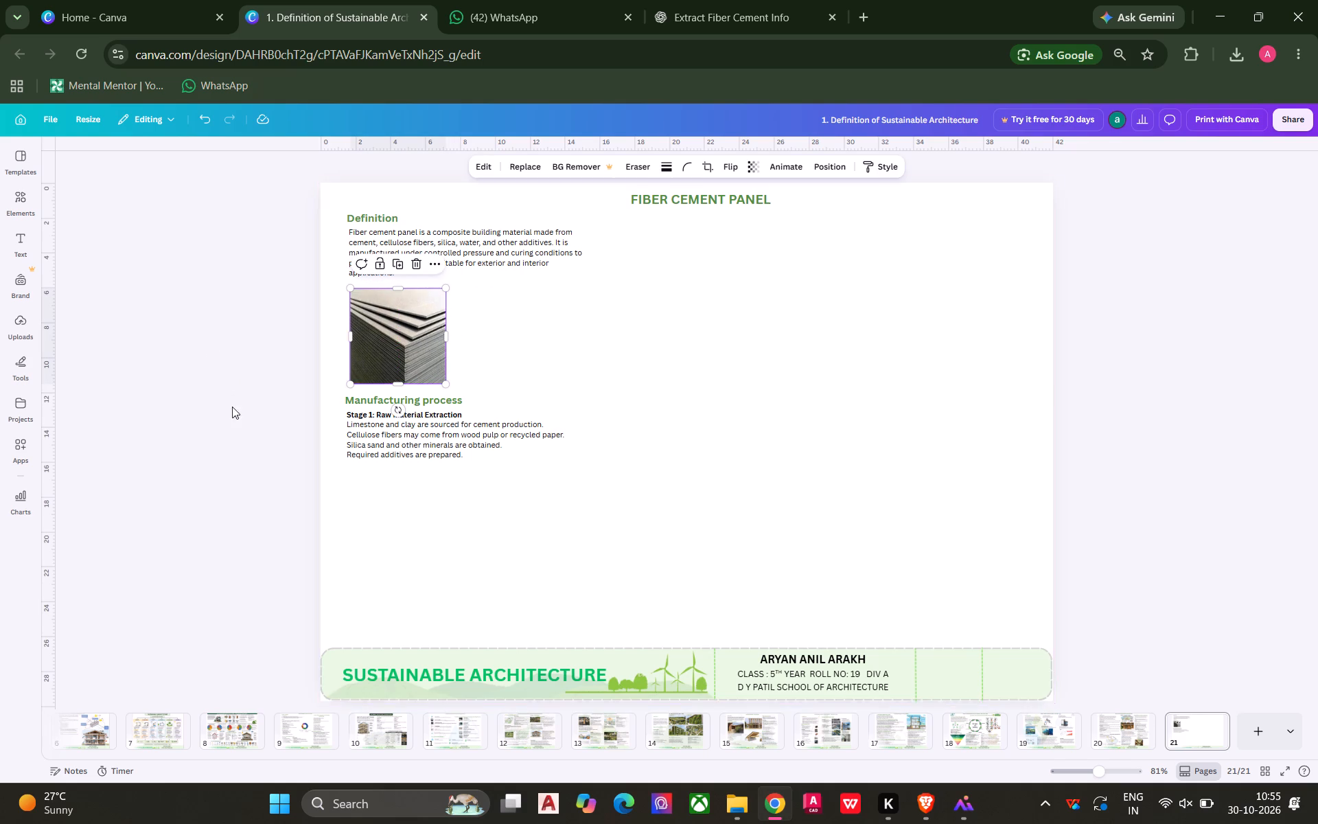
pyautogui.click(195, 410)
# Shift the "Manufacturing process" heading and Stage 1 text block to line up with the image's starting edge, and save the design.
pyautogui.moveTo(519, 397); pyautogui.dragTo(372, 453)
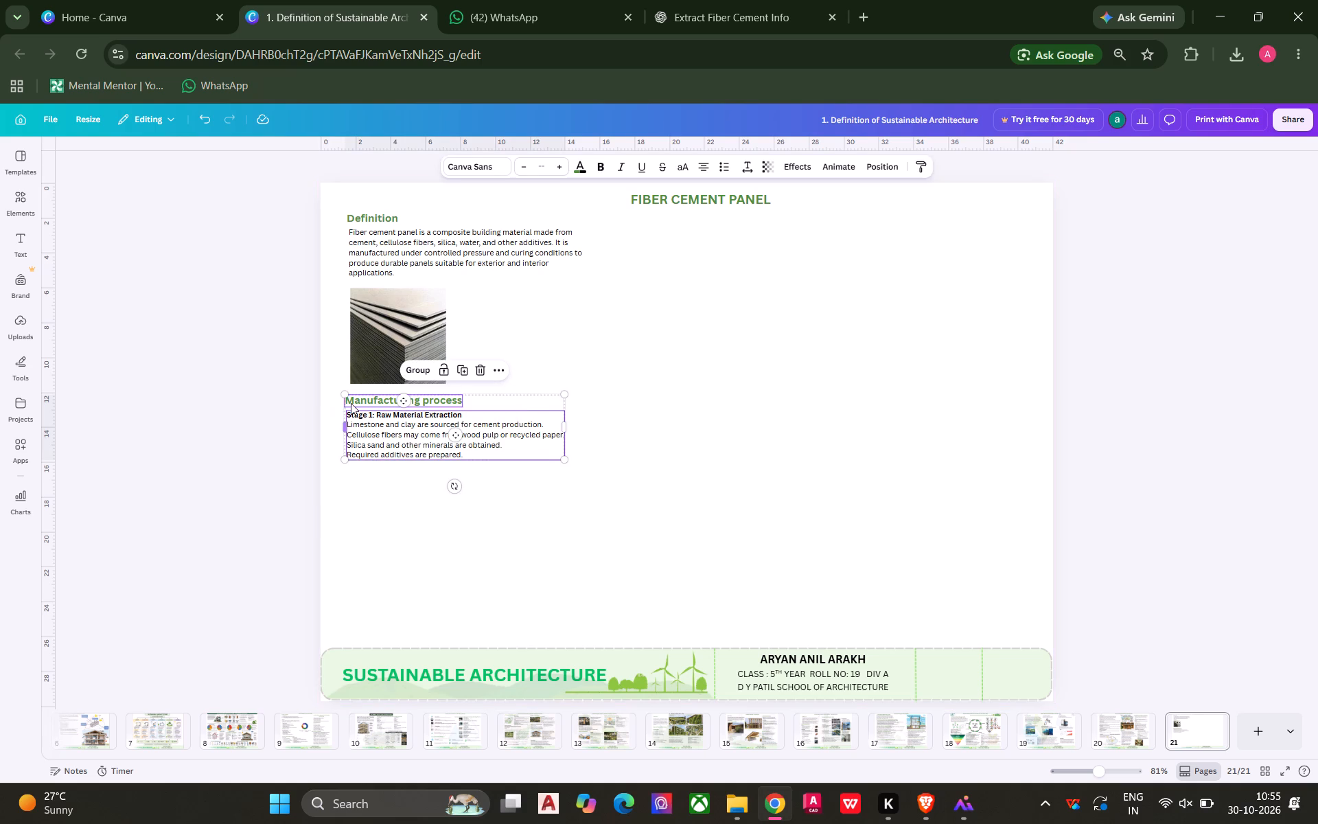
pyautogui.click(351, 403)
pyautogui.click(246, 413)
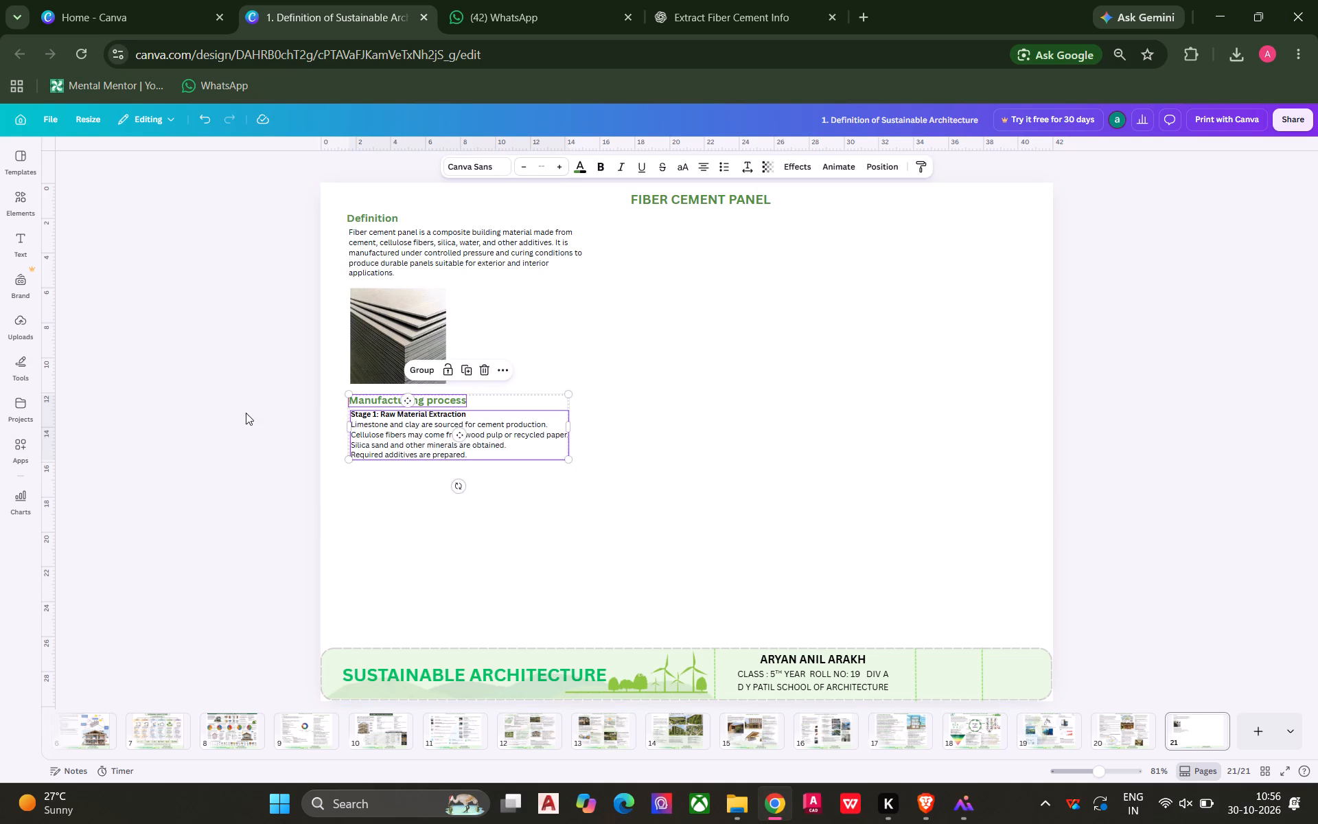
pyautogui.click(363, 401)
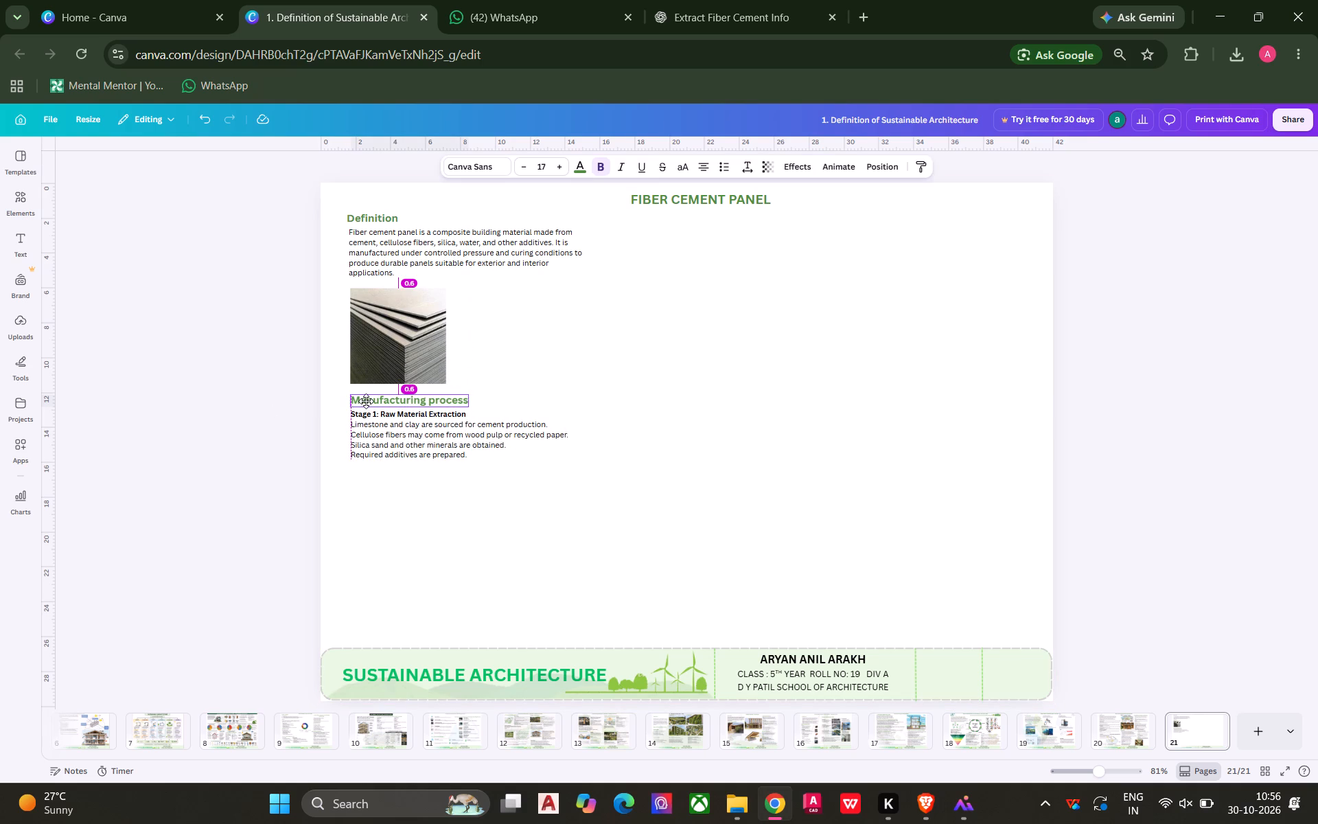
pyautogui.click(227, 407)
pyautogui.hotkey('ctrl', 's')
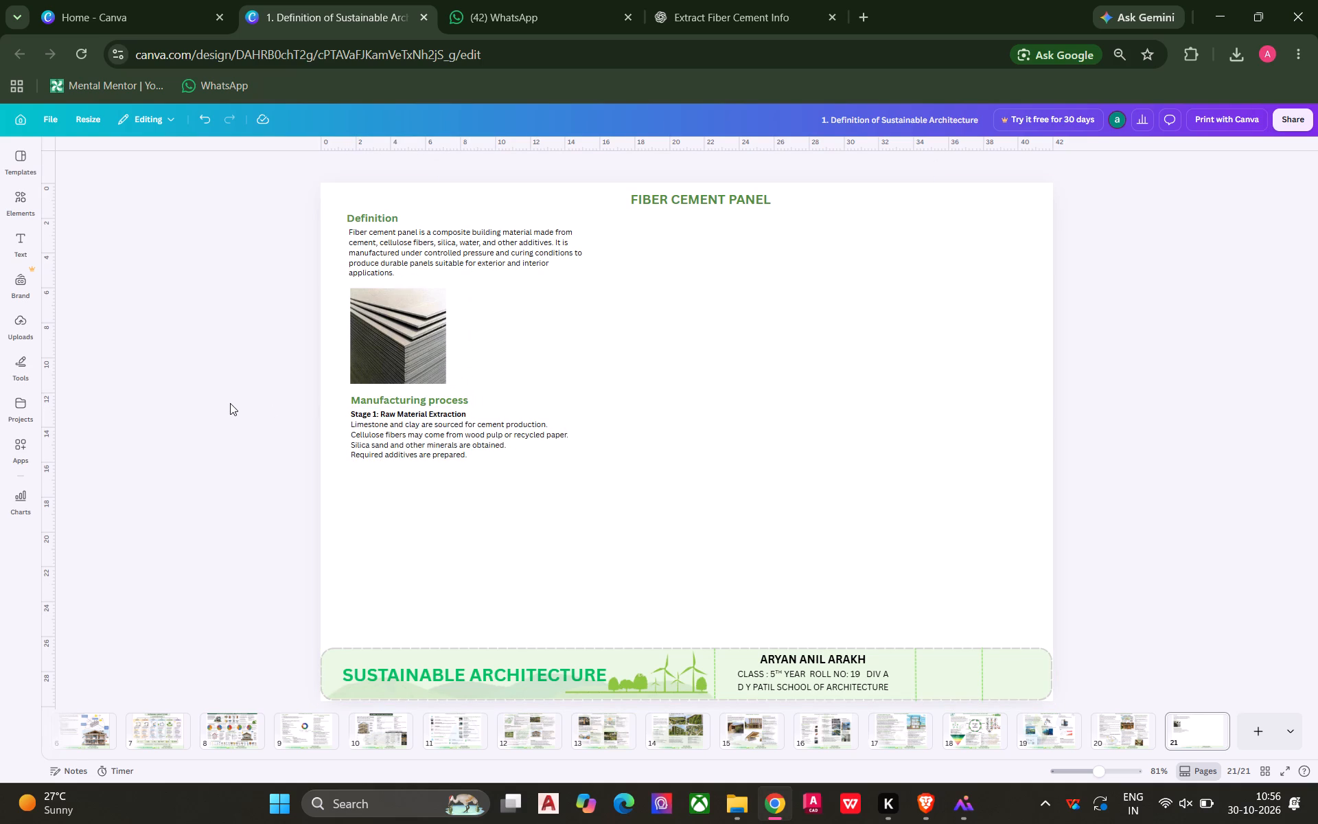
pyautogui.click(230, 403)
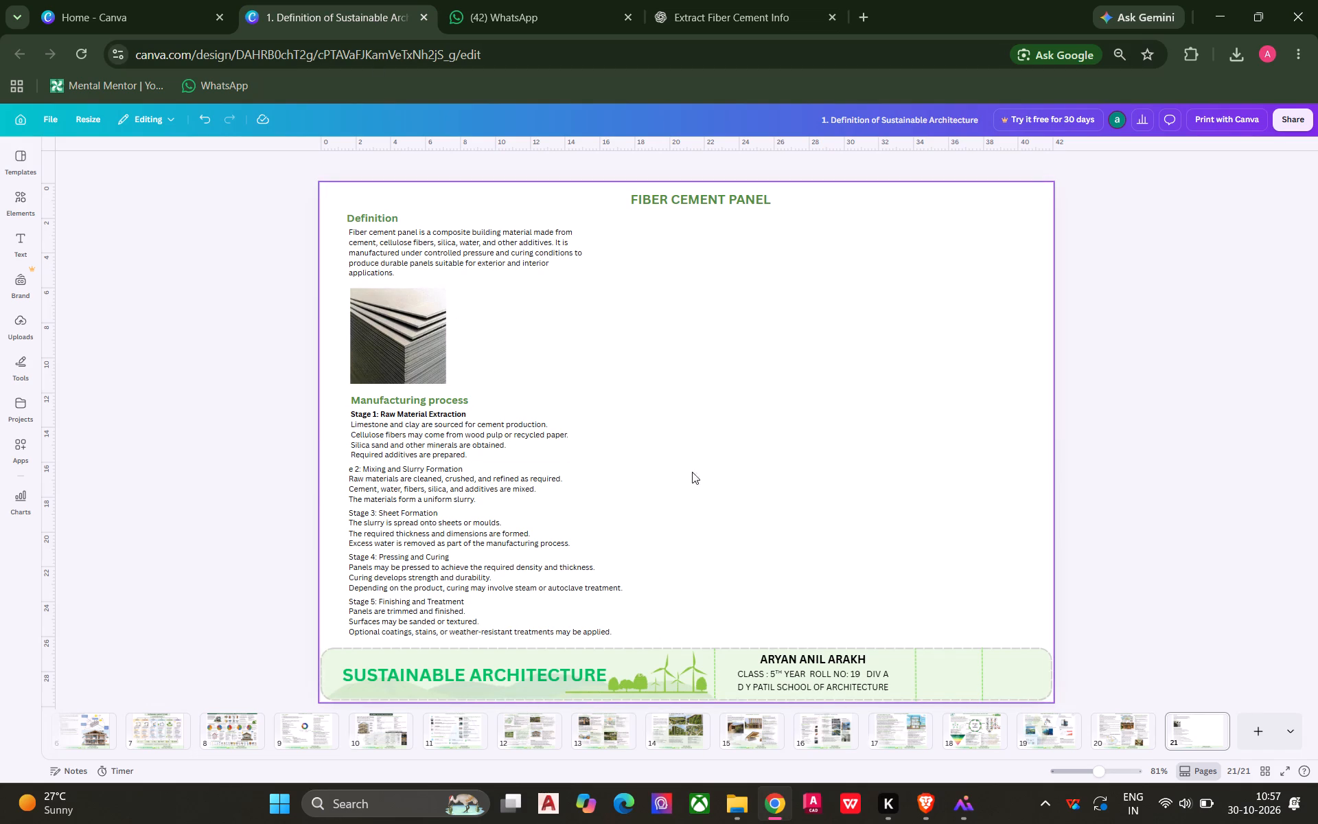
pyautogui.click(781, 383)
pyautogui.hotkey('ctrl', 'v')
pyautogui.click(664, 580)
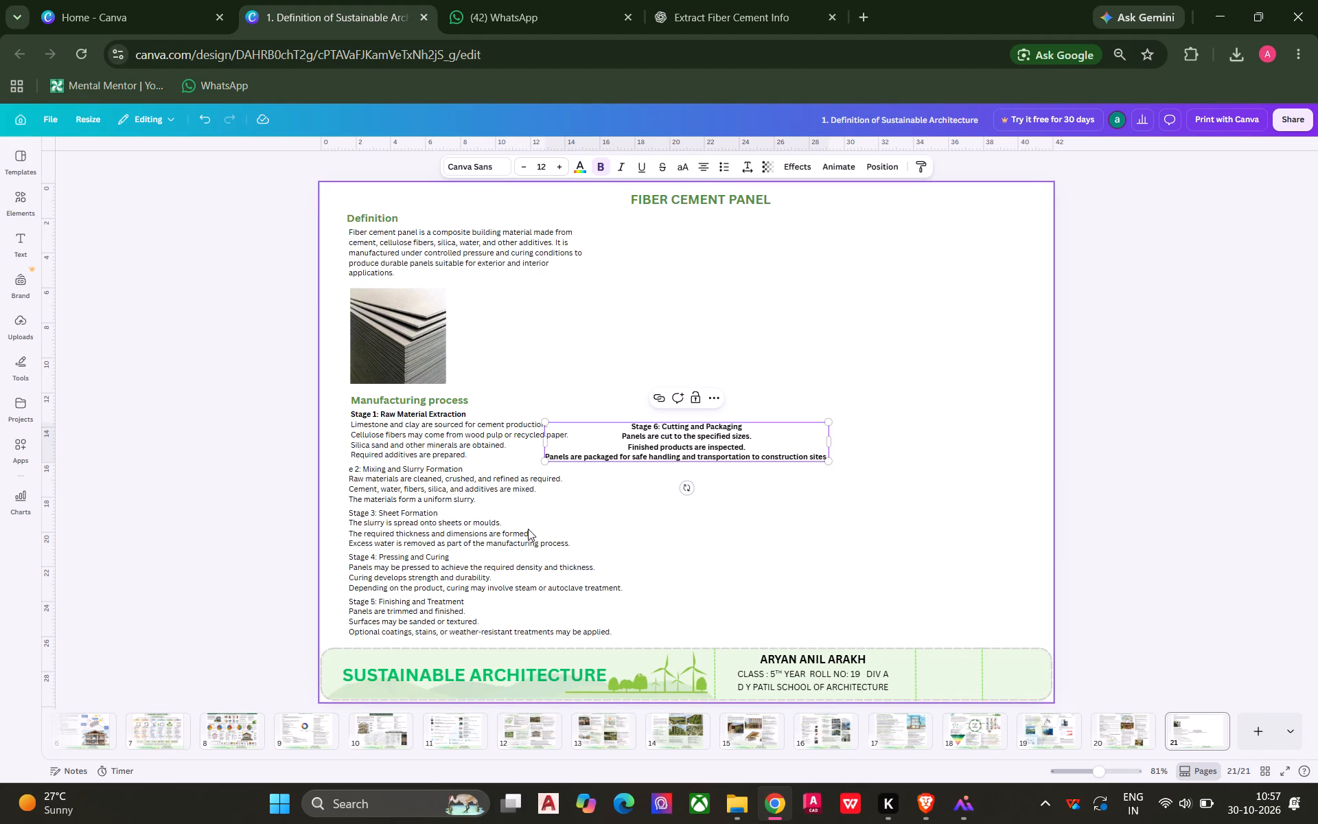
# Copy the Stage 2 text block's style onto the pasted Stage 6 text block.
pyautogui.click(471, 461)
pyautogui.click(463, 479)
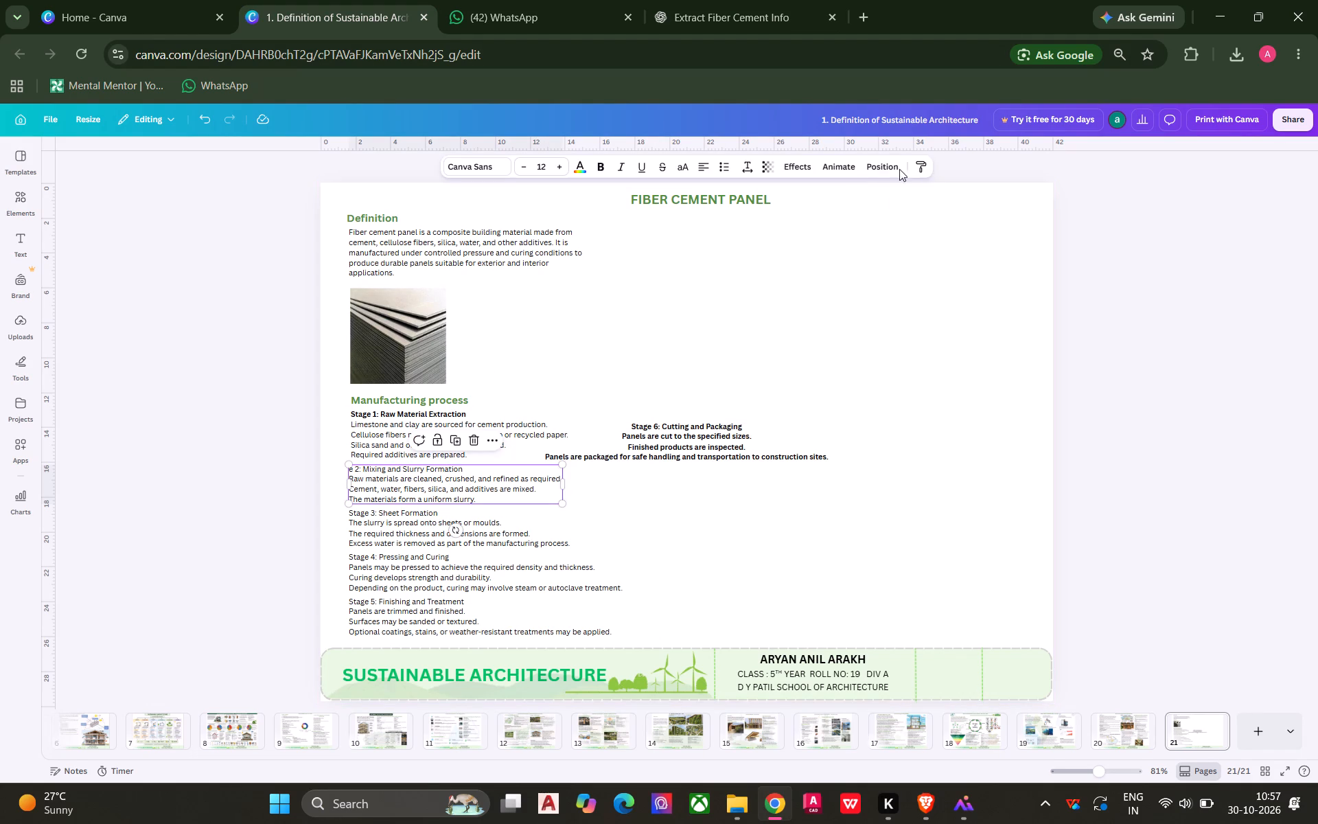
pyautogui.click(927, 161)
pyautogui.click(654, 446)
pyautogui.click(1199, 384)
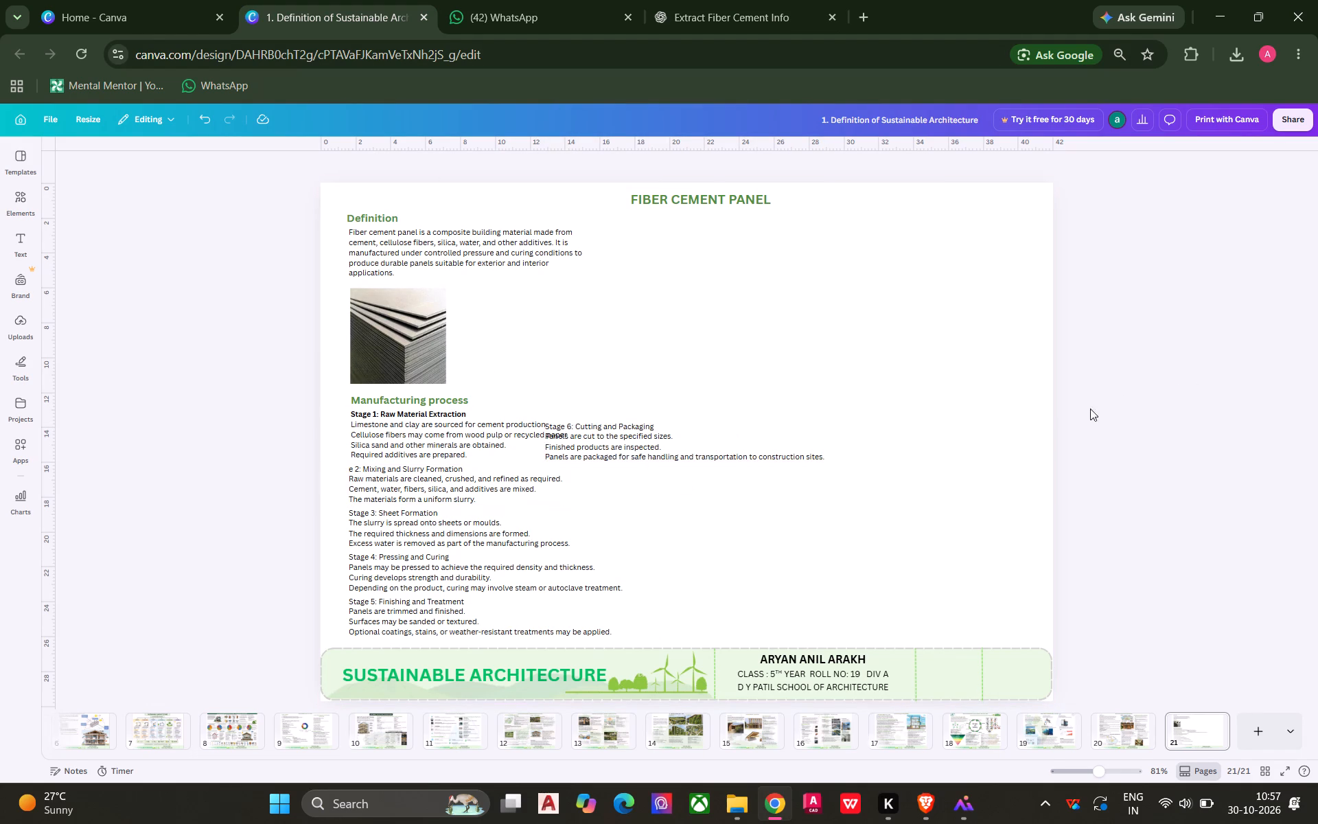
# Move the Stage 6 text block into the empty right half of page 21, level with the Stage 1 text block.
pyautogui.moveTo(652, 448); pyautogui.dragTo(772, 611)
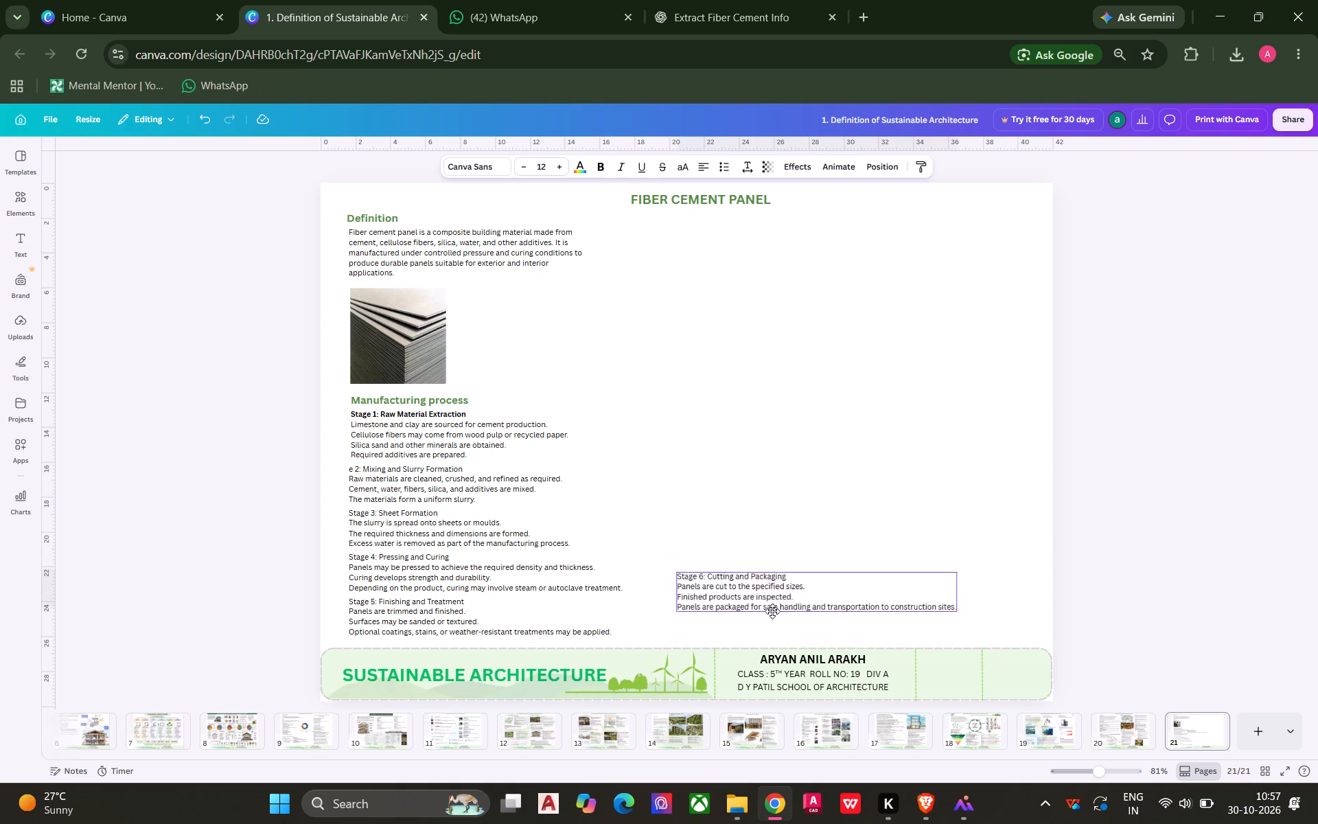
pyautogui.moveTo(772, 611); pyautogui.dragTo(873, 467)
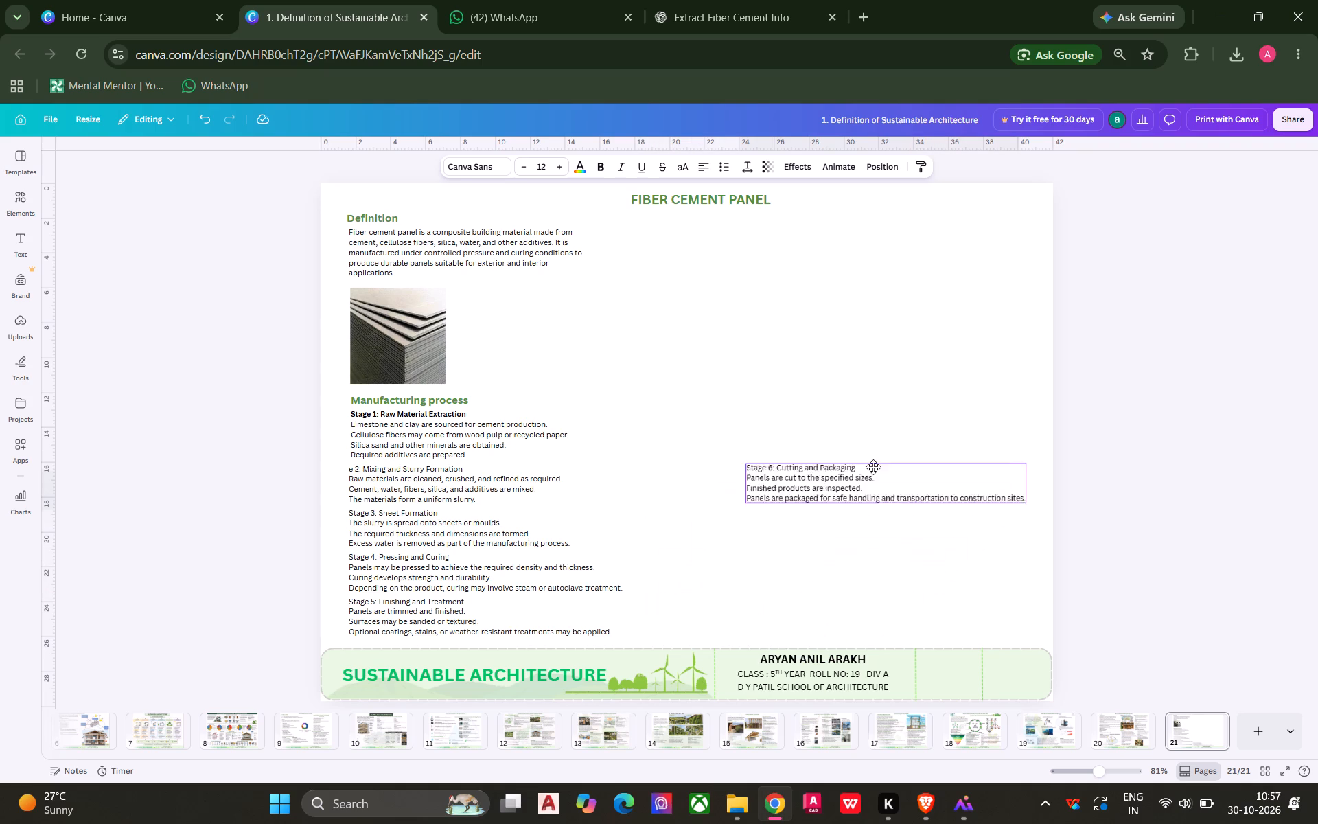
pyautogui.moveTo(873, 467); pyautogui.dragTo(888, 437)
# Trim the panel image's height slightly from its bottom edge and move it up close beneath the definition text.
pyautogui.click(409, 349)
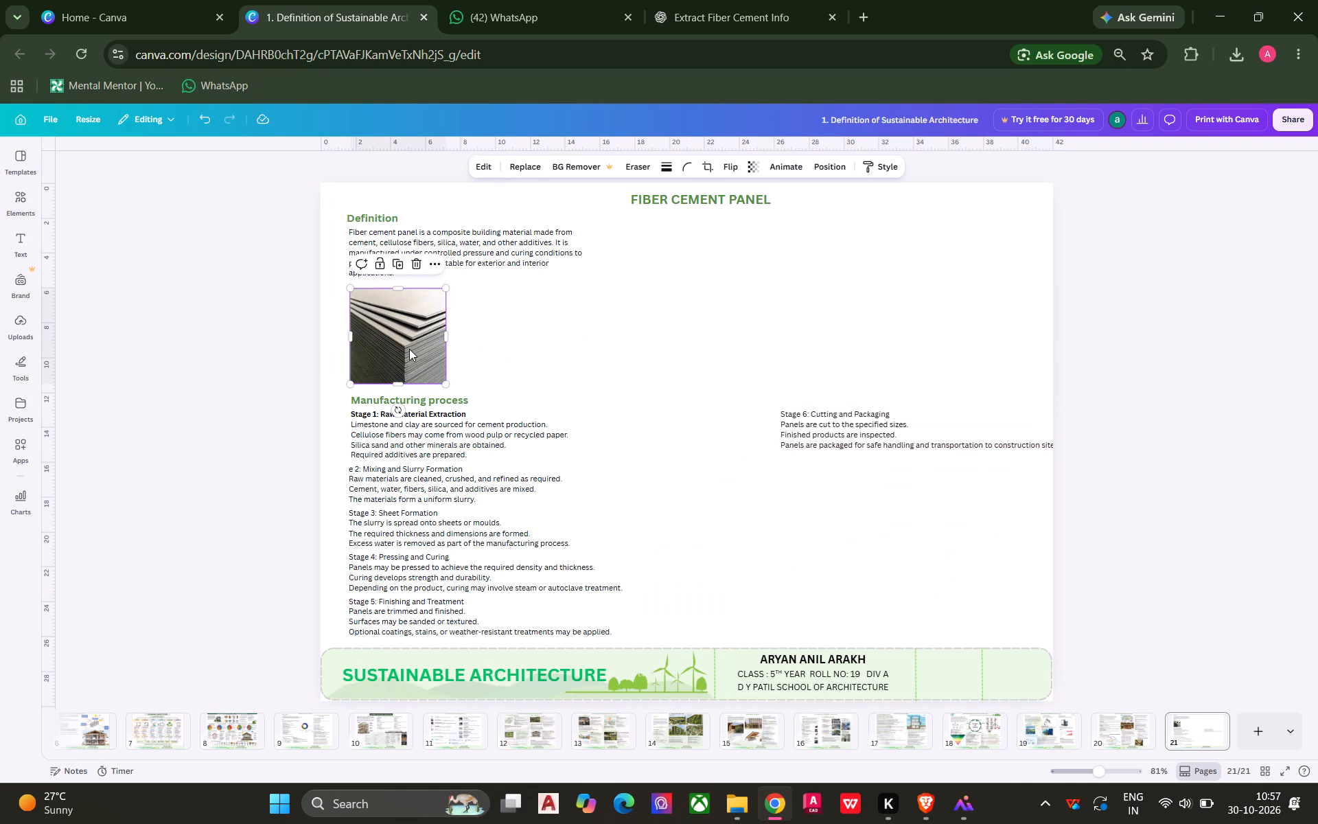
pyautogui.moveTo(400, 381); pyautogui.dragTo(400, 375)
pyautogui.moveTo(397, 342); pyautogui.dragTo(400, 334)
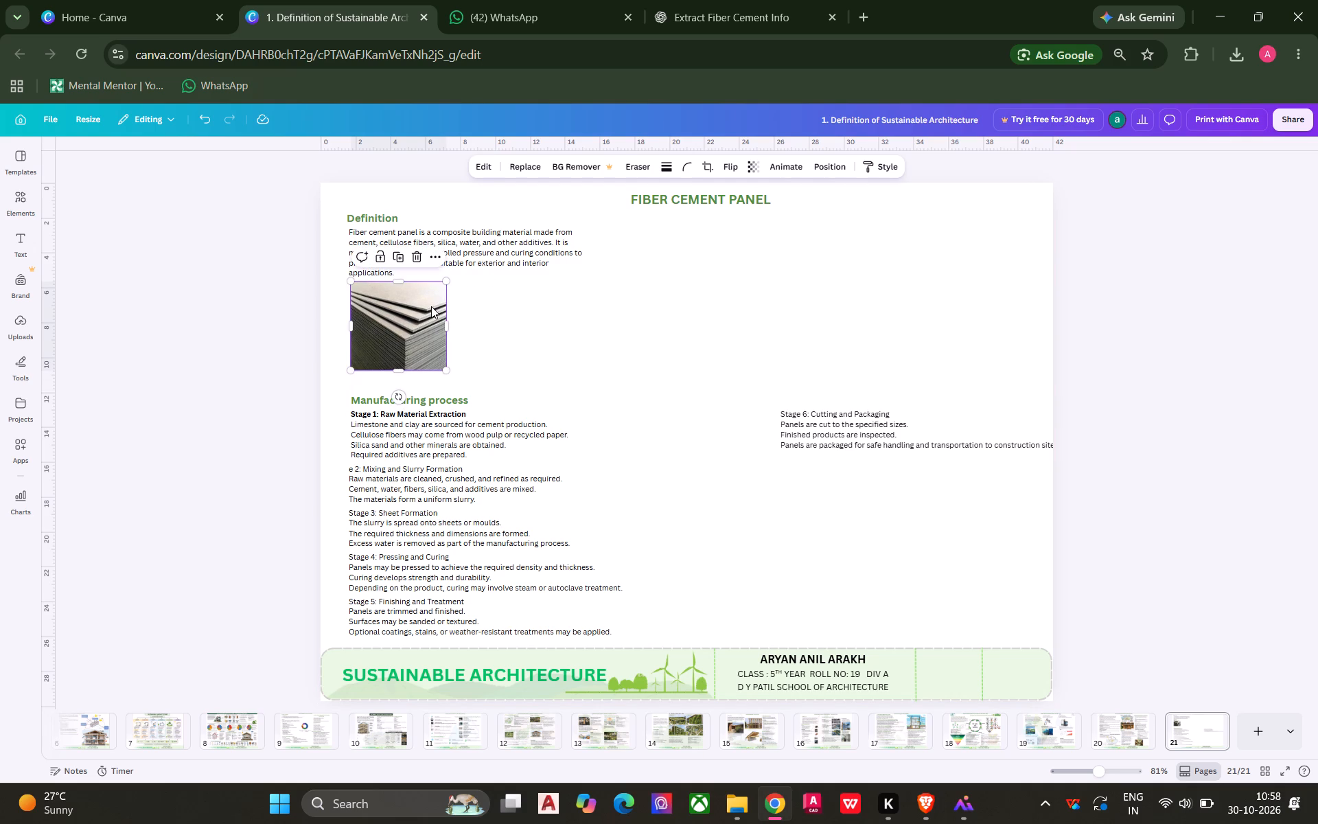
pyautogui.click(537, 352)
# Move the "Manufacturing process" heading and the Stage 1 to Stage 5 text blocks up together to sit directly beneath the panel image.
pyautogui.moveTo(627, 402); pyautogui.dragTo(611, 413)
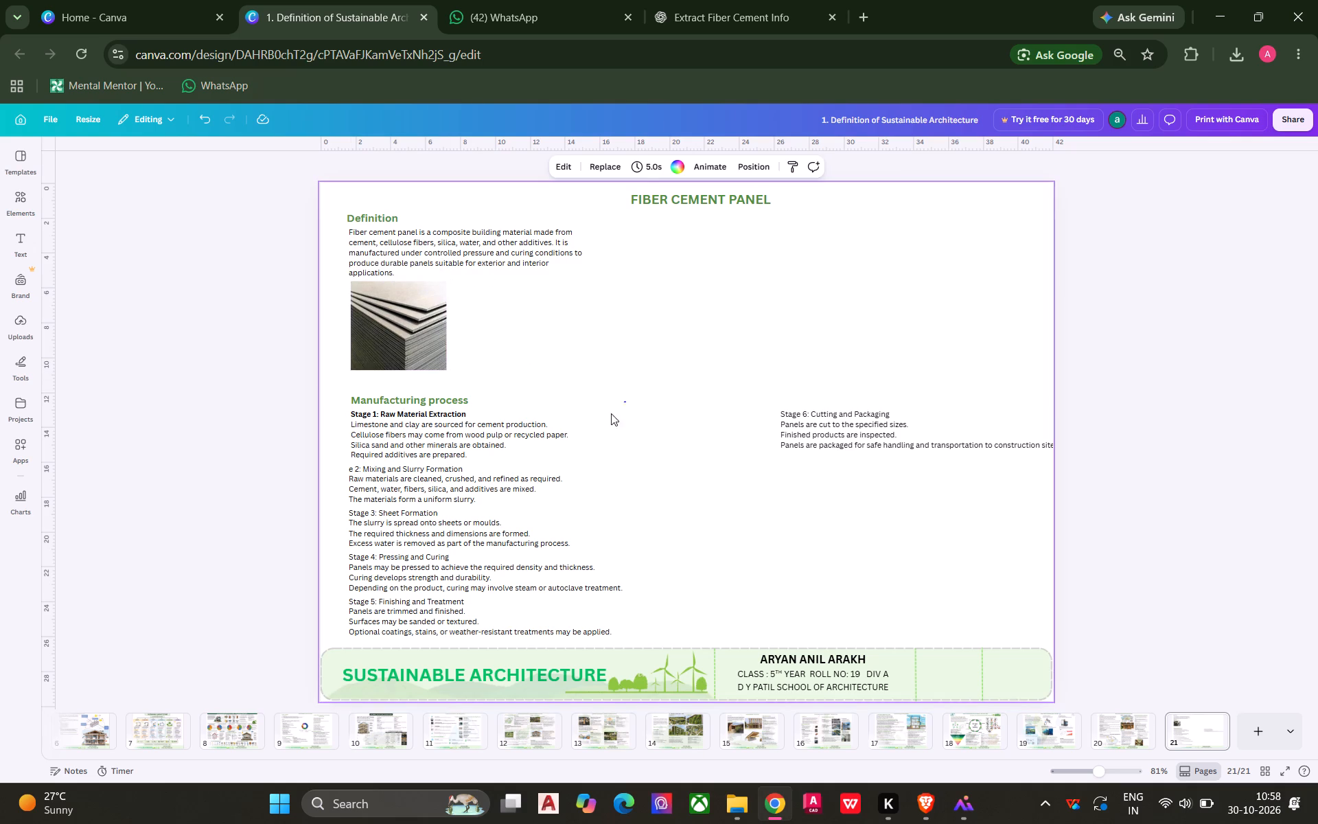
pyautogui.moveTo(611, 413); pyautogui.dragTo(395, 615)
pyautogui.moveTo(371, 610); pyautogui.dragTo(365, 595)
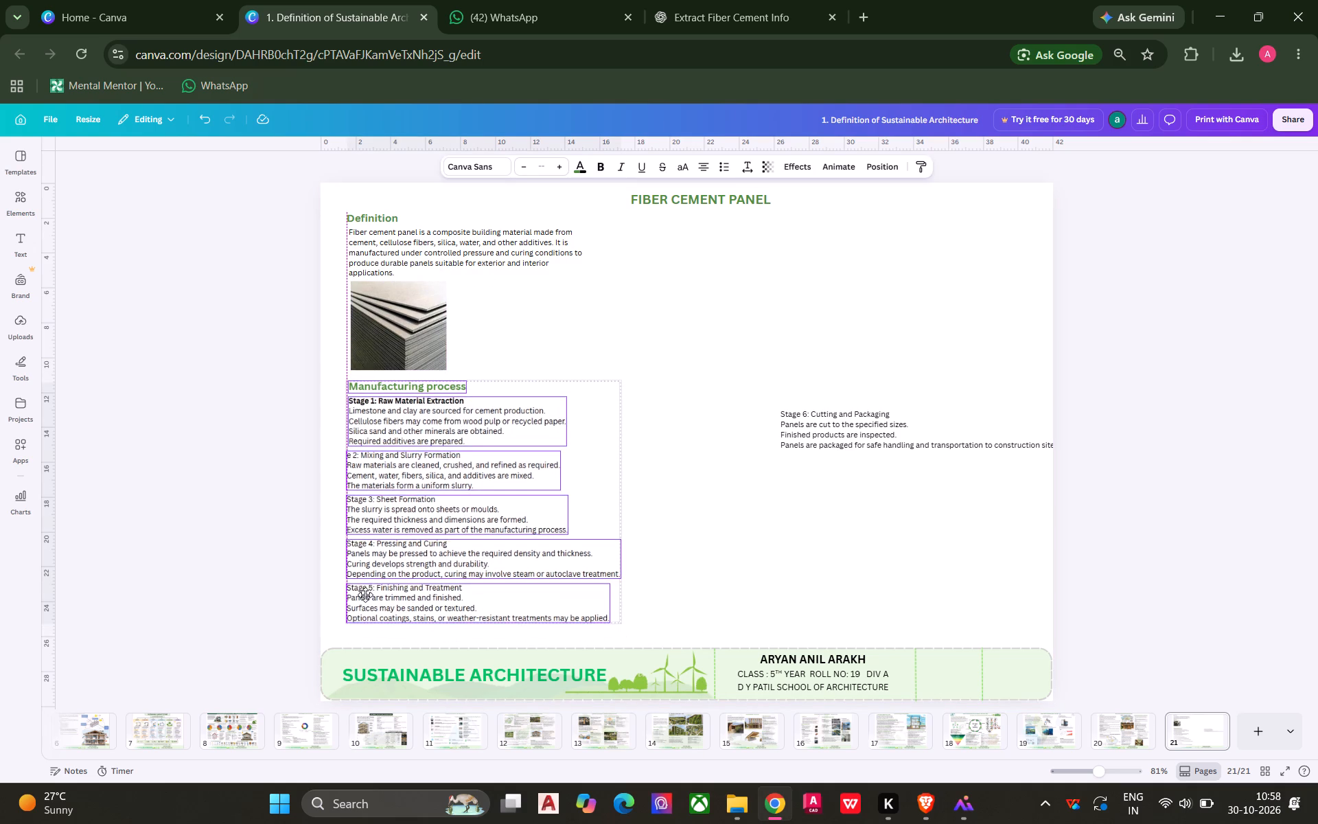
pyautogui.moveTo(365, 595); pyautogui.dragTo(368, 595)
pyautogui.click(704, 539)
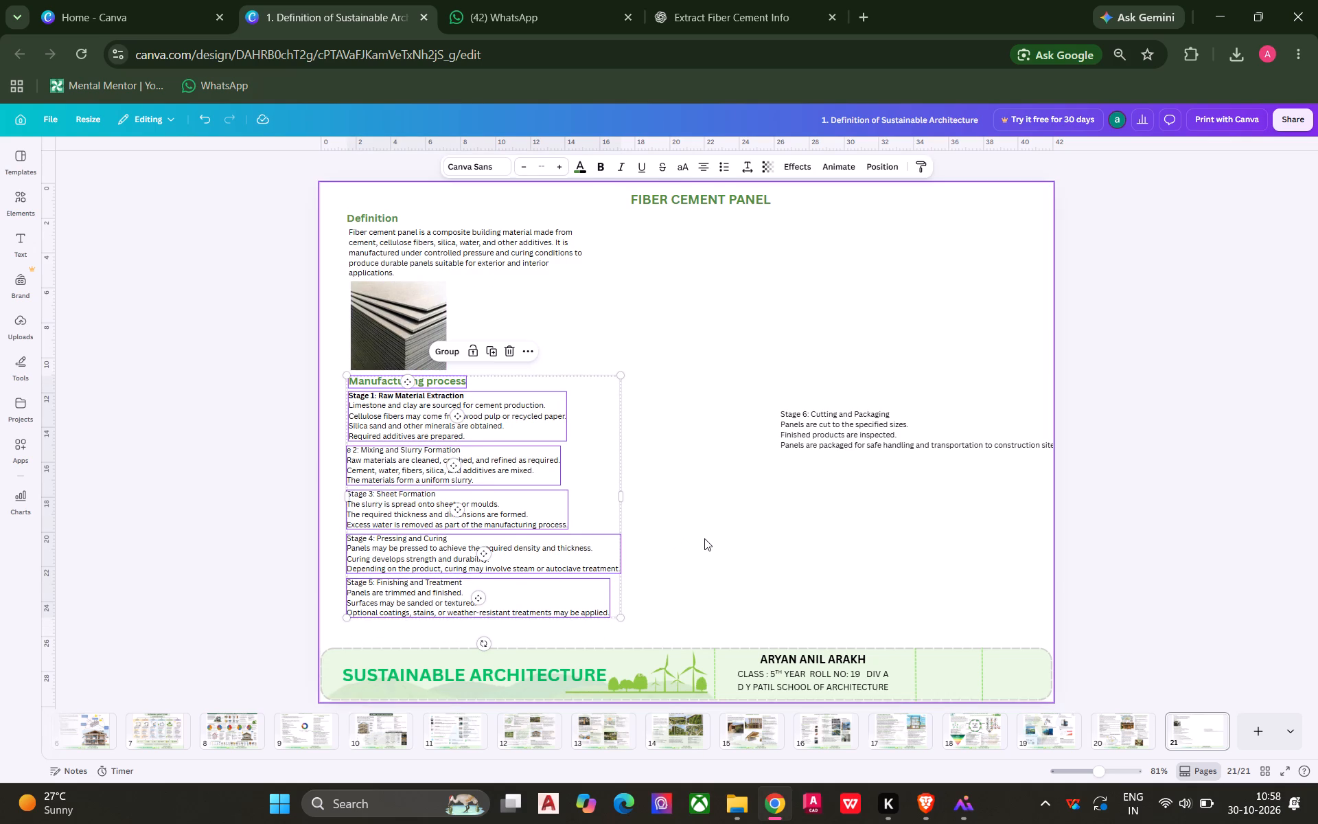
# Trim the panel image's top edge and enlarge it proportionally to fill the space between the definition text and the "Manufacturing process" heading.
pyautogui.click(423, 324)
pyautogui.moveTo(397, 280); pyautogui.dragTo(397, 295)
pyautogui.moveTo(447, 295); pyautogui.dragTo(476, 288)
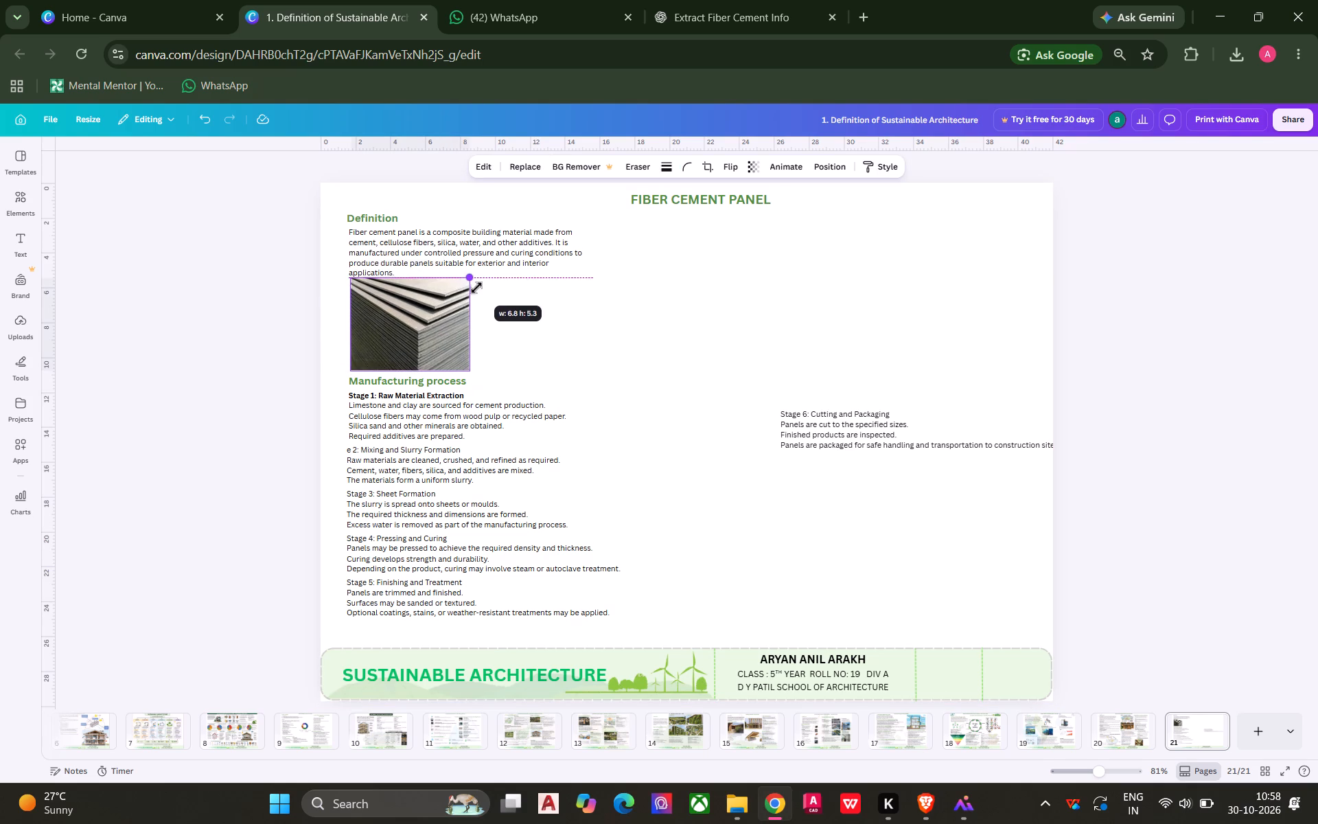
pyautogui.moveTo(476, 288); pyautogui.dragTo(476, 289)
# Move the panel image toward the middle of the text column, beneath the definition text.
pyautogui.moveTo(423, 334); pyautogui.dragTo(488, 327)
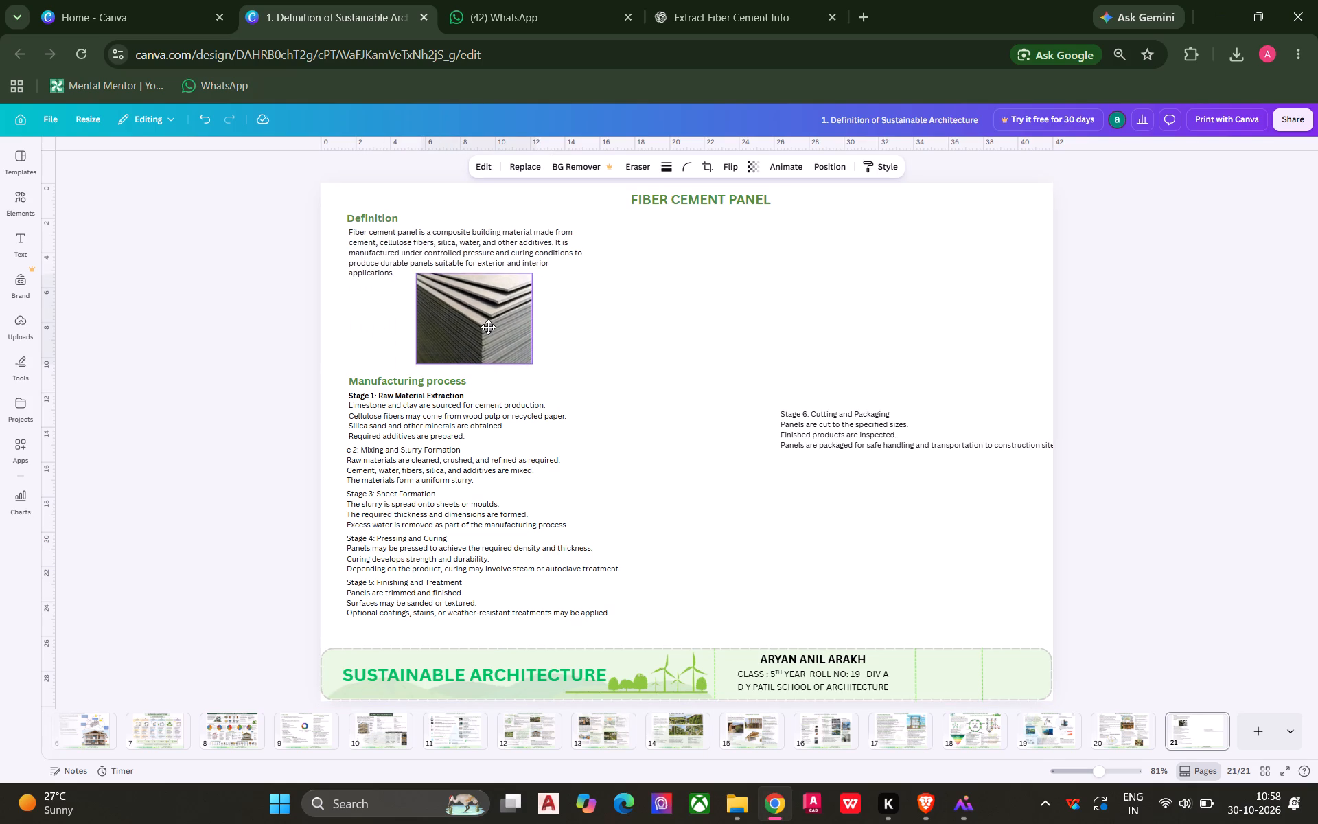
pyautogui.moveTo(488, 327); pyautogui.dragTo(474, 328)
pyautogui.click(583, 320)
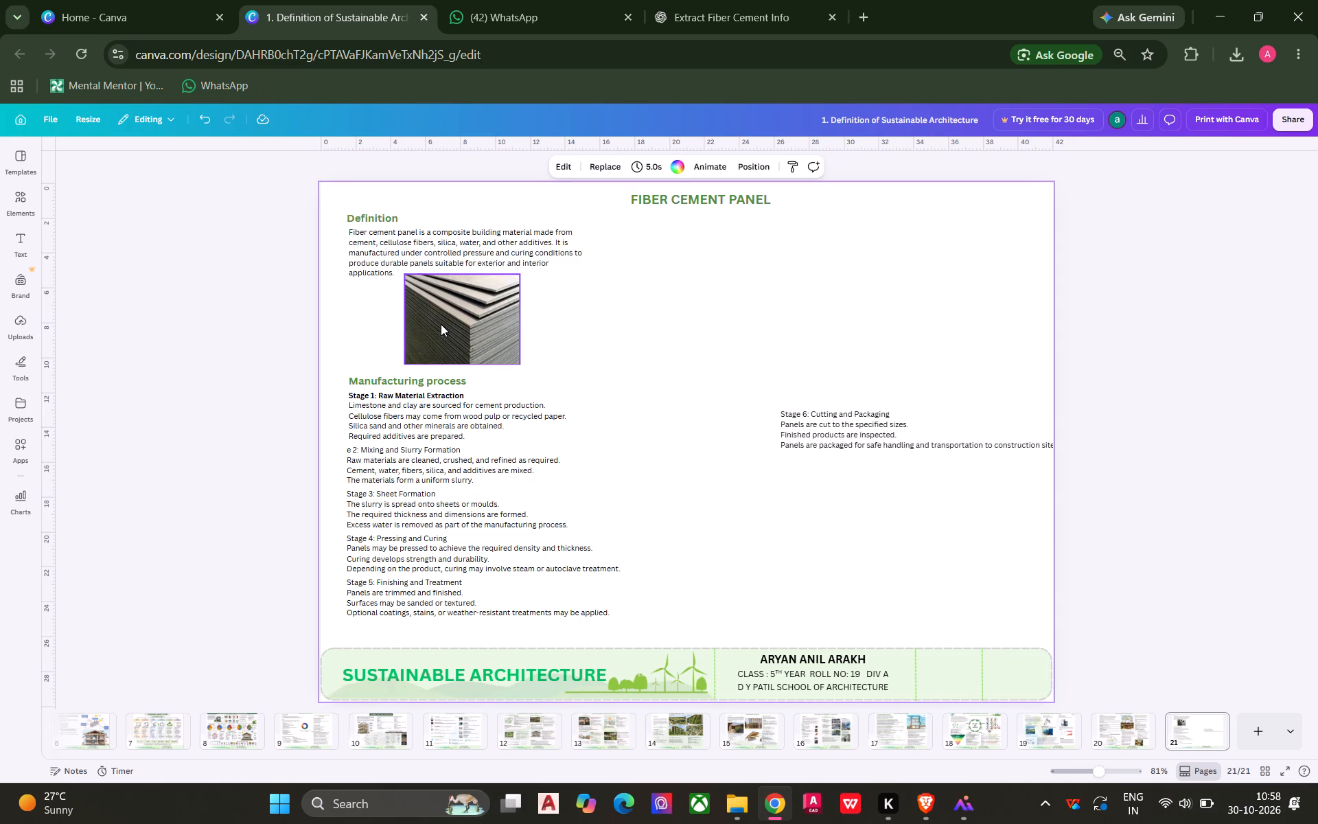
# Move the panel image to the start of the text column, between the definition text and the "Manufacturing process" heading.
pyautogui.moveTo(442, 323); pyautogui.dragTo(389, 329)
pyautogui.click(621, 323)
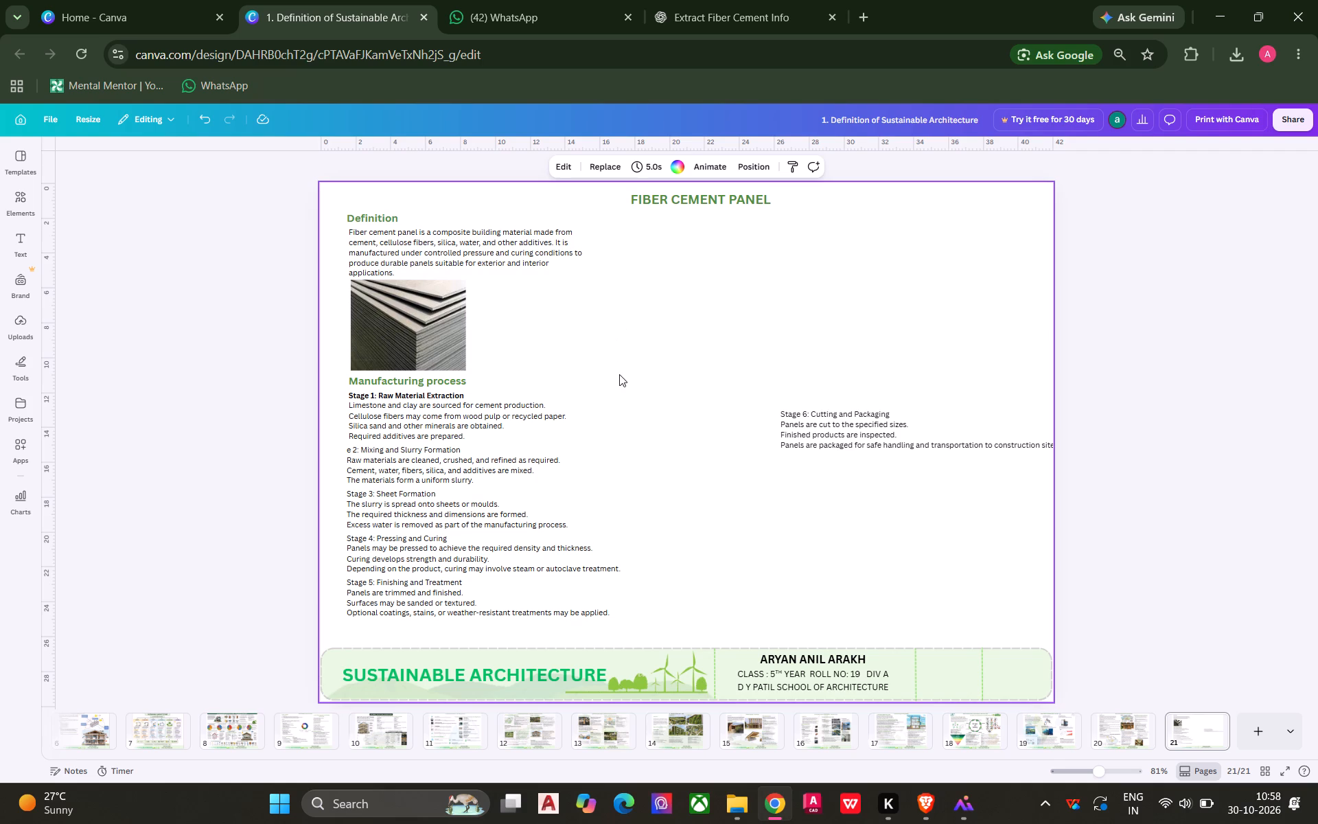
# Nudge the Stage 1 to Stage 5 text blocks and the "Manufacturing process" heading slightly up to tighten the gaps beneath the panel image.
pyautogui.moveTo(663, 399); pyautogui.dragTo(519, 619)
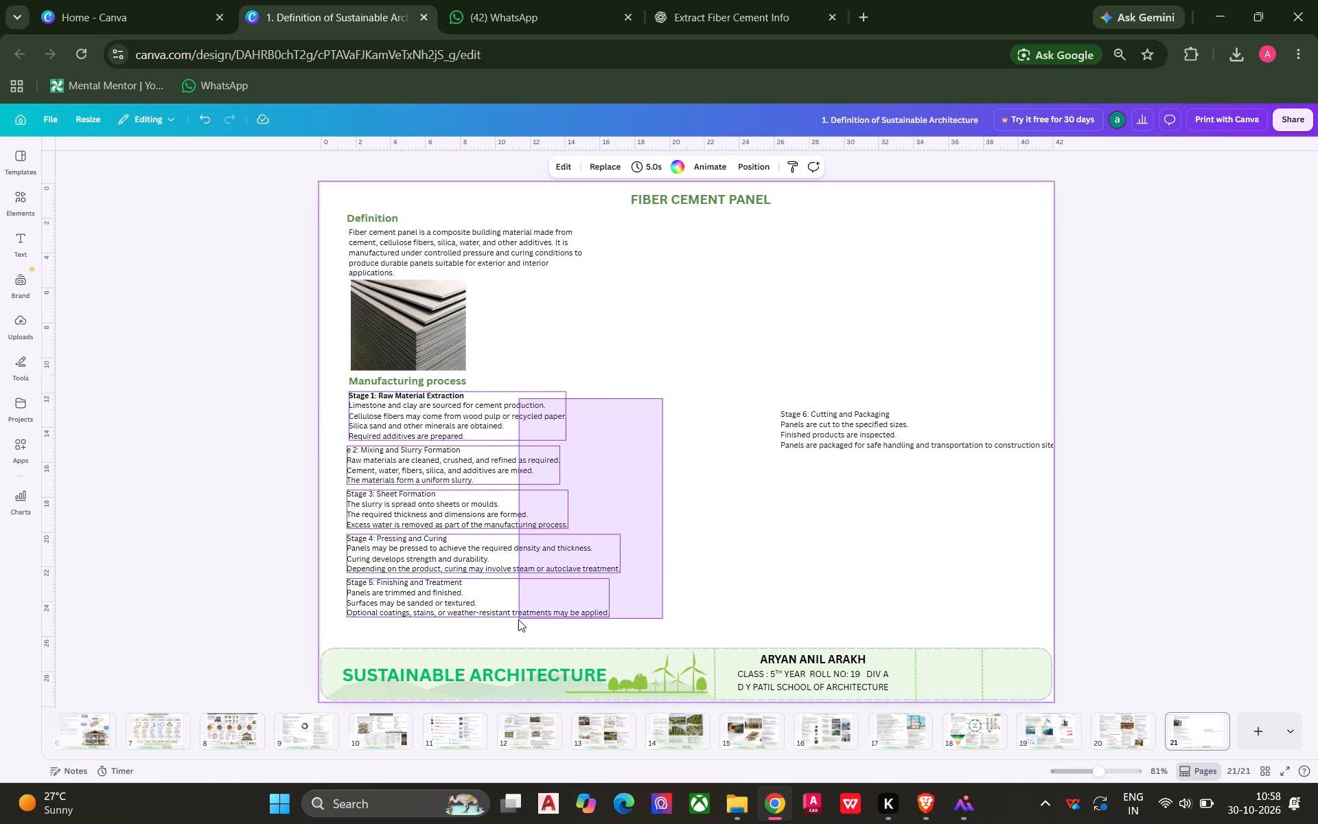
pyautogui.click(365, 409)
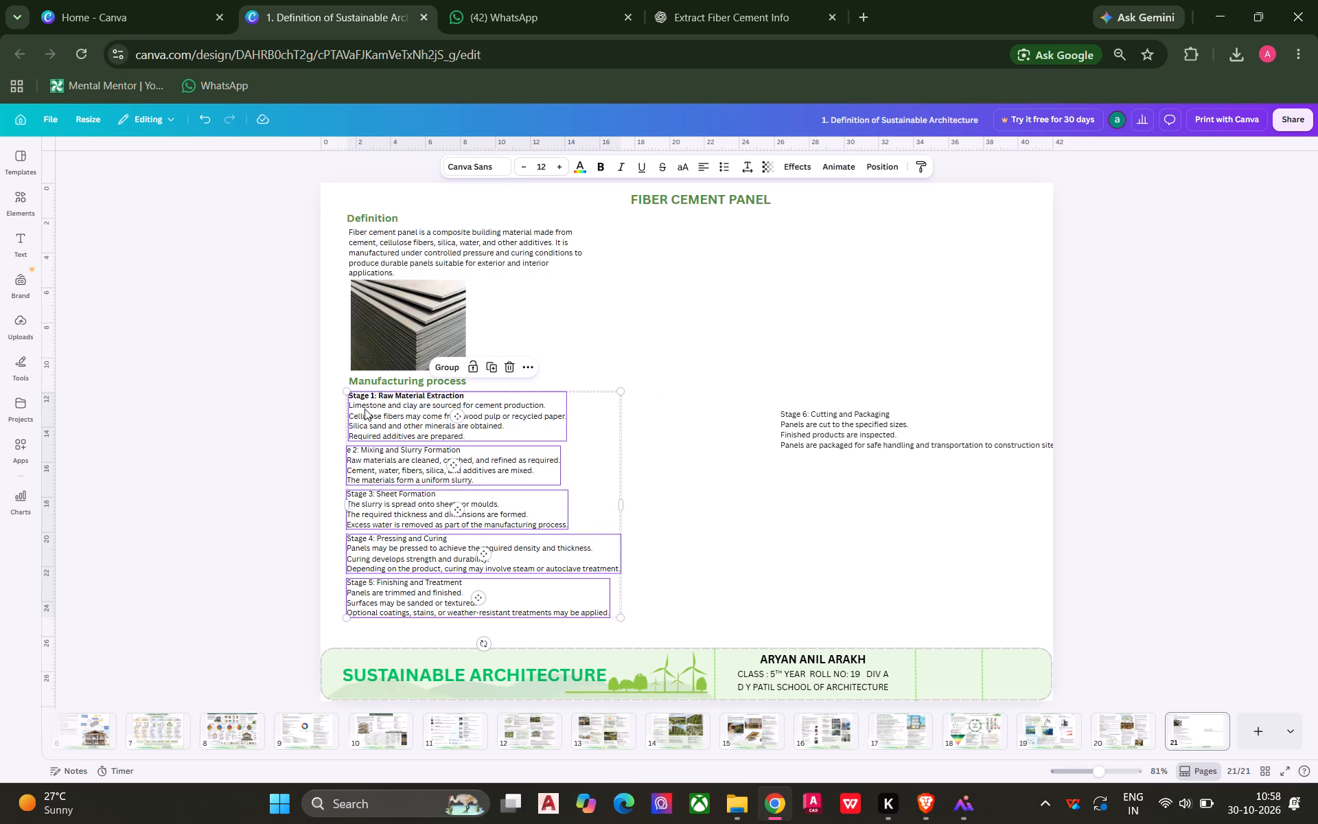
pyautogui.click(592, 329)
pyautogui.keyDown('ctrl'); pyautogui.scroll(1, 340, 390); pyautogui.keyUp('ctrl')
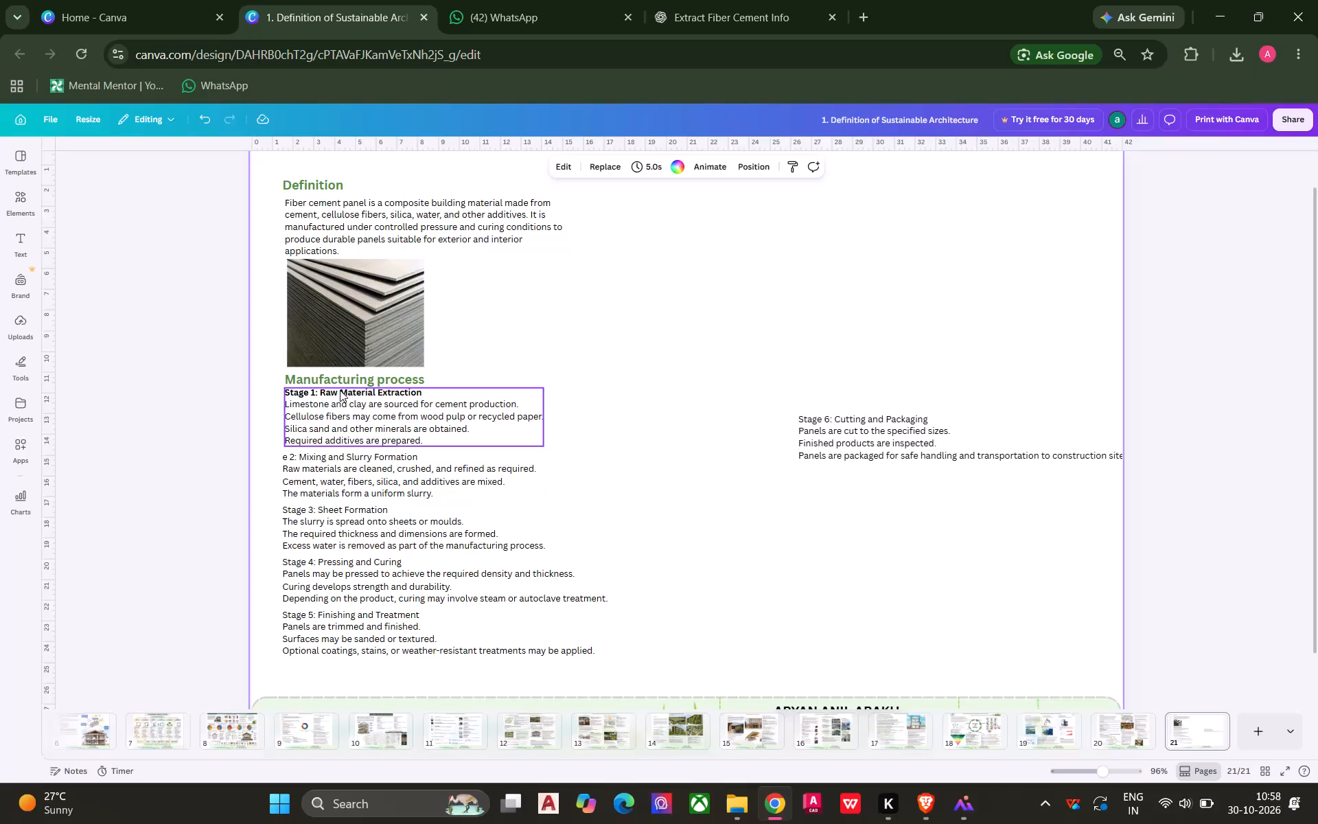
pyautogui.click(298, 377)
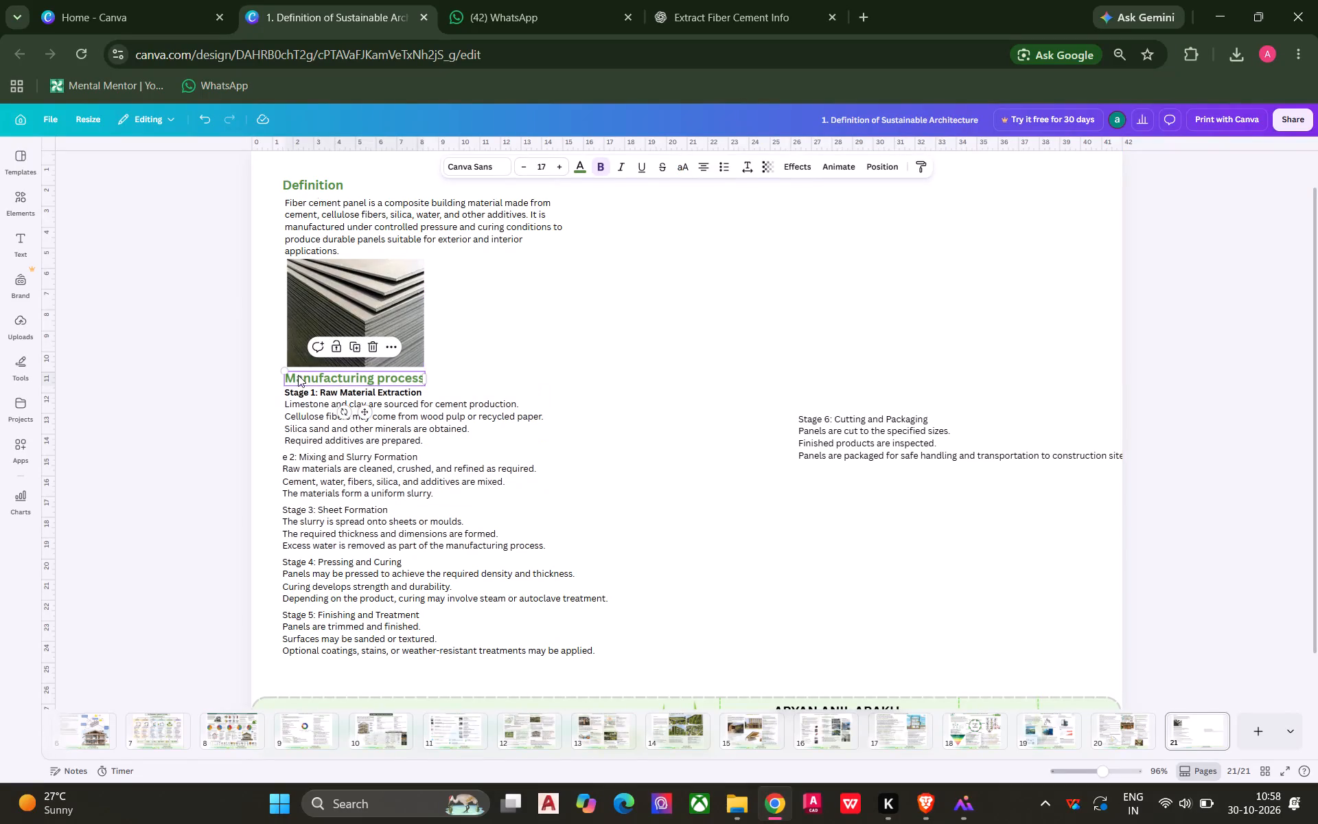
pyautogui.click(597, 328)
pyautogui.keyDown('ctrl'); pyautogui.scroll(-1, 597, 328); pyautogui.keyUp('ctrl')
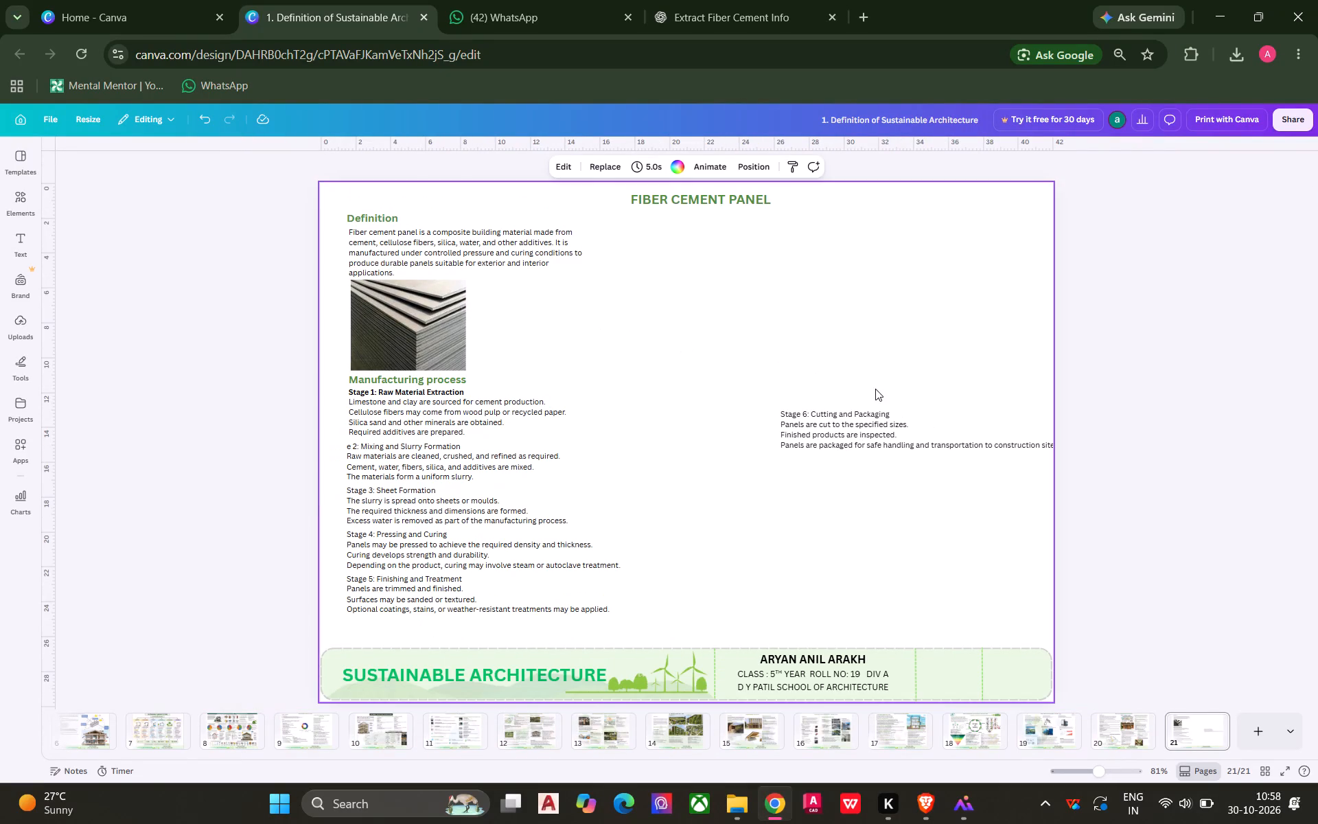
# Place the "Stage 6: Cutting and Packaging" block directly beneath Stage 5, widen it slightly with its last sentence on one line, and save.
pyautogui.moveTo(877, 387); pyautogui.dragTo(818, 486)
pyautogui.moveTo(822, 418); pyautogui.dragTo(391, 631)
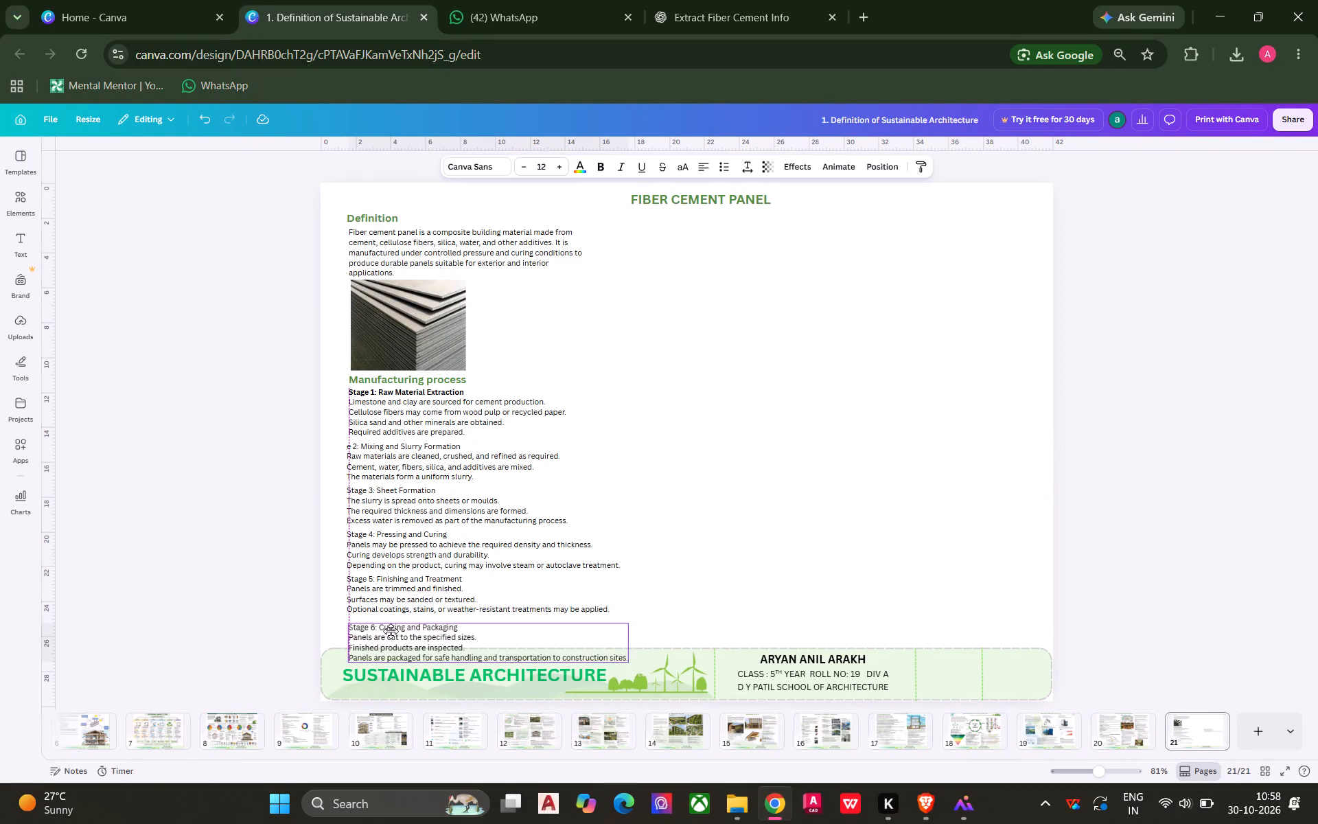
pyautogui.moveTo(391, 631); pyautogui.dragTo(388, 624)
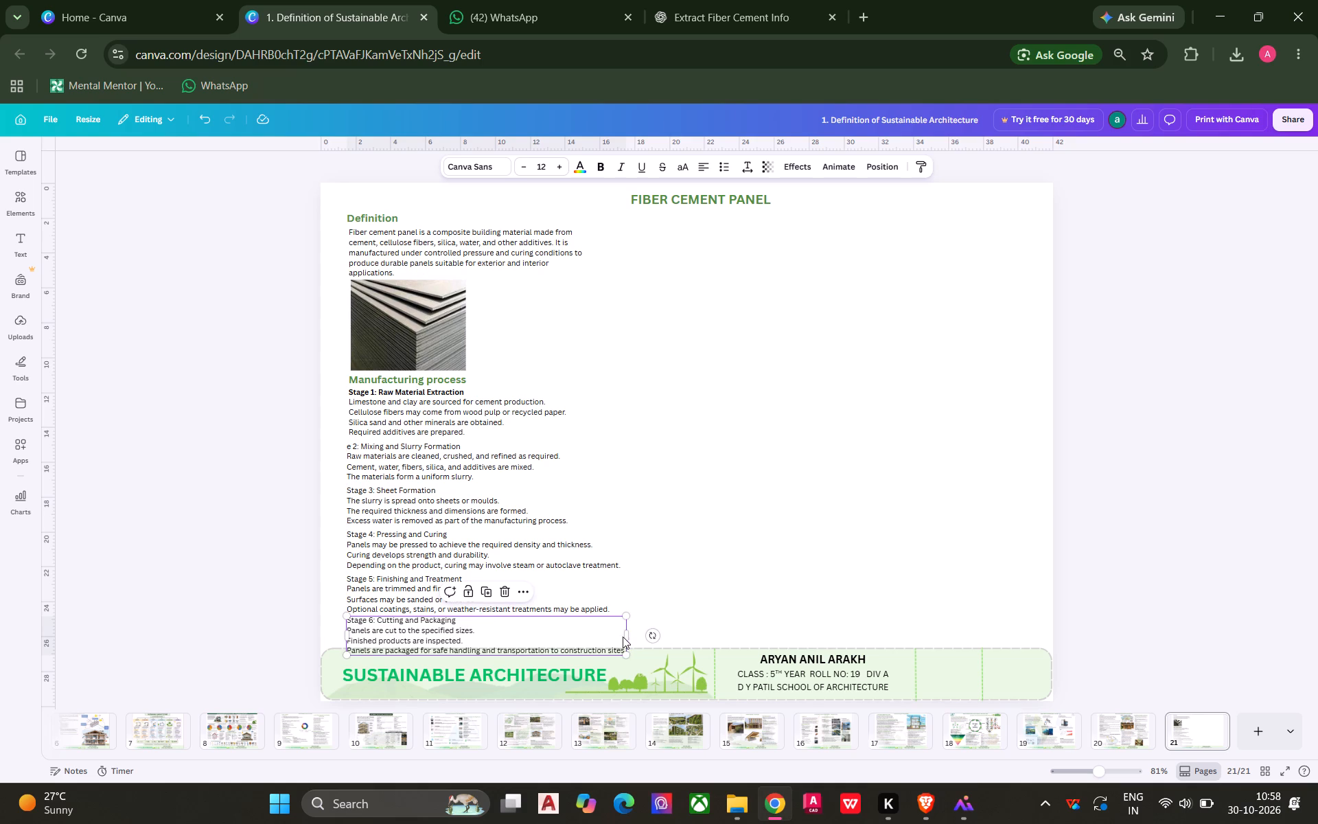
pyautogui.moveTo(629, 635); pyautogui.dragTo(667, 625)
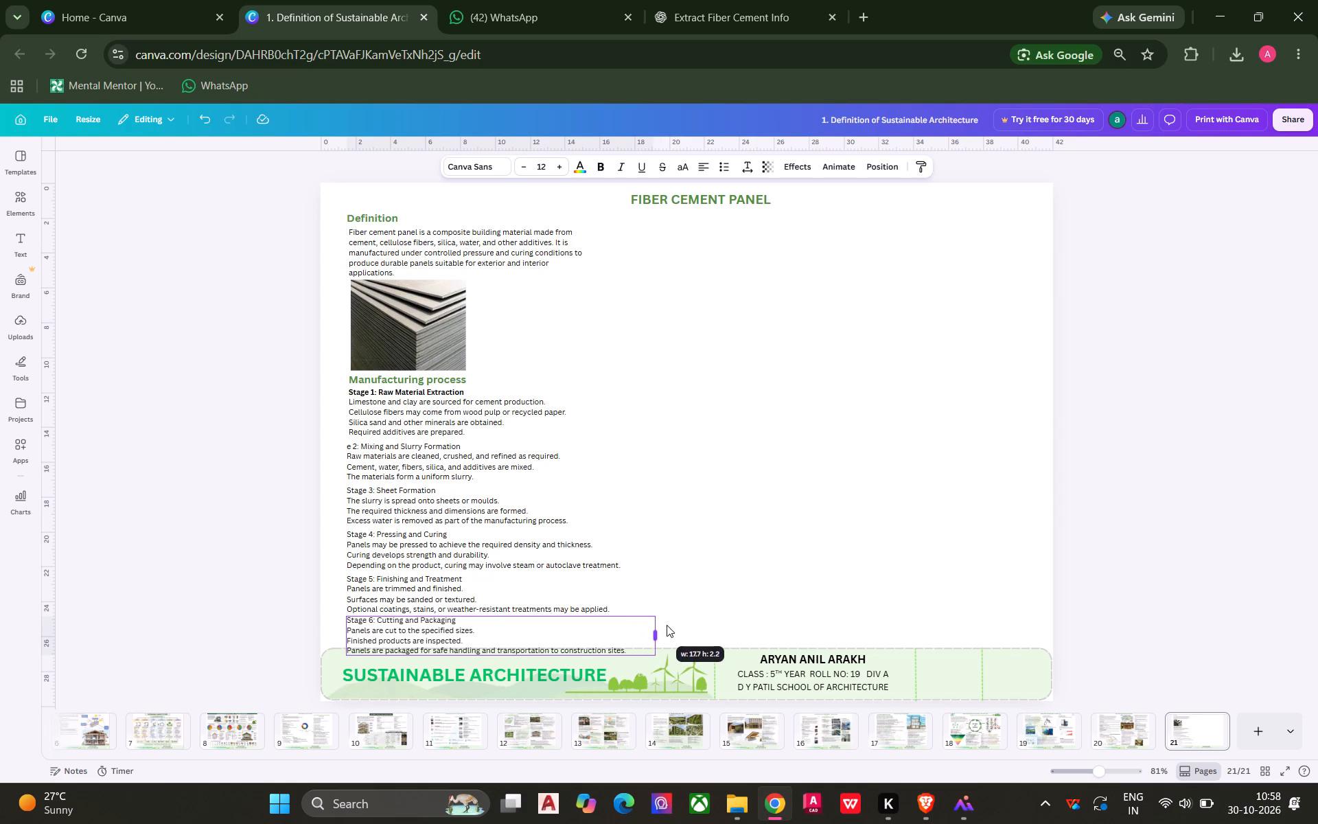
pyautogui.moveTo(667, 625); pyautogui.dragTo(627, 607)
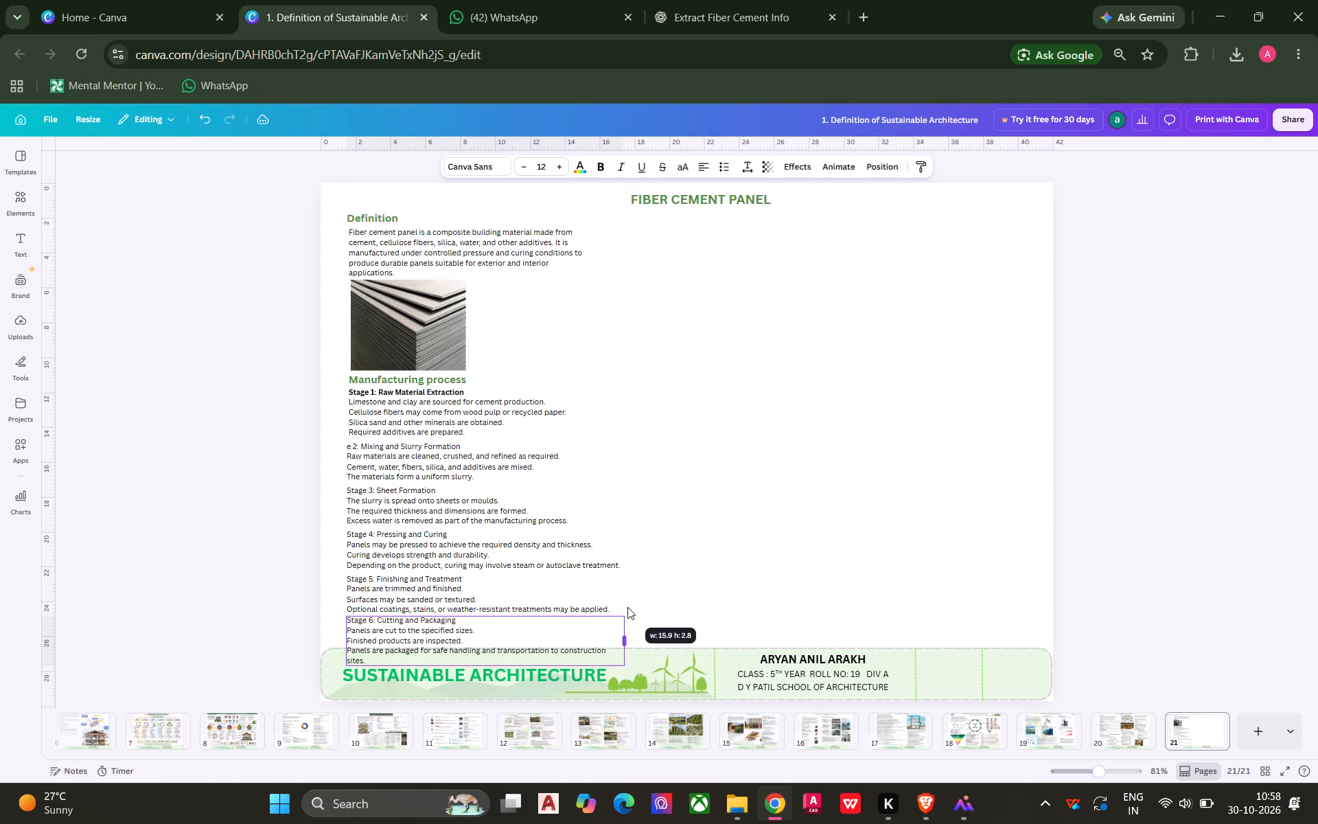
pyautogui.moveTo(627, 607); pyautogui.dragTo(634, 607)
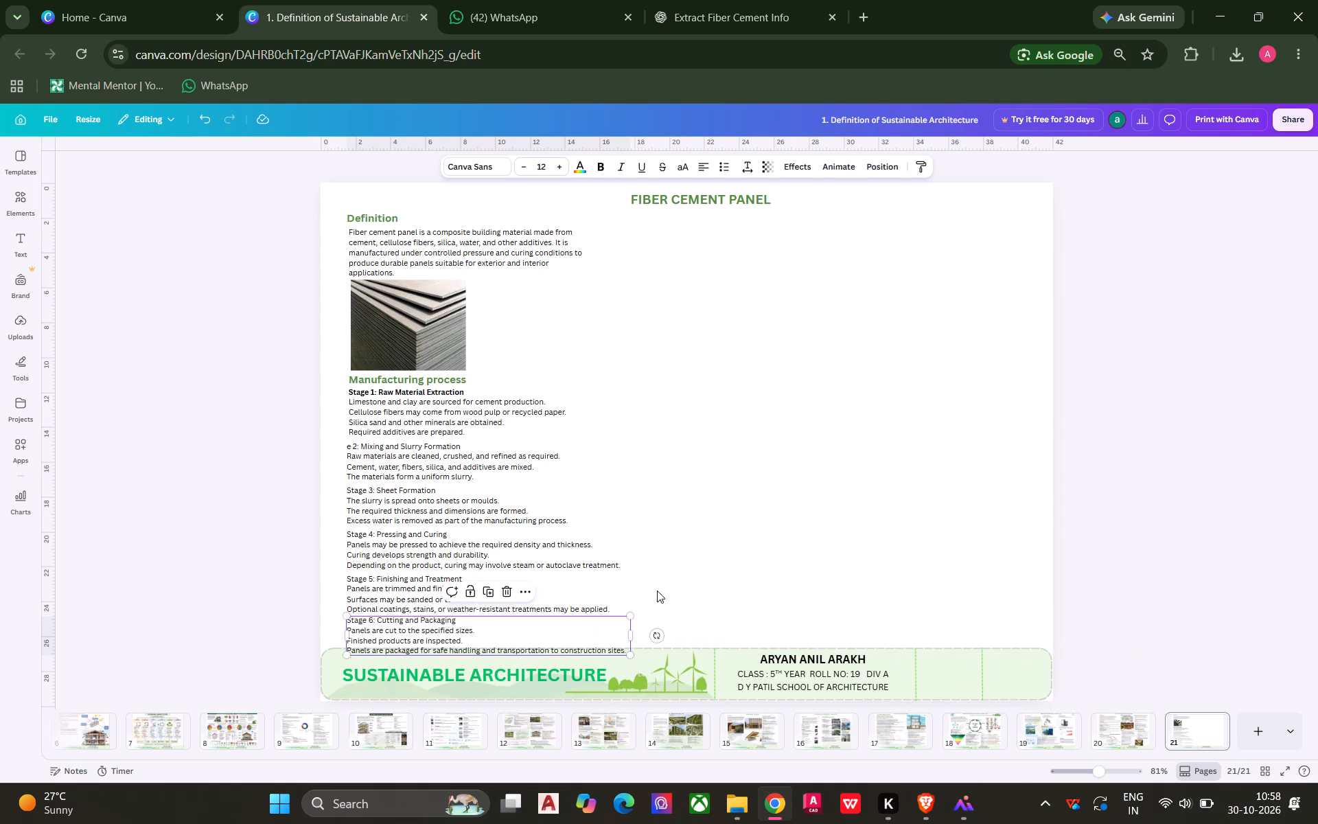
pyautogui.click(667, 583)
pyautogui.hotkey('ctrl', 's')
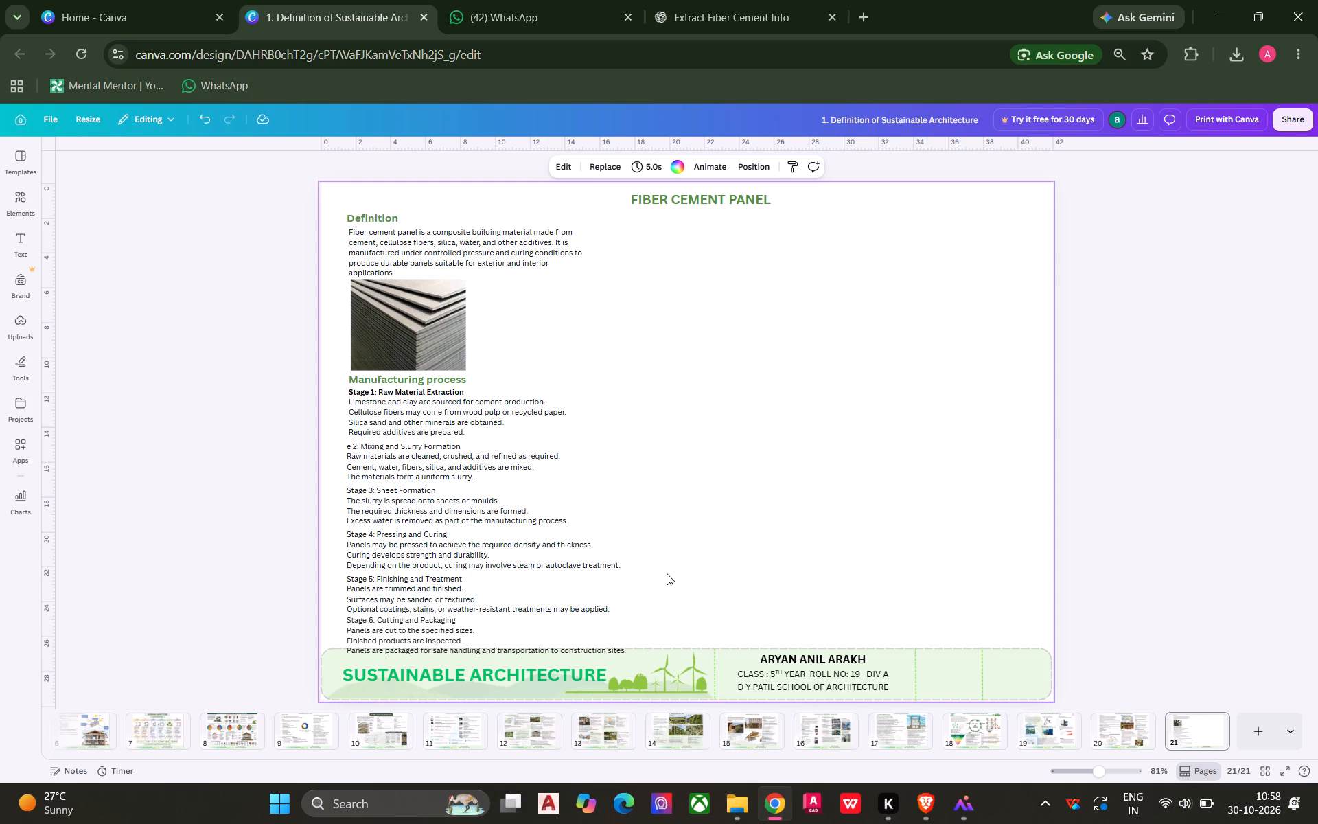
# Move the whole column, from the "Definition" heading to the Stage 6 block, slightly up together to clear the green footer banner.
pyautogui.moveTo(485, 187); pyautogui.dragTo(452, 212)
pyautogui.moveTo(452, 212); pyautogui.dragTo(367, 632)
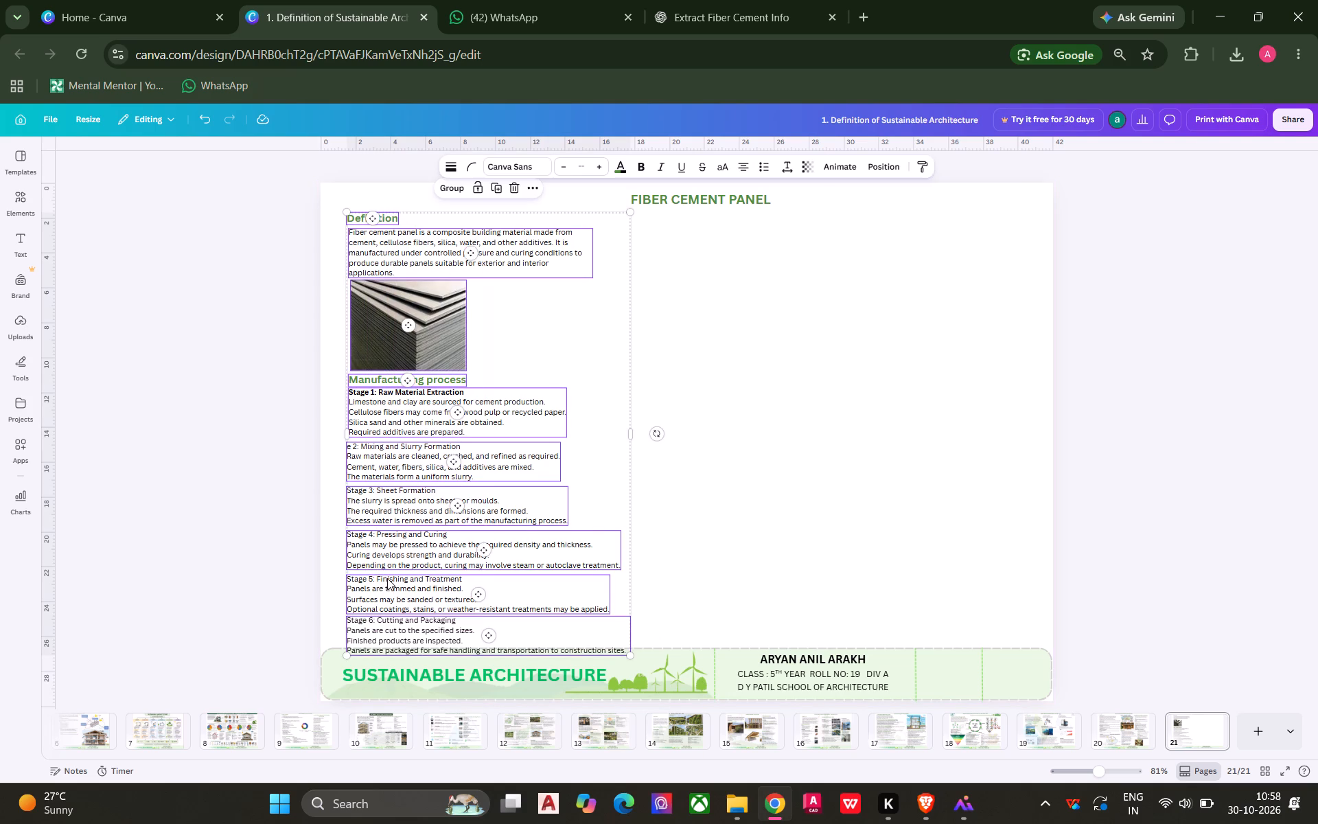
pyautogui.moveTo(387, 578); pyautogui.dragTo(384, 565)
pyautogui.click(765, 496)
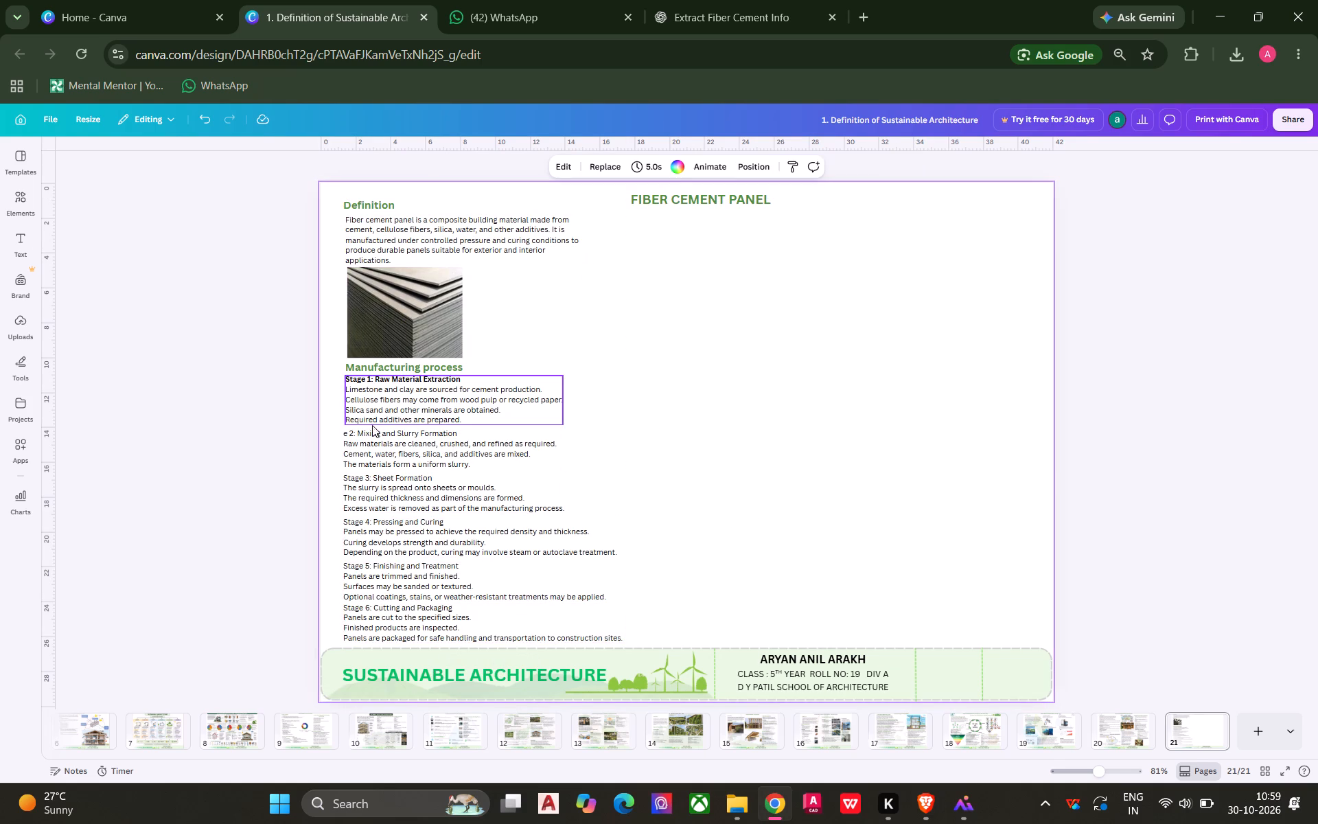
# Make the "2: Mixing and Slurry Formation" heading bold and delete the stray "e" in front of it.
pyautogui.keyDown('ctrl'); pyautogui.scroll(2, 347, 475); pyautogui.keyUp('ctrl')
pyautogui.click(279, 420)
pyautogui.click(279, 420)
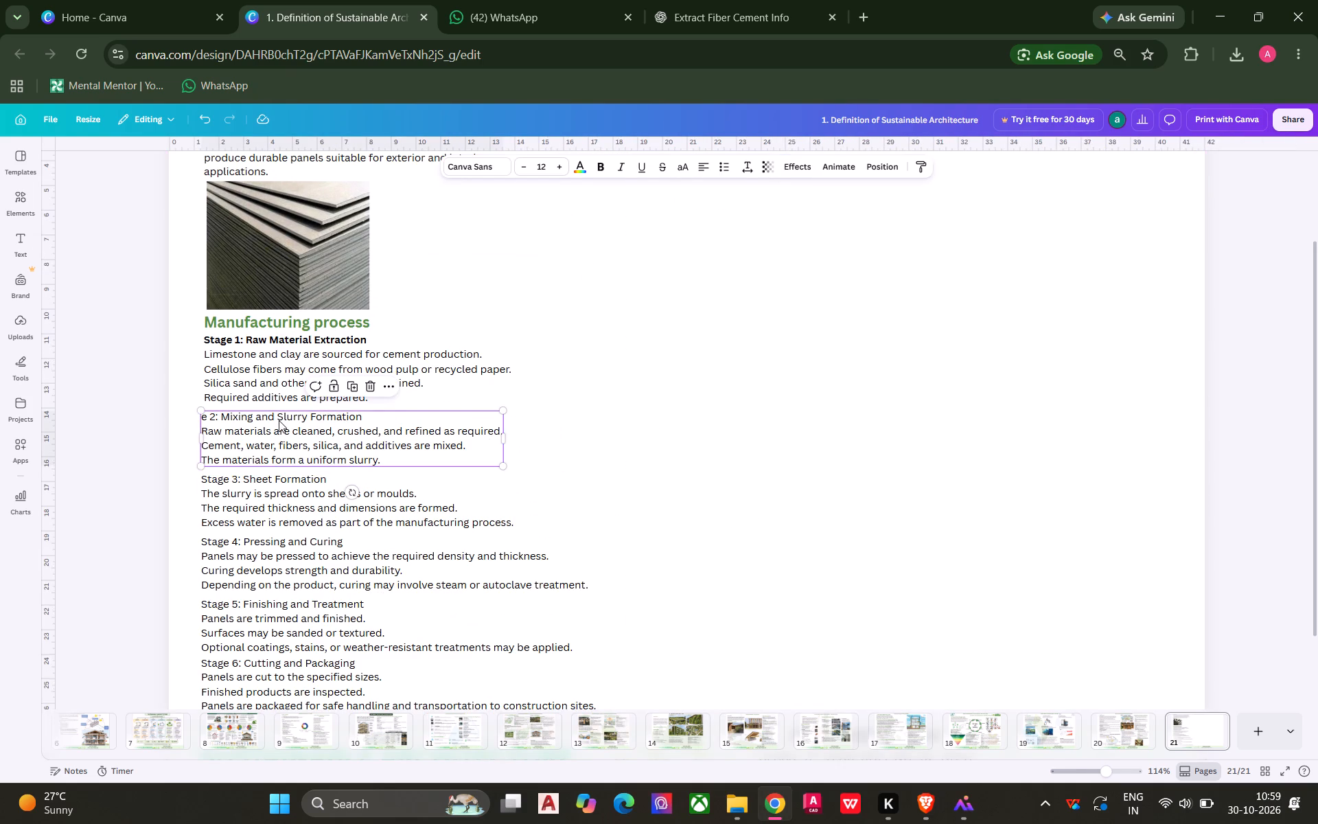
pyautogui.click(372, 417)
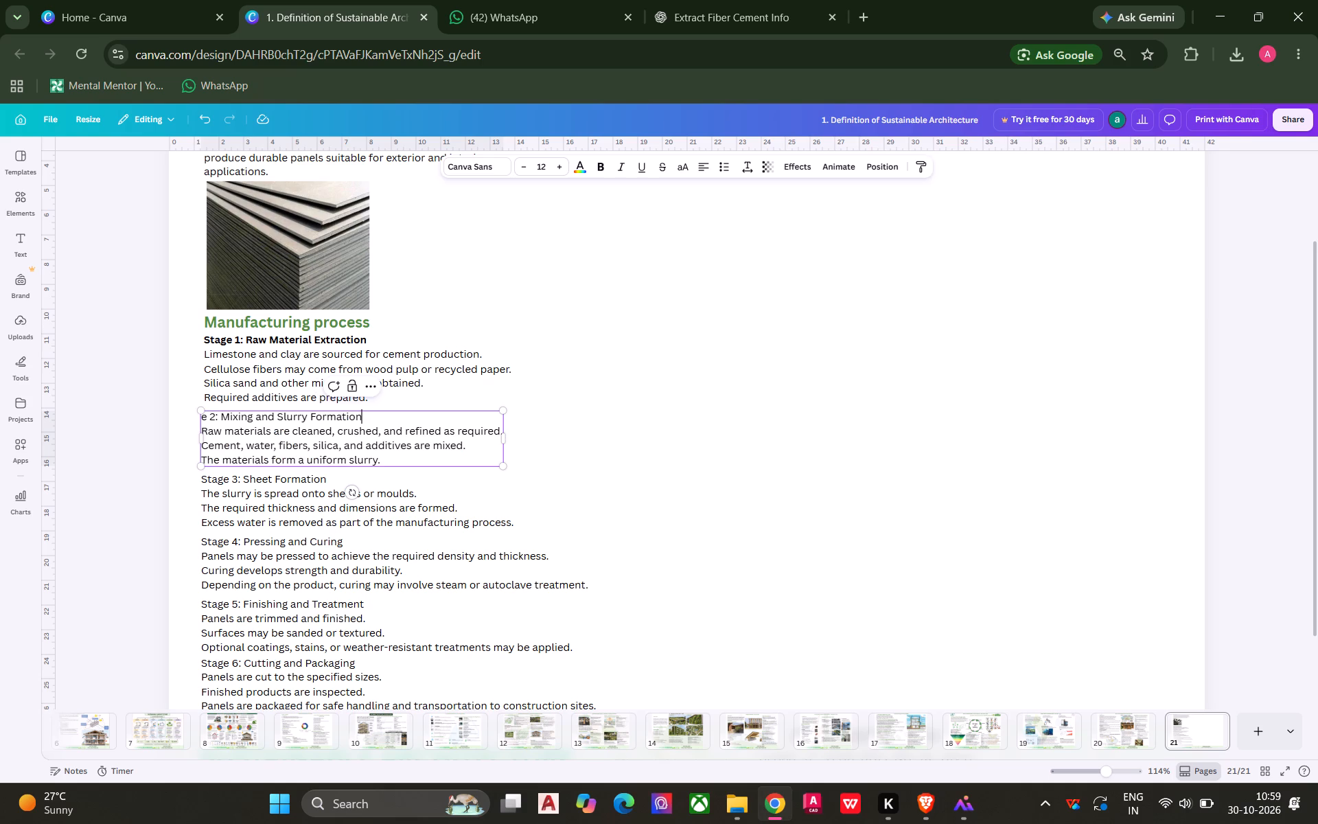
pyautogui.moveTo(369, 417); pyautogui.dragTo(271, 418)
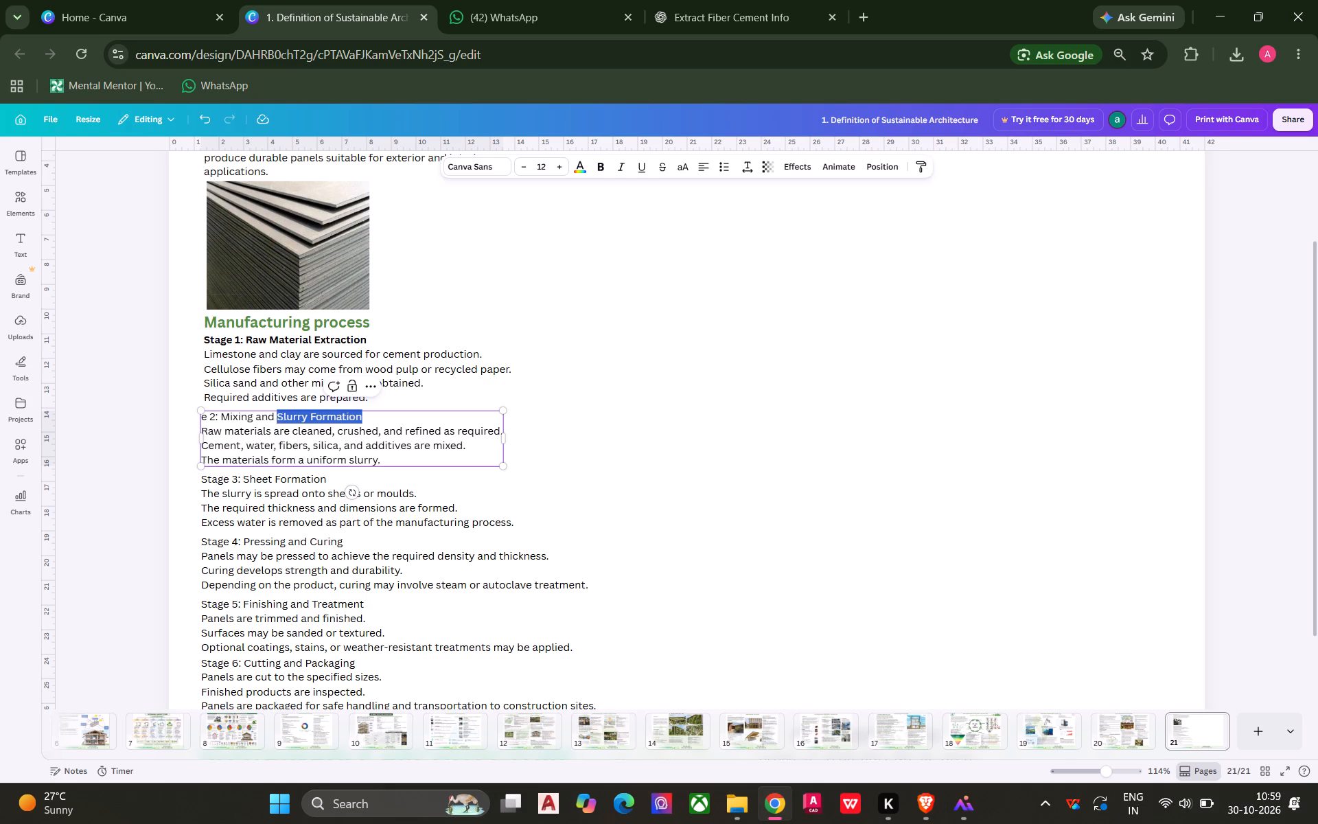
pyautogui.moveTo(271, 418); pyautogui.dragTo(212, 418)
pyautogui.click(599, 163)
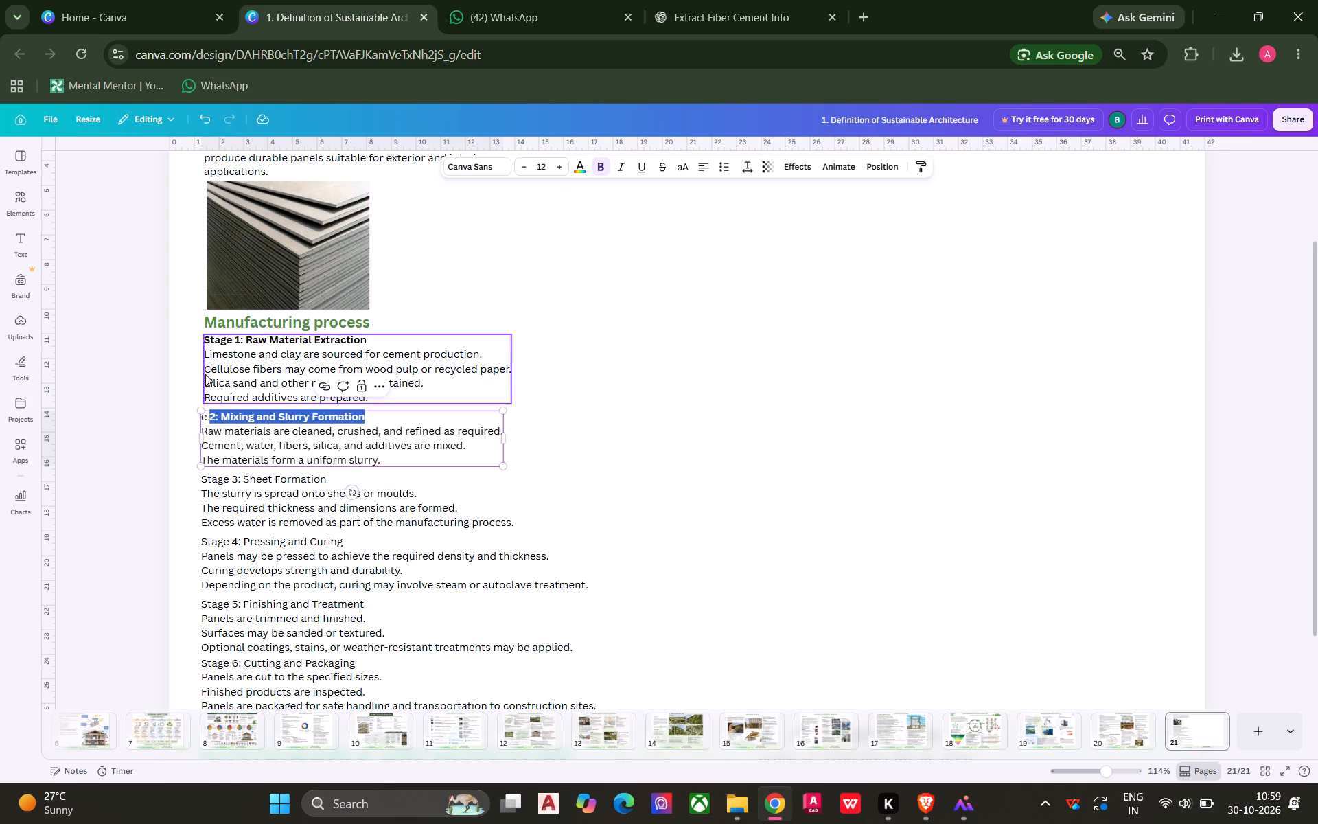
pyautogui.click(205, 414)
pyautogui.press('BackSpace')
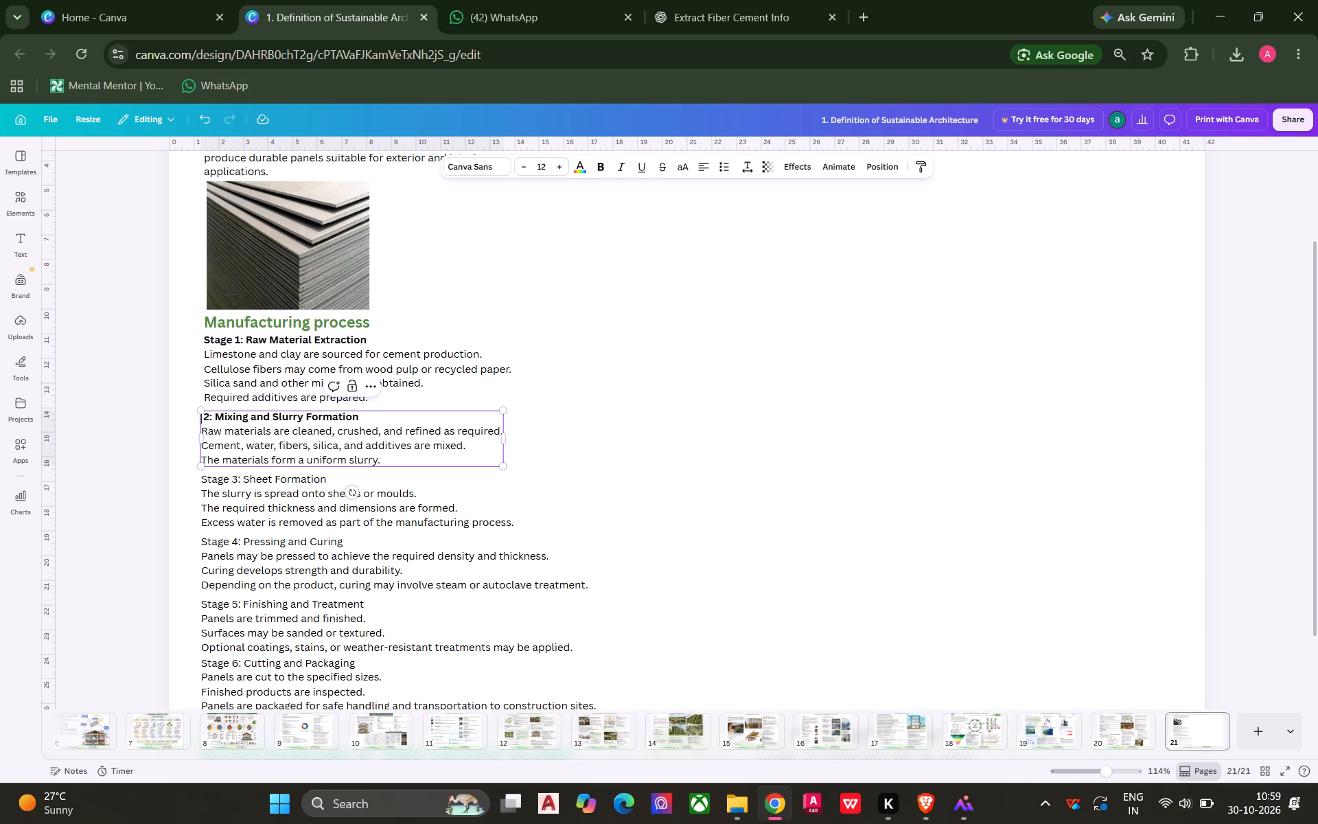
# Make the "Stage 3: Sheet Formation" heading line bold.
pyautogui.click(251, 504)
pyautogui.click(282, 483)
pyautogui.click(304, 482)
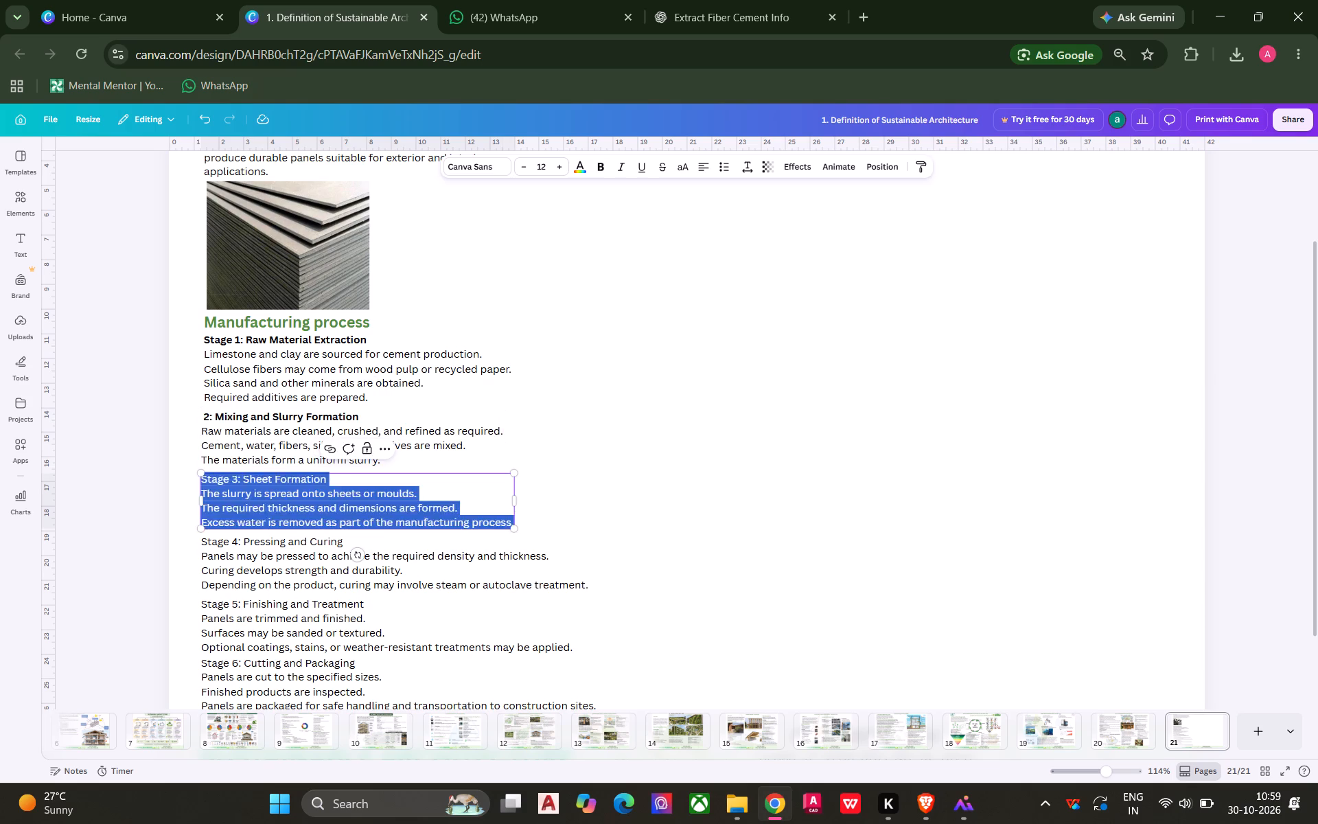
pyautogui.moveTo(329, 479); pyautogui.dragTo(196, 477)
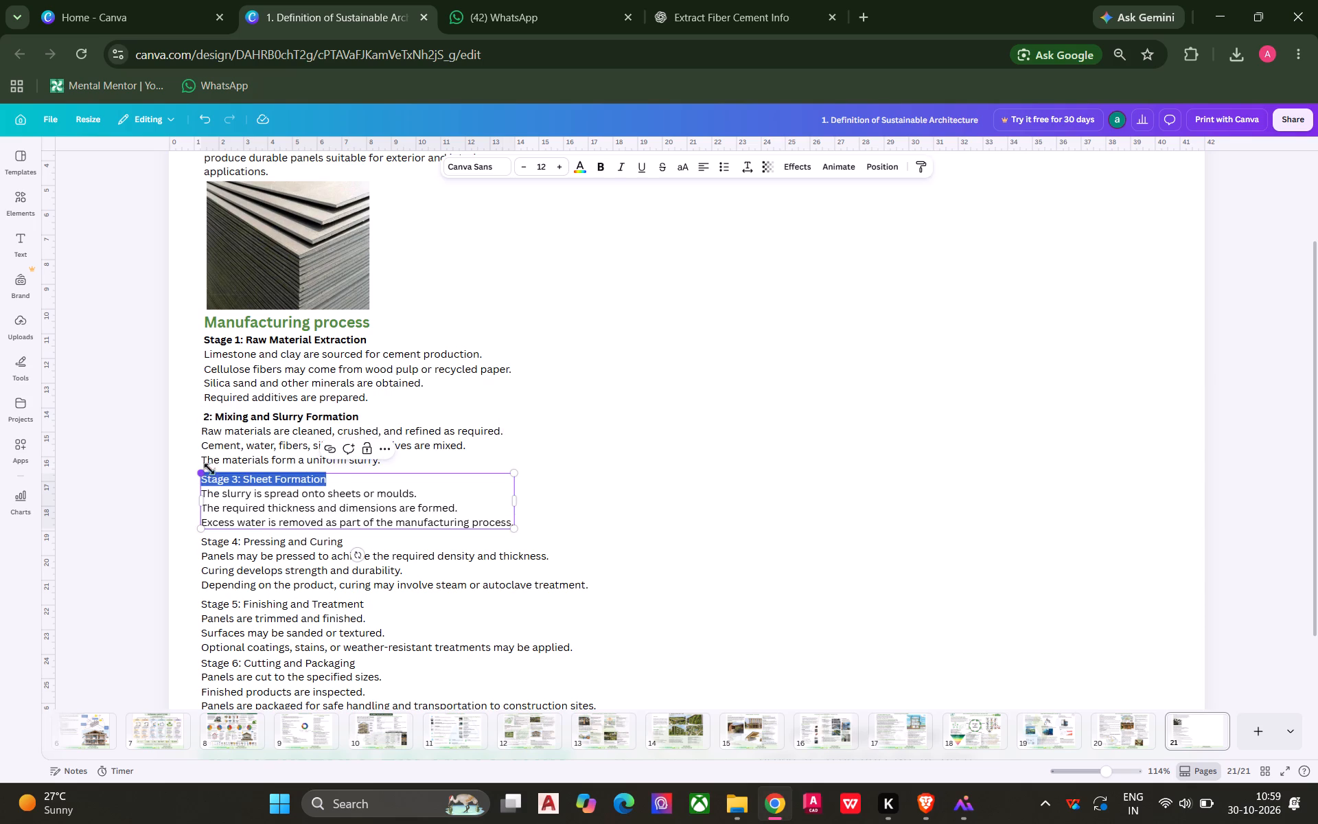
pyautogui.click(606, 165)
# Make the "Stage 4: Pressing and Curing" heading line bold.
pyautogui.click(314, 542)
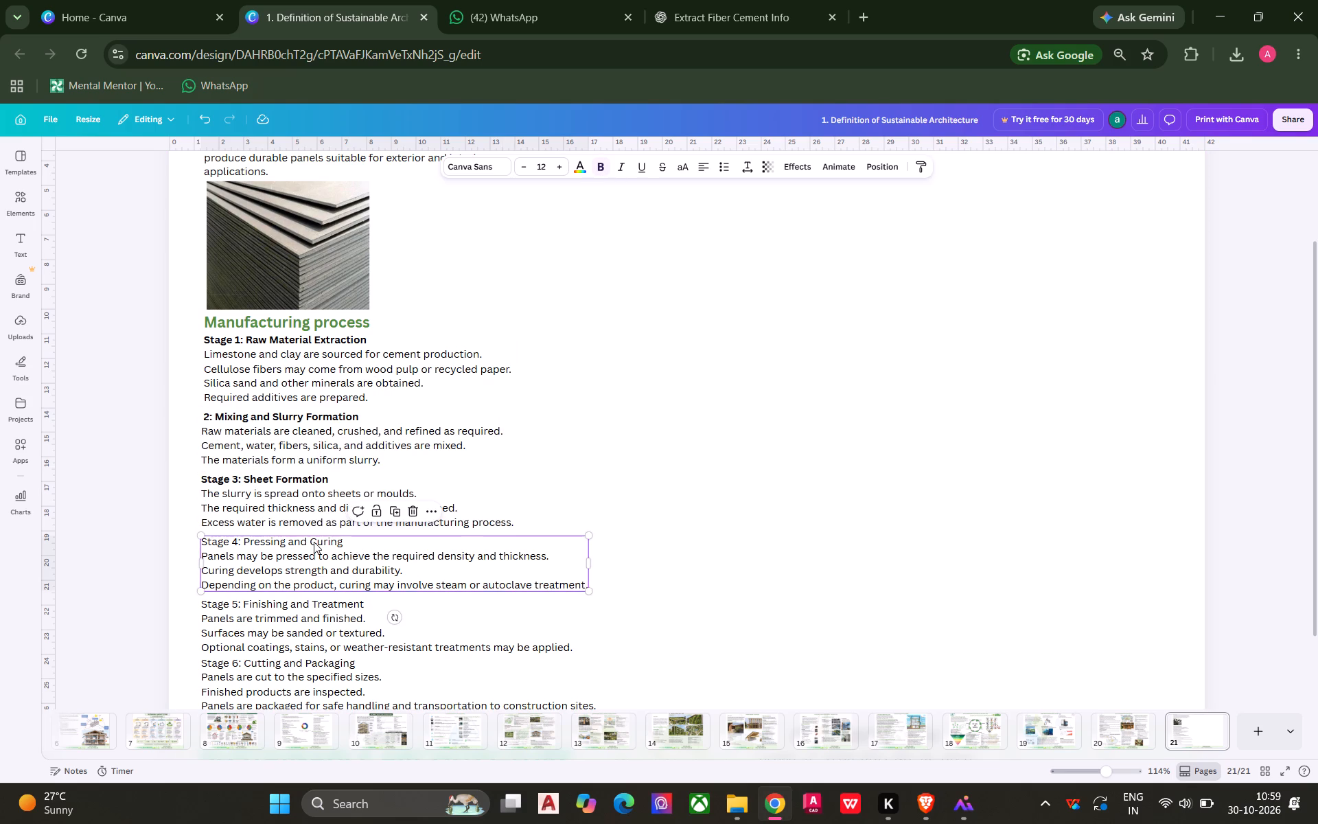
pyautogui.click(322, 540)
pyautogui.click(343, 543)
pyautogui.moveTo(349, 543); pyautogui.dragTo(201, 538)
pyautogui.click(599, 168)
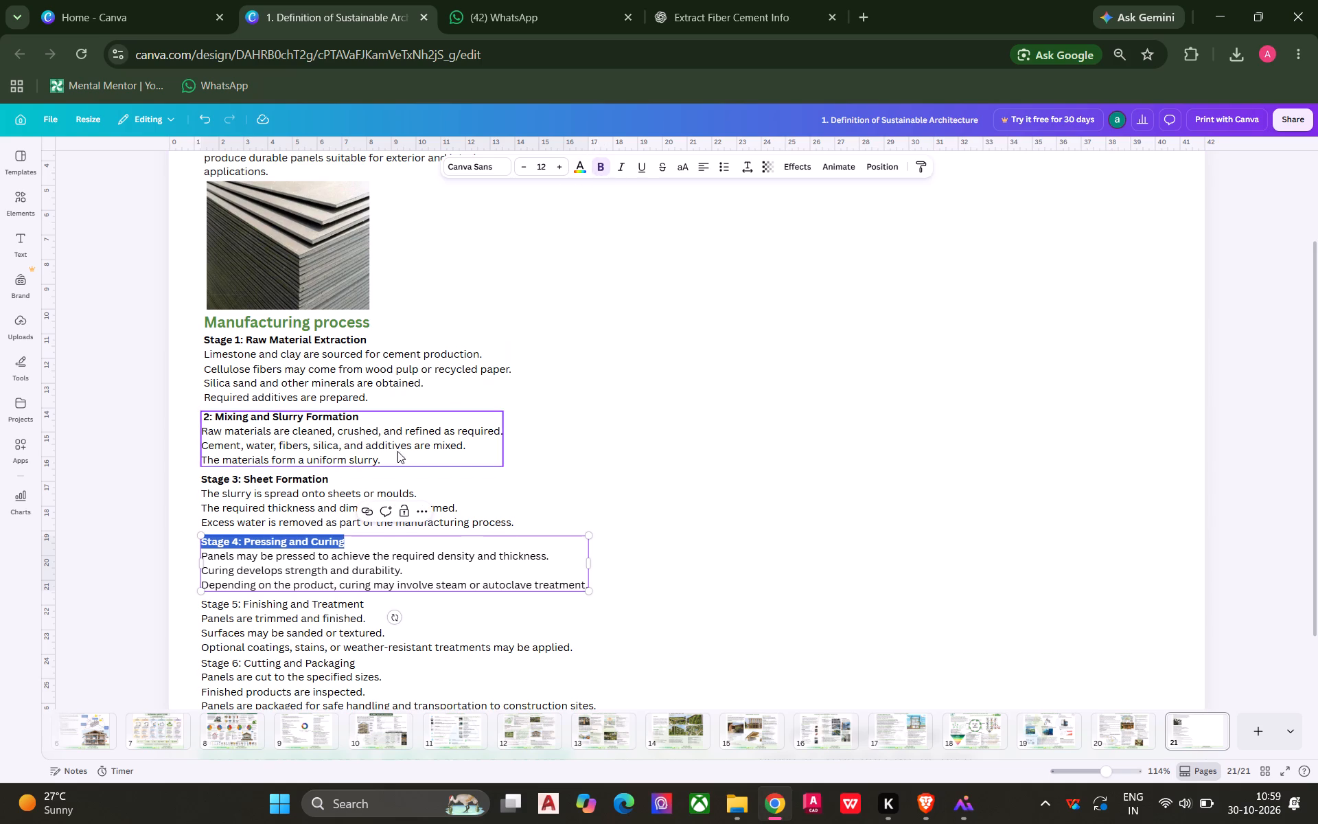
# Make the "Stage 5: Finishing and Treatment" heading line bold.
pyautogui.doubleClick(313, 606)
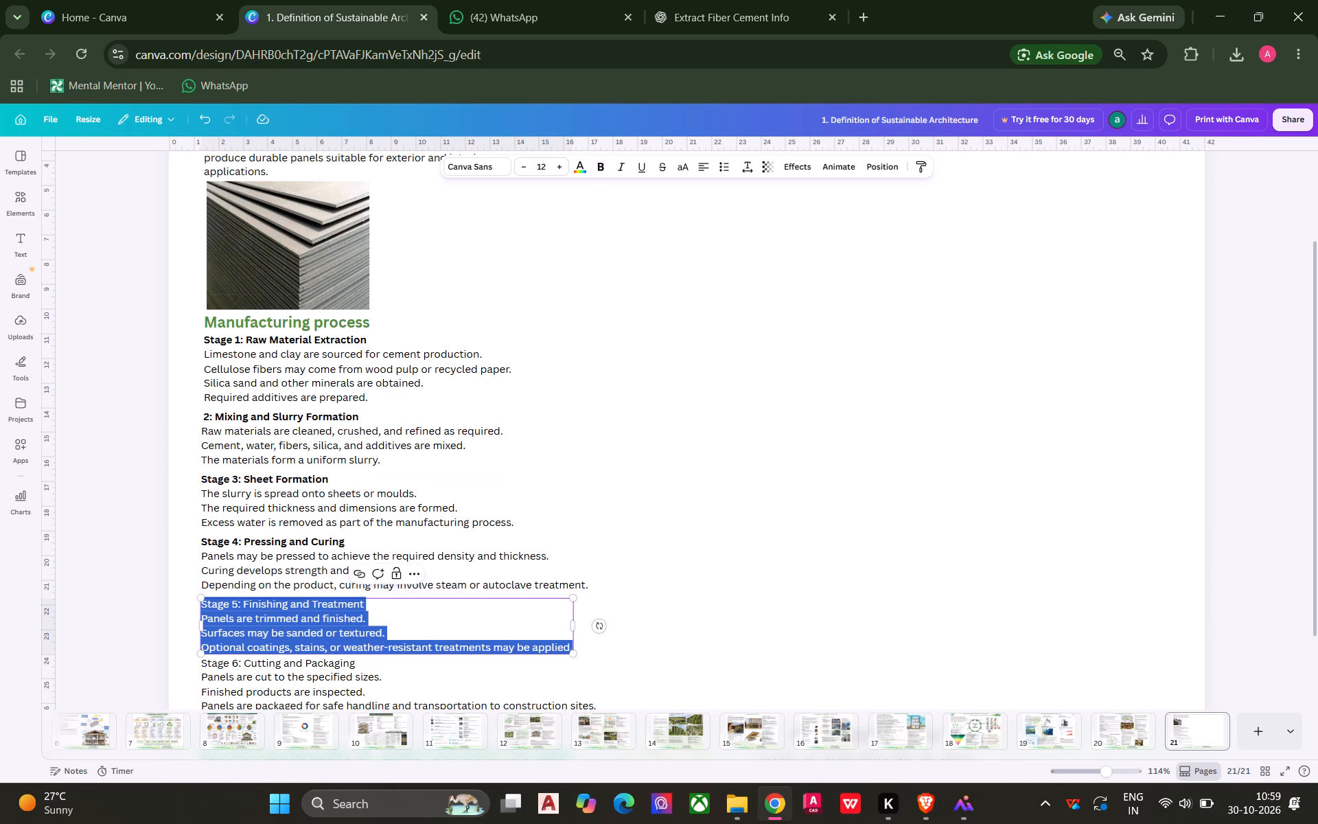
pyautogui.click(369, 611)
pyautogui.moveTo(365, 601); pyautogui.dragTo(202, 604)
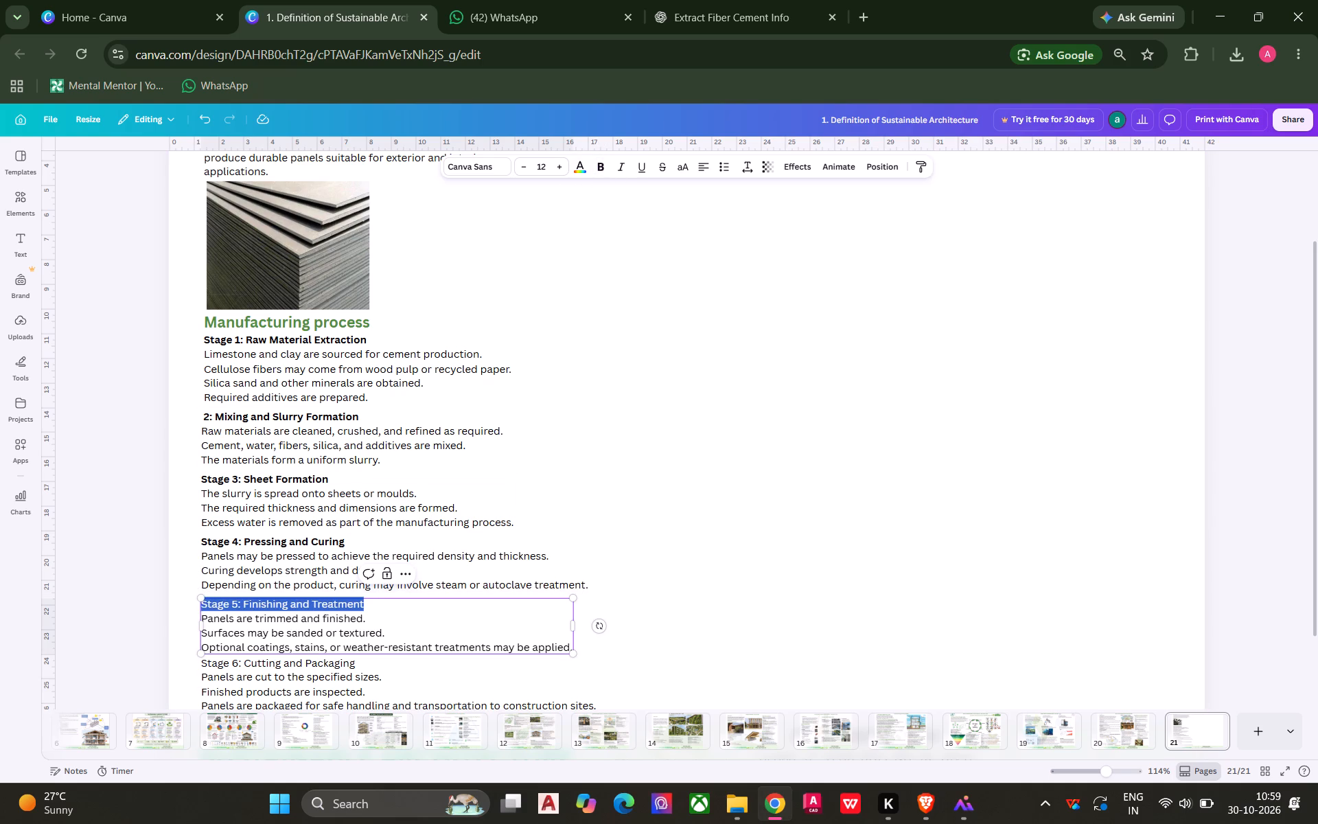
pyautogui.moveTo(202, 604); pyautogui.dragTo(197, 604)
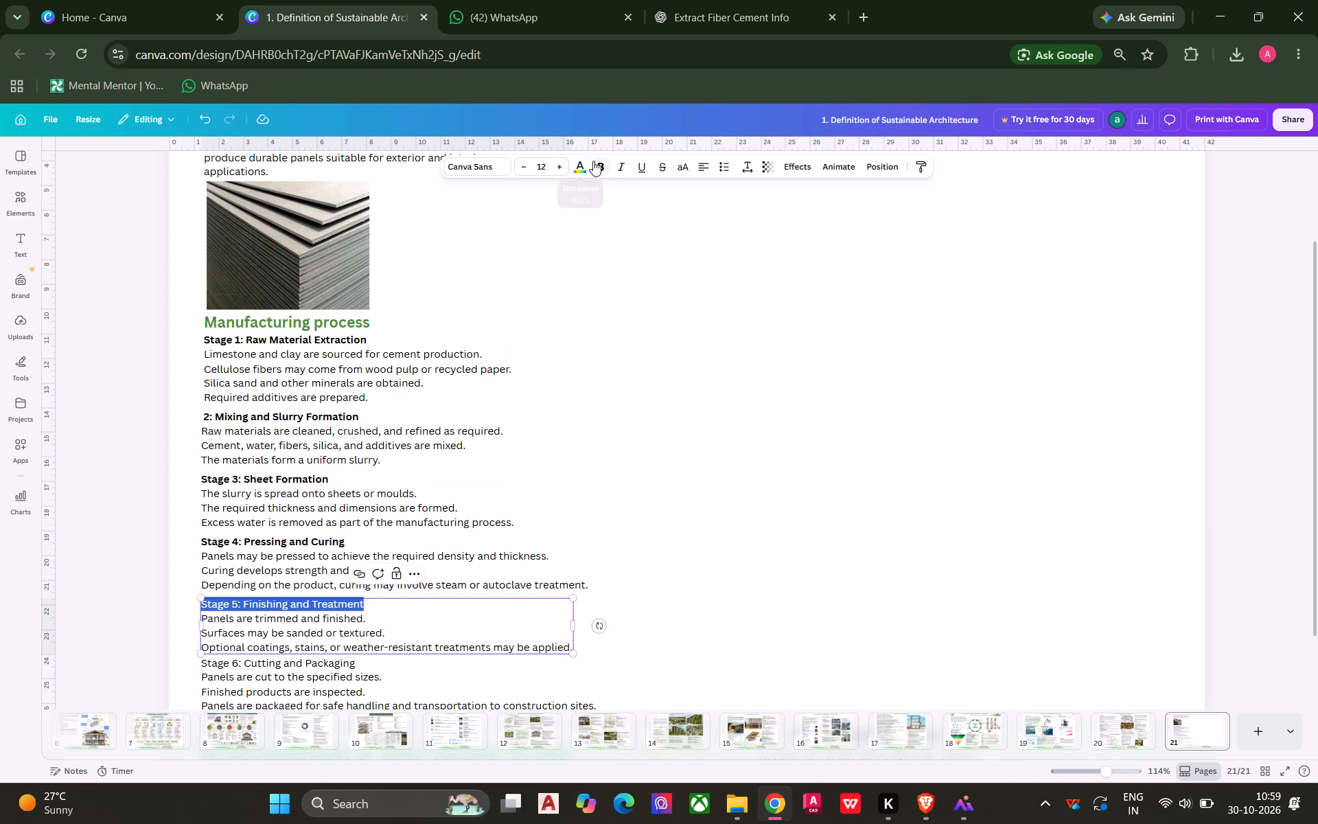
pyautogui.click(599, 163)
# Make the "Stage 6: Cutting and Packaging" heading line bold and save the design.
pyautogui.scroll(-2, 470, 445)
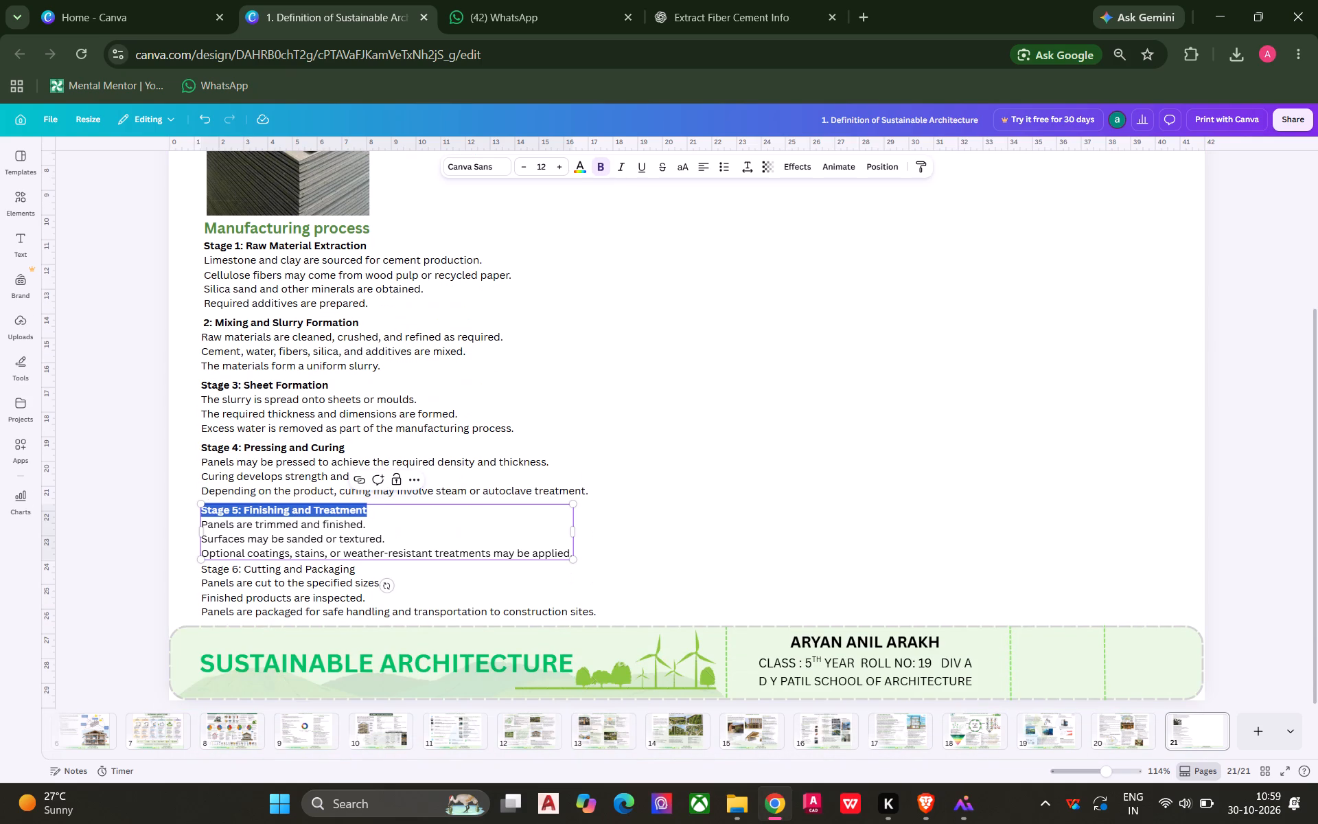
pyautogui.click(313, 578)
pyautogui.click(325, 575)
pyautogui.click(348, 573)
pyautogui.click(357, 572)
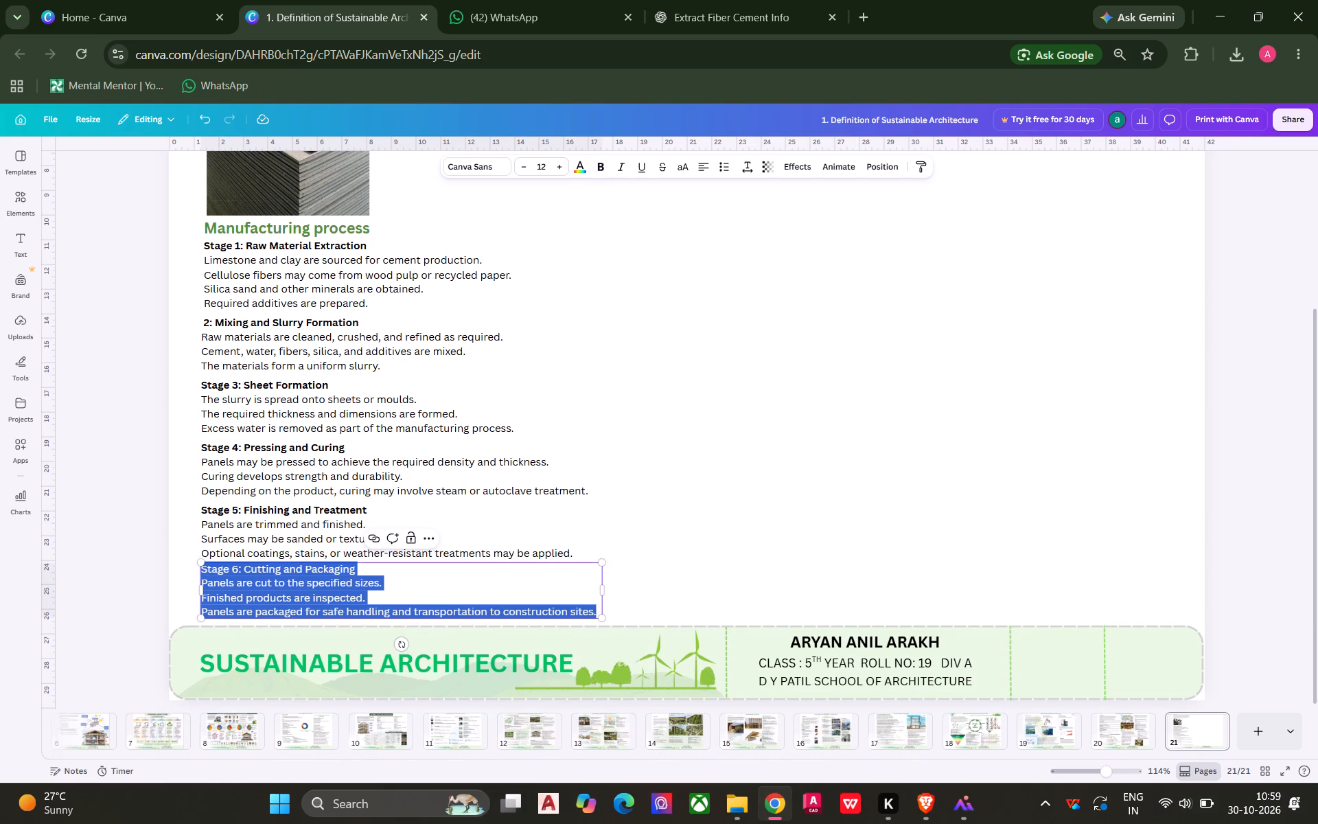
pyautogui.tripleClick(357, 567)
pyautogui.click(357, 567)
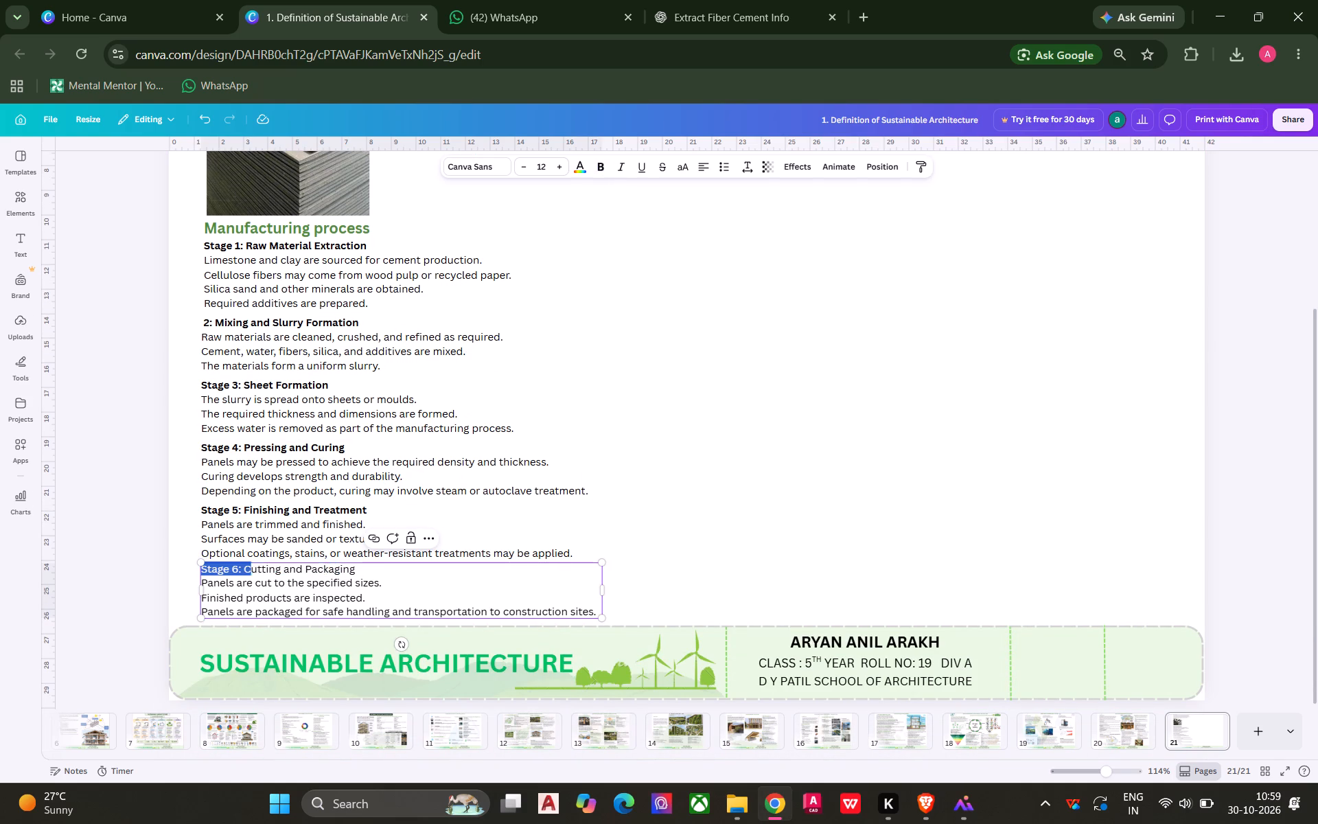
pyautogui.click(600, 172)
pyautogui.click(715, 391)
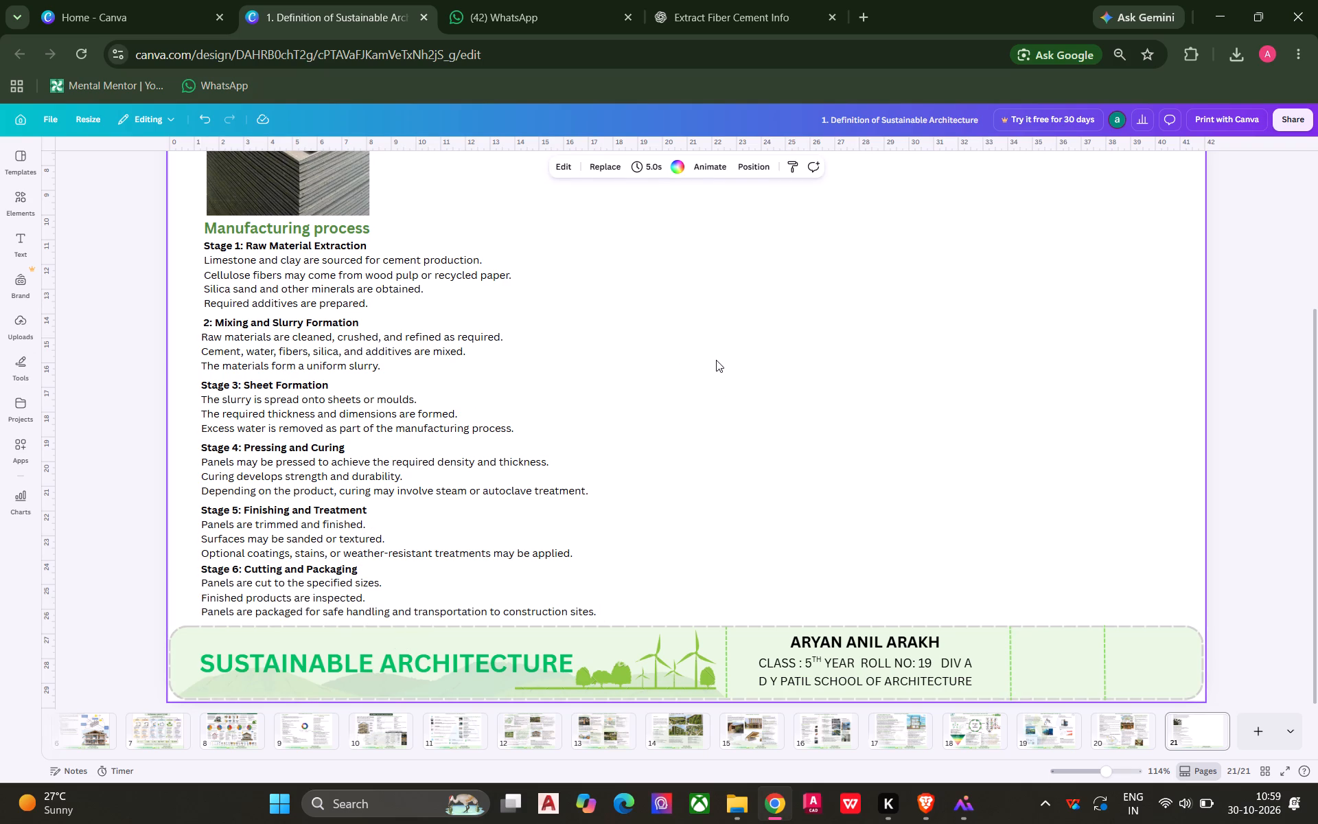
pyautogui.hotkey('ctrl', 's')
pyautogui.hotkey('ctrl', 's')
pyautogui.hotkey('ctrl', 's')
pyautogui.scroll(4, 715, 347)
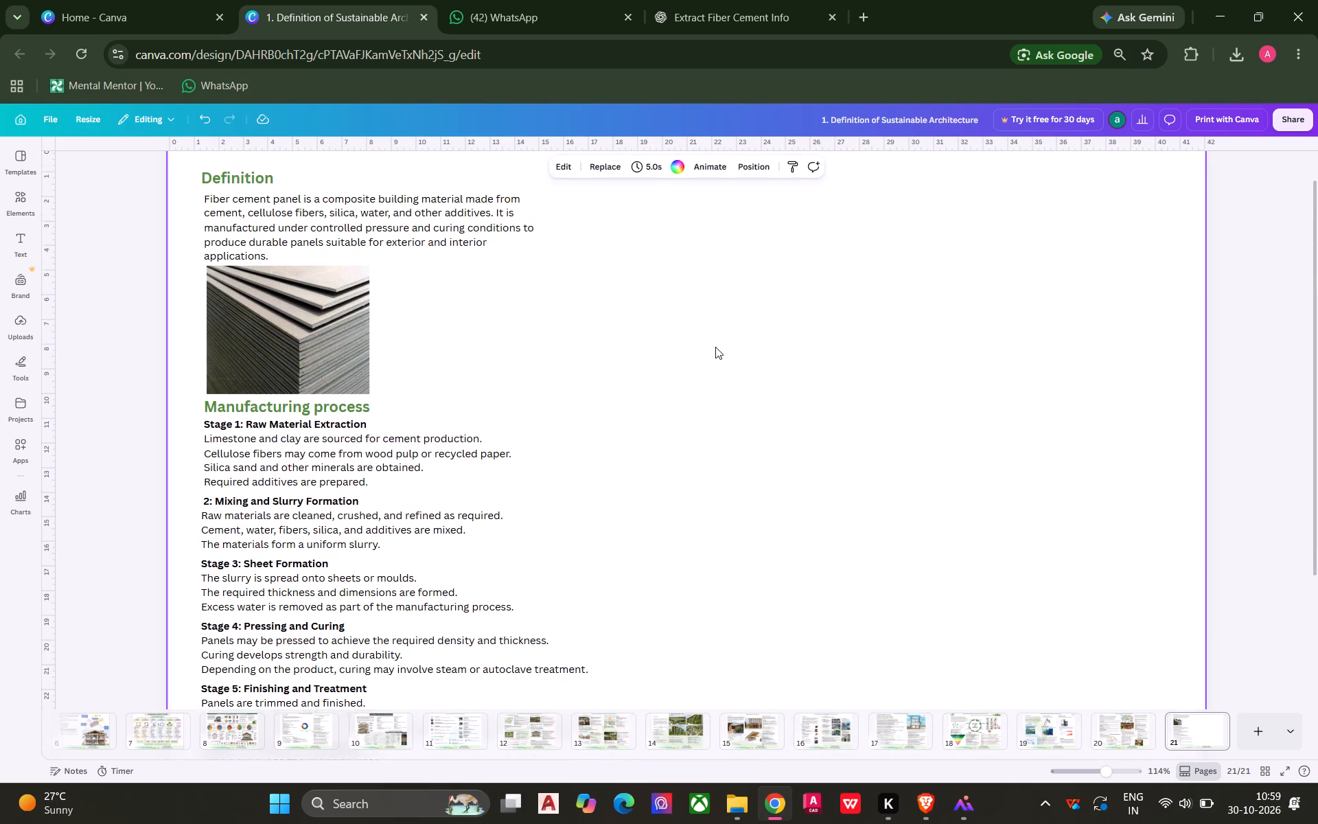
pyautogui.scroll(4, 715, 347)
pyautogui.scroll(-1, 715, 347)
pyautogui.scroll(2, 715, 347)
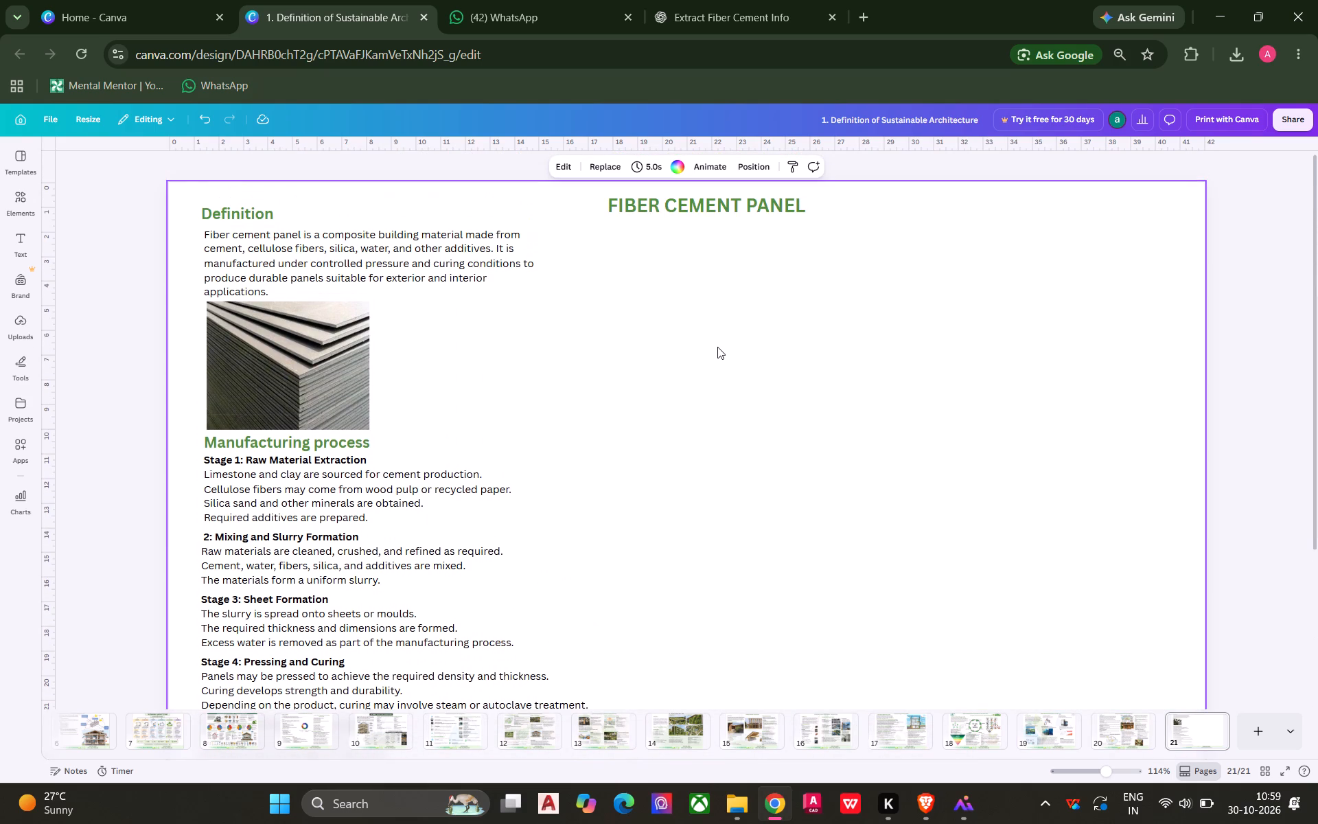
# Look over the whole fiber cement panel page down to its footer and save the design.
pyautogui.keyDown('ctrl'); pyautogui.scroll(-1, 718, 347); pyautogui.keyUp('ctrl')
pyautogui.scroll(1, 718, 347)
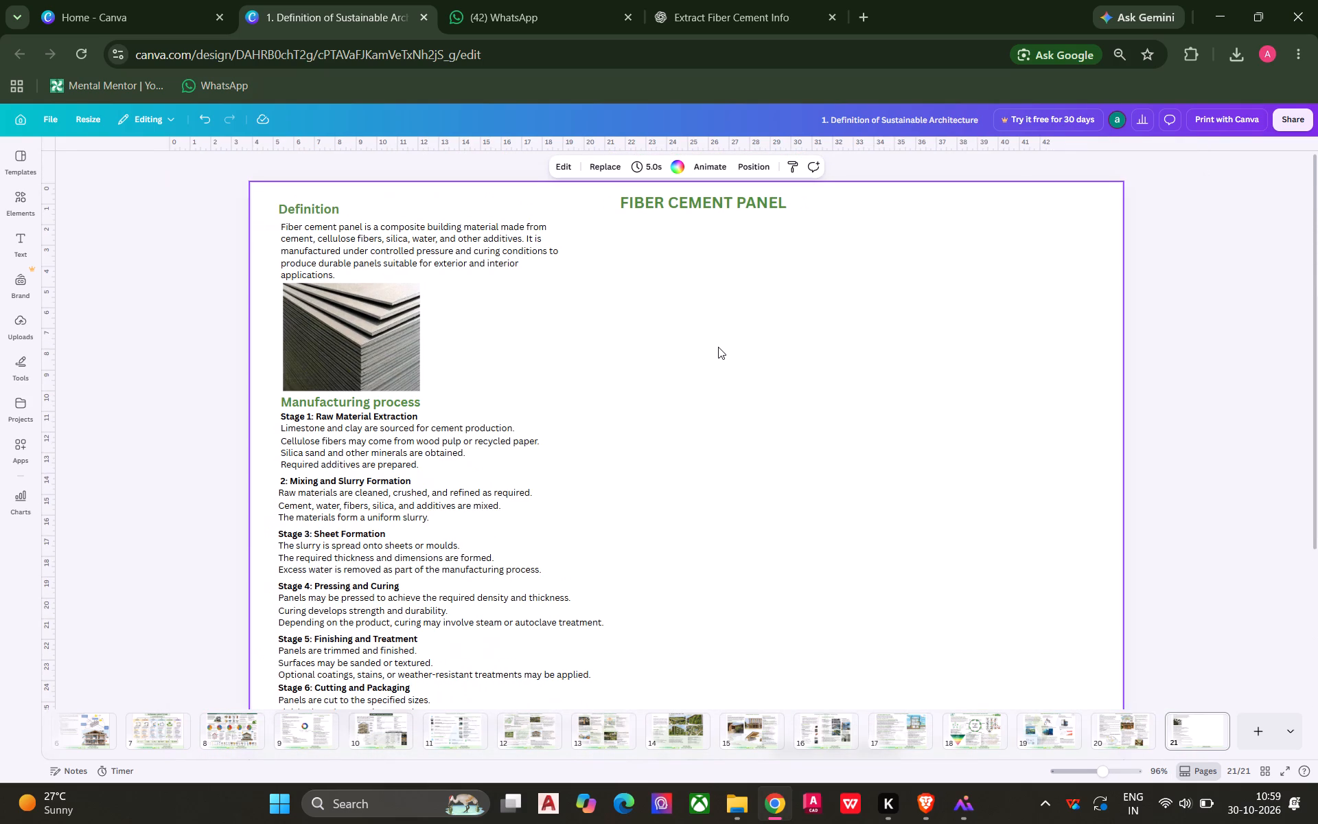
pyautogui.scroll(1, 718, 347)
pyautogui.scroll(-4, 718, 347)
pyautogui.scroll(2, 718, 347)
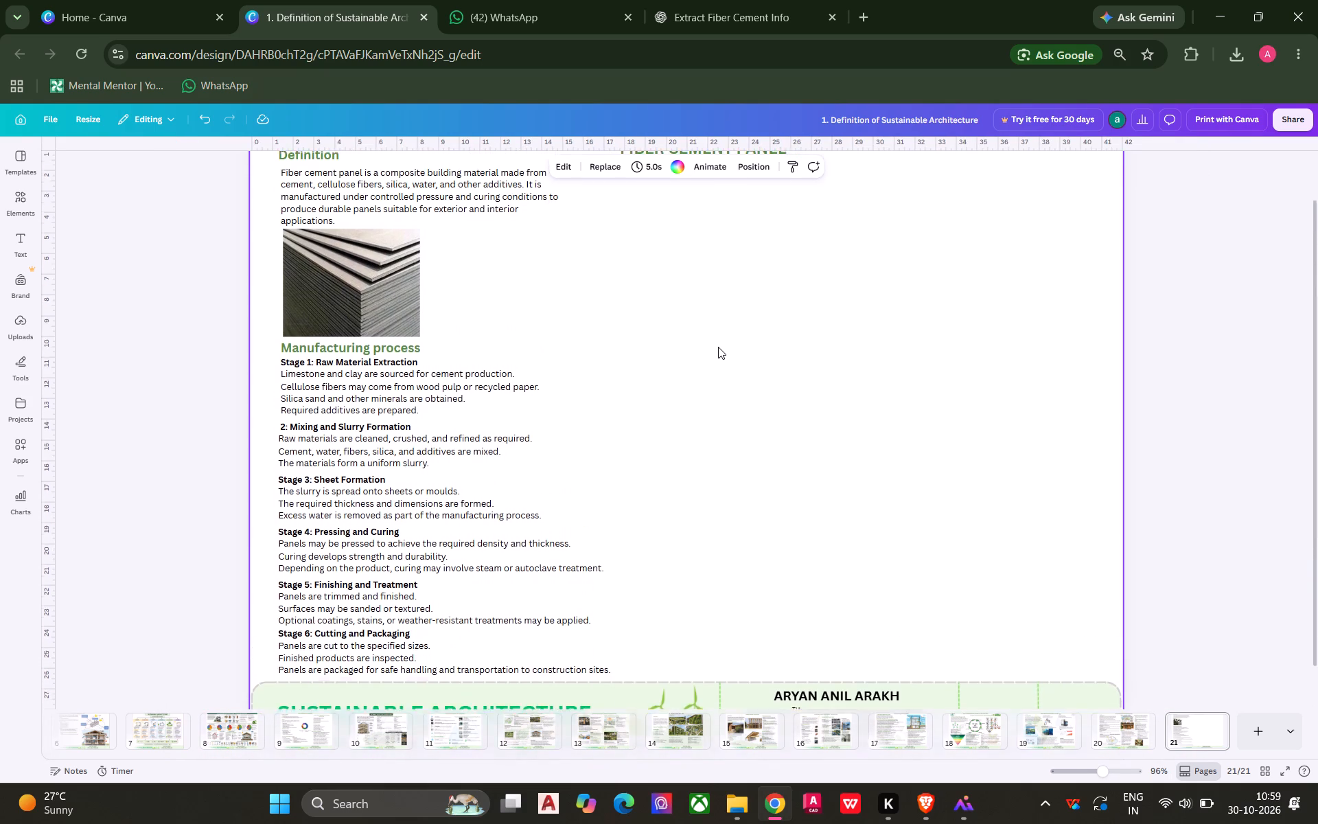
pyautogui.scroll(2, 718, 347)
pyautogui.scroll(-3, 718, 347)
pyautogui.scroll(3, 718, 347)
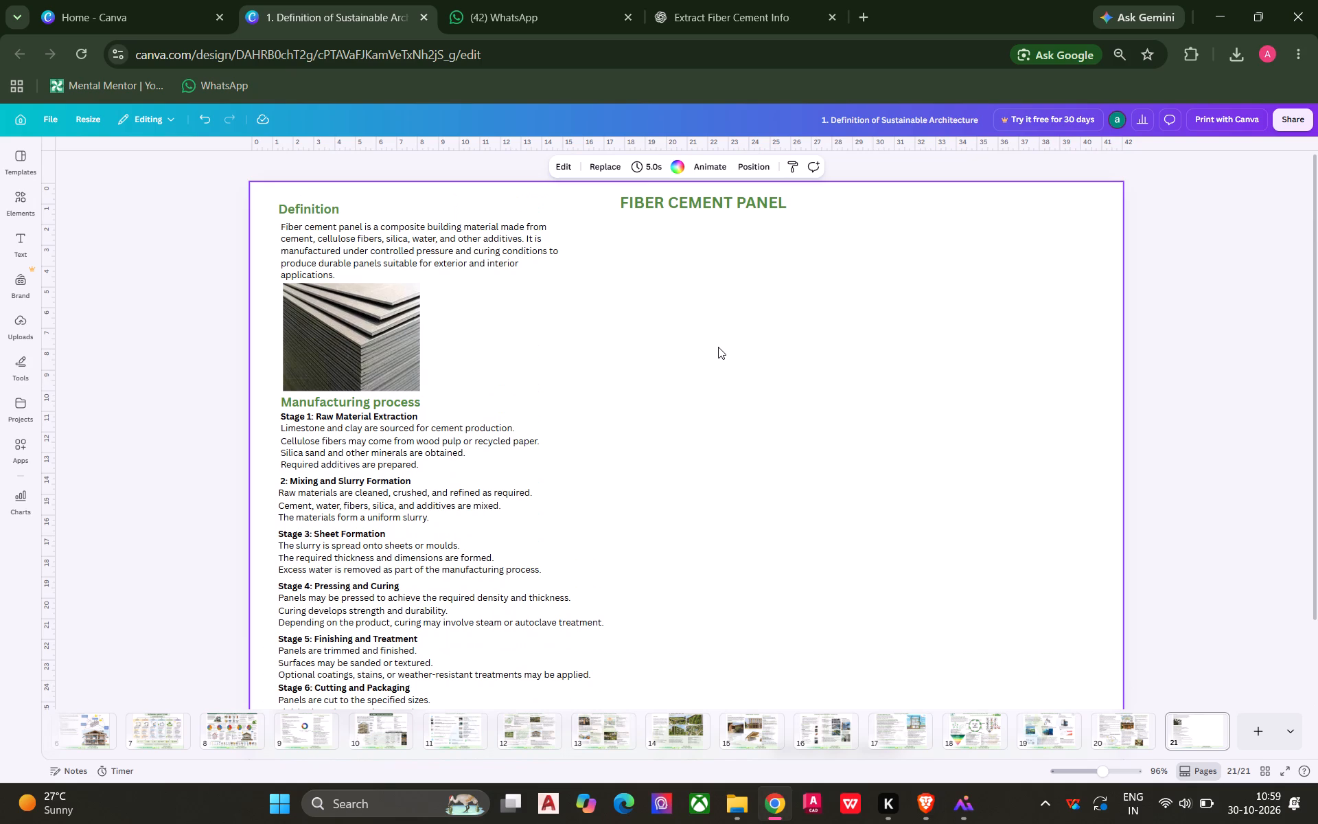
pyautogui.scroll(1, 718, 347)
pyautogui.hotkey('ctrl', 's')
pyautogui.hotkey('ctrl', 's')
pyautogui.hotkey('ctrl', 's')
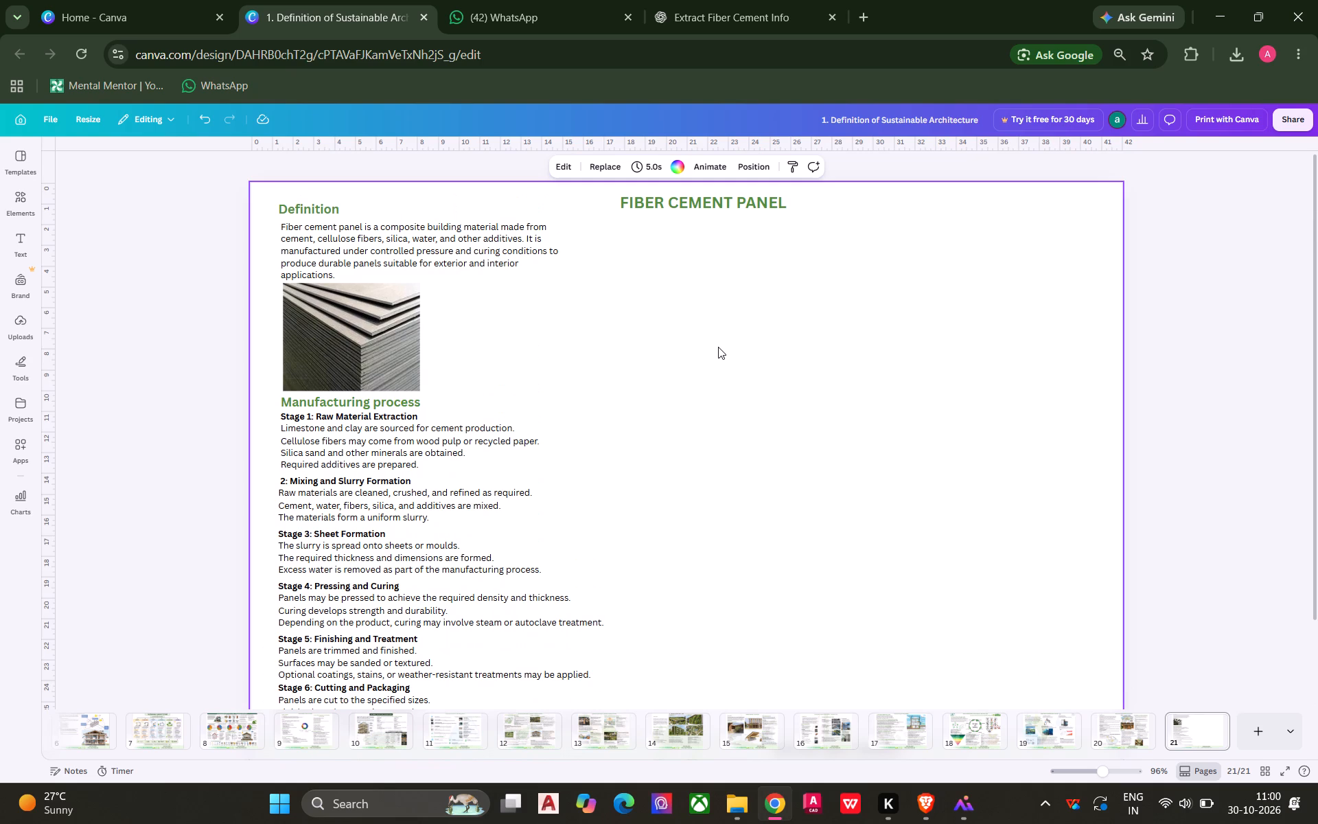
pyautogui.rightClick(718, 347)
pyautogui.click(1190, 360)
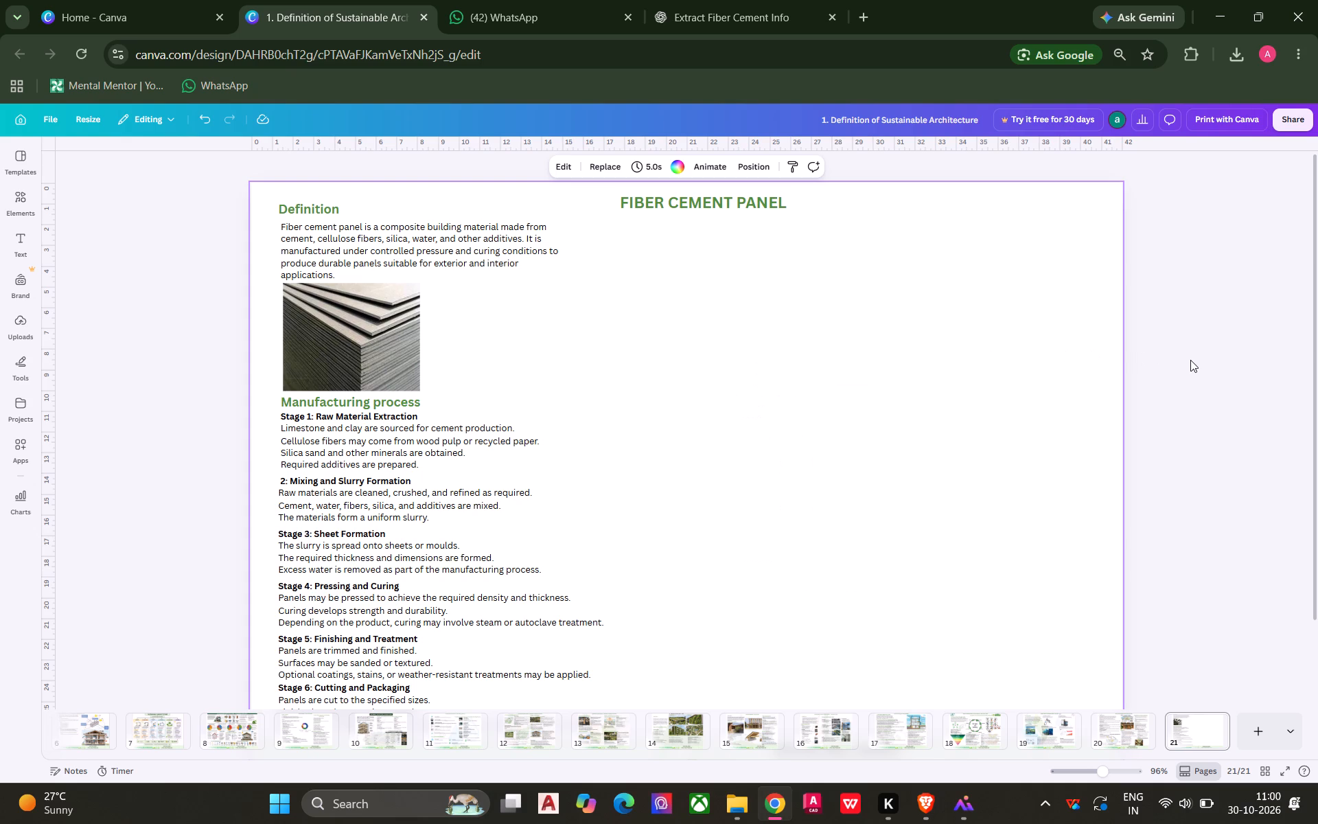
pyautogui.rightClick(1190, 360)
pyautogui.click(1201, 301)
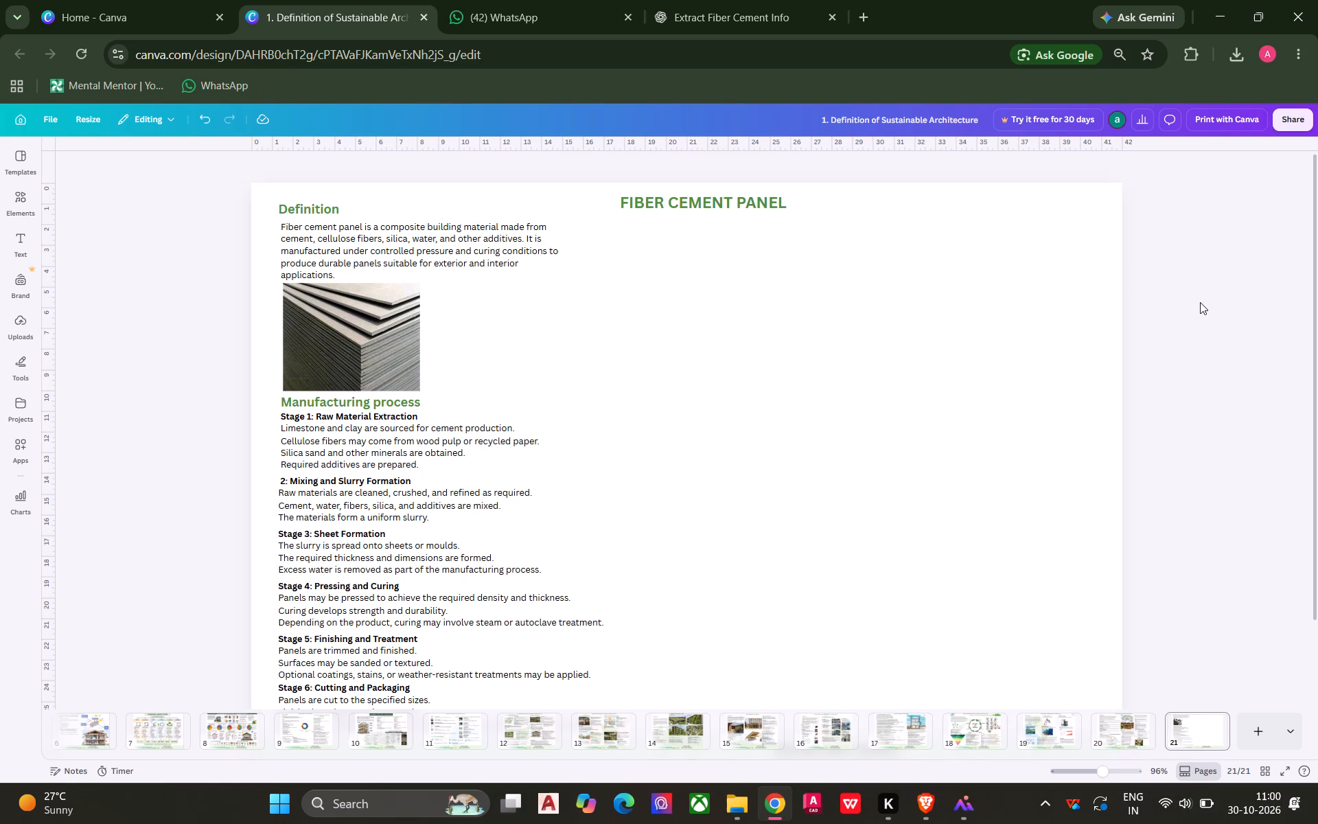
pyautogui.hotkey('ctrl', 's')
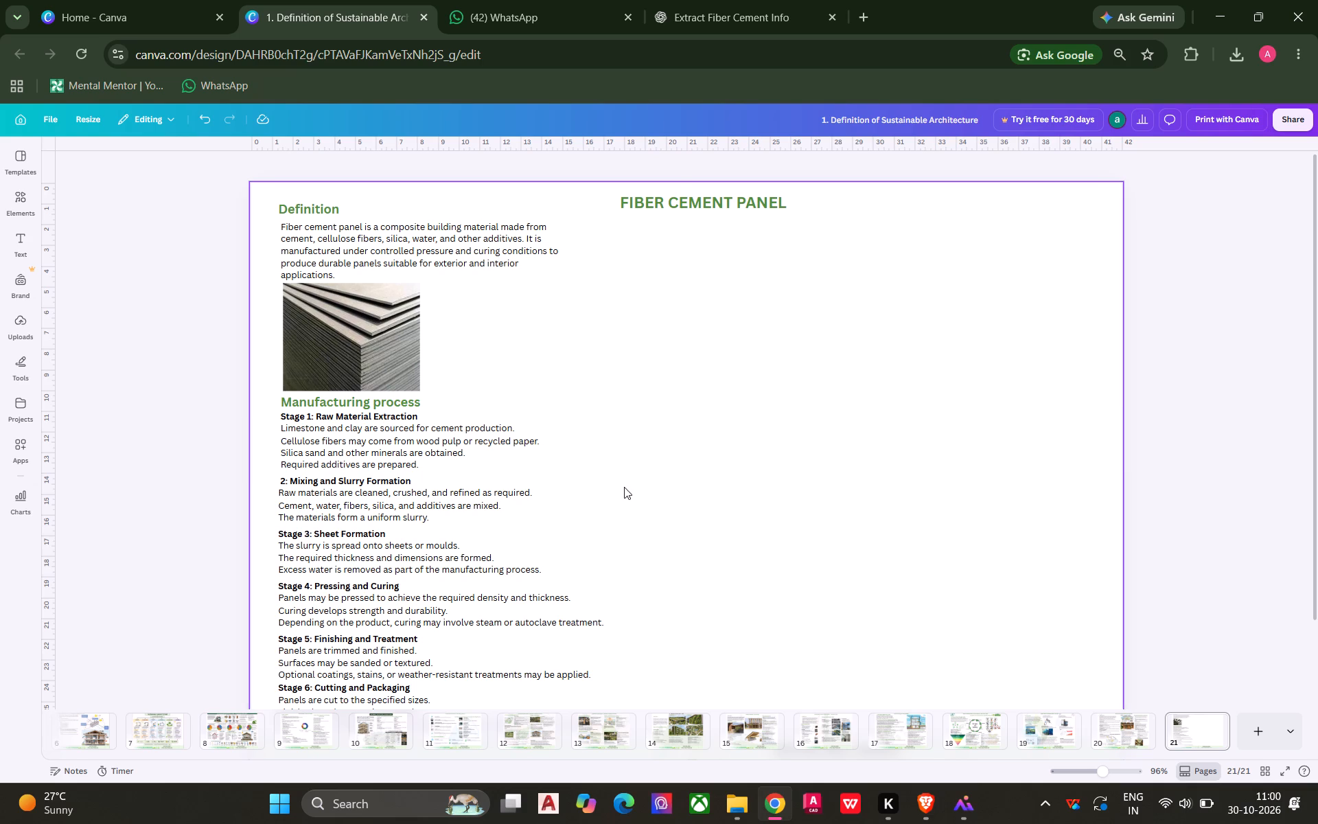
# Align the stage 2 to stage 6 text blocks together with the left edge of the Stage 1 text and save.
pyautogui.moveTo(624, 490); pyautogui.dragTo(448, 680)
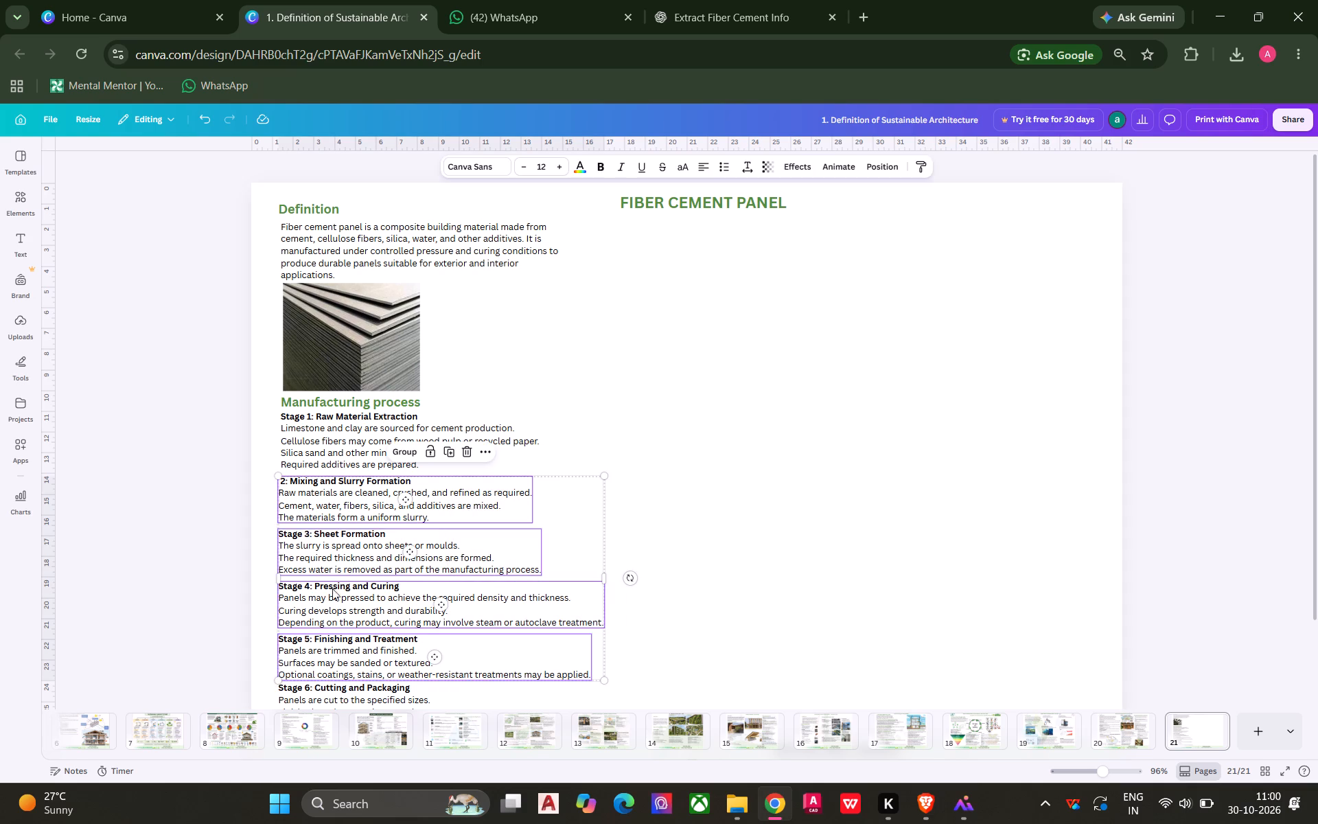
pyautogui.click(697, 559)
pyautogui.moveTo(686, 482); pyautogui.dragTo(485, 685)
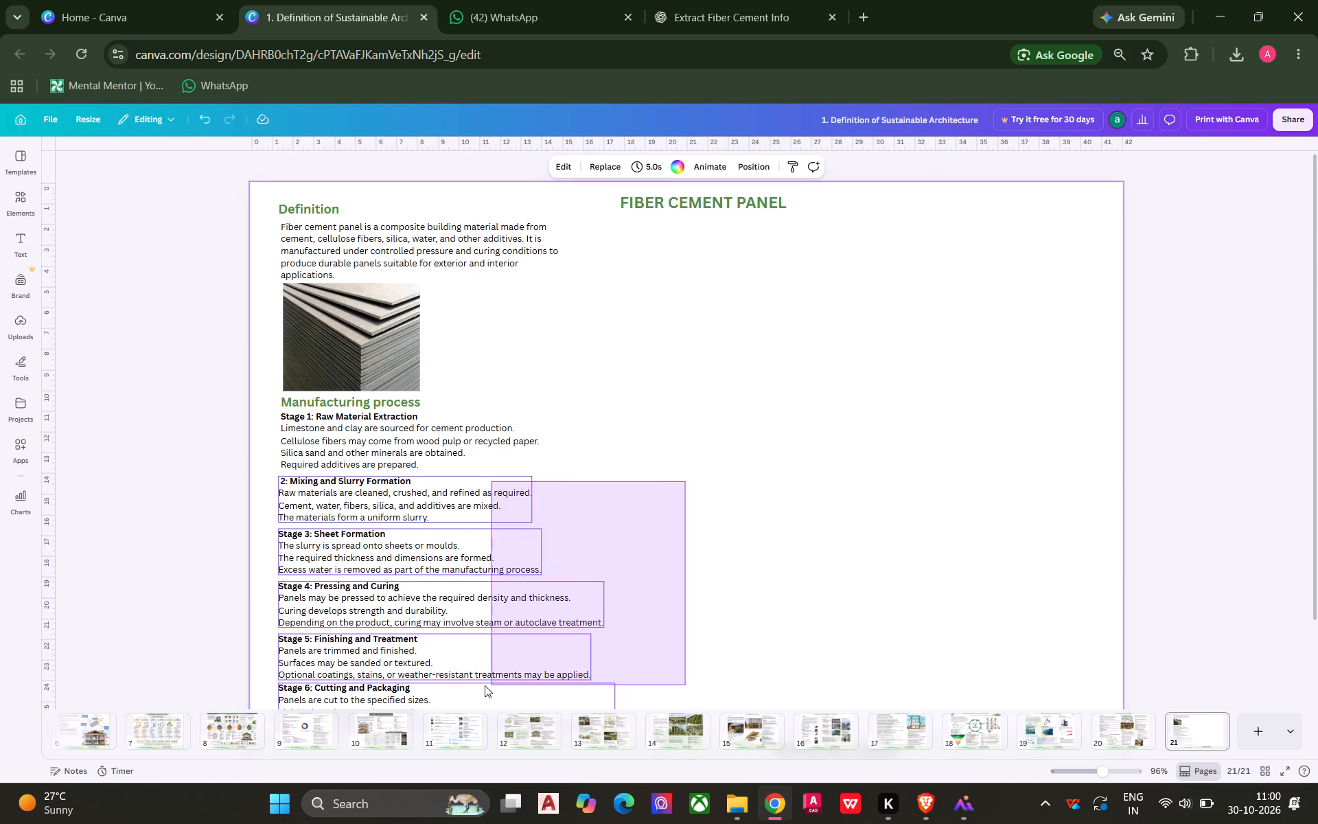
pyautogui.moveTo(485, 685); pyautogui.dragTo(408, 691)
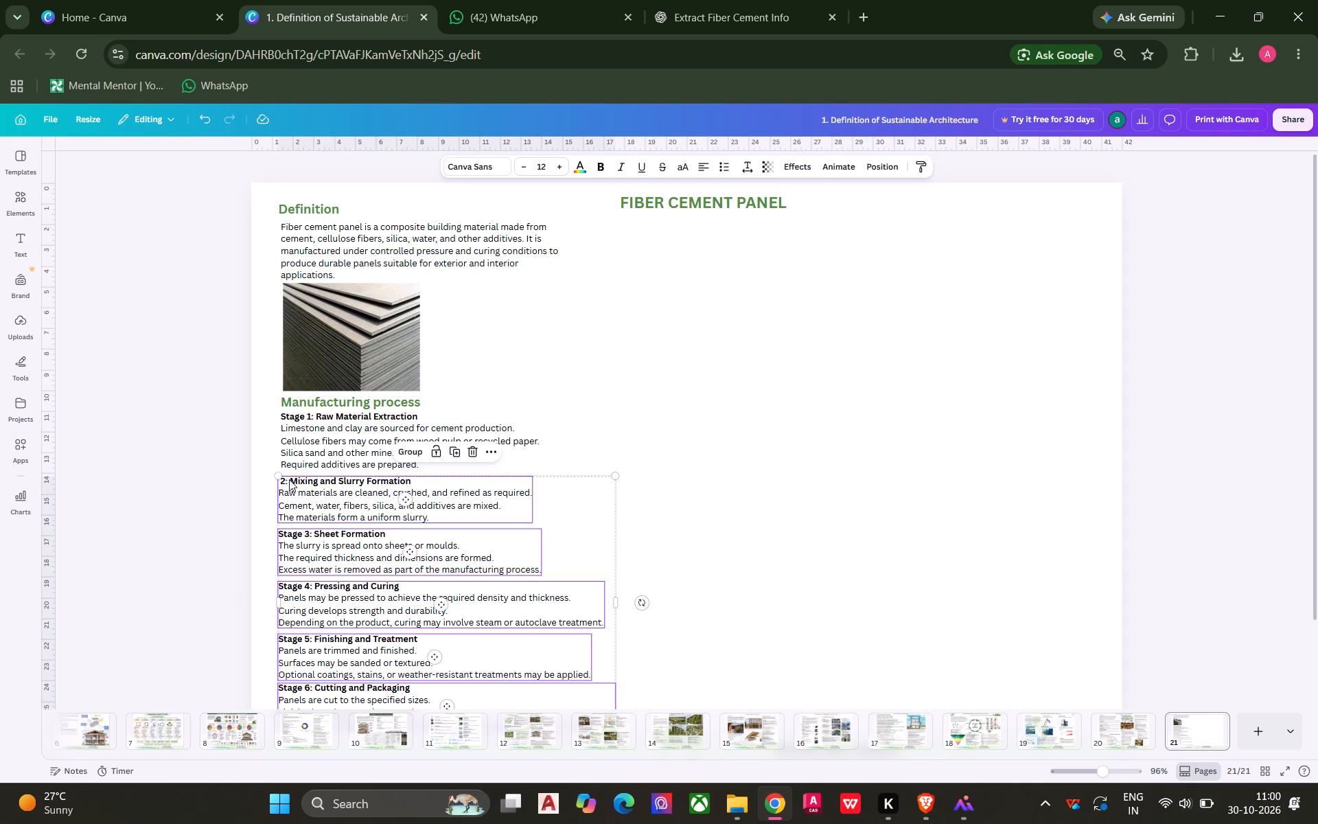
pyautogui.click(284, 481)
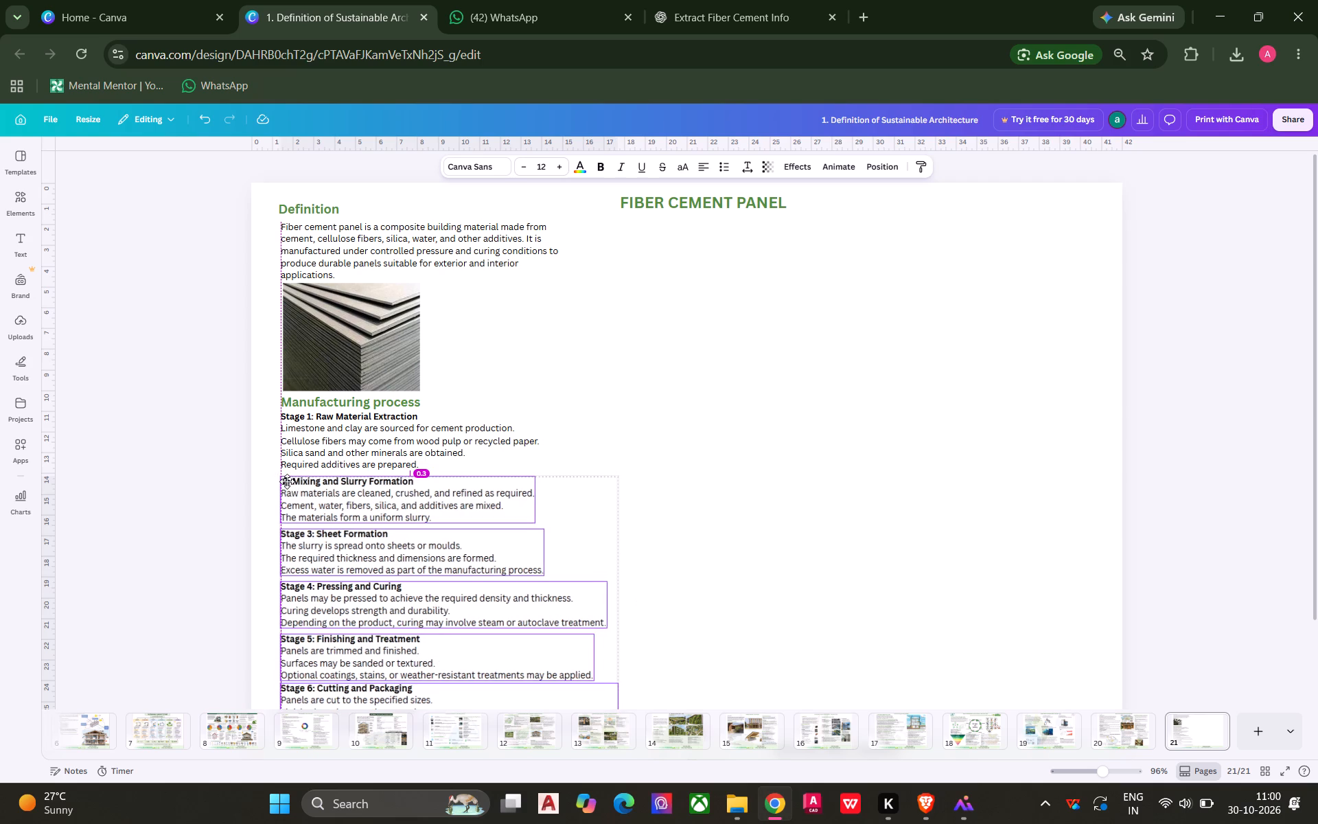
pyautogui.click(811, 468)
pyautogui.hotkey('ctrl', 's')
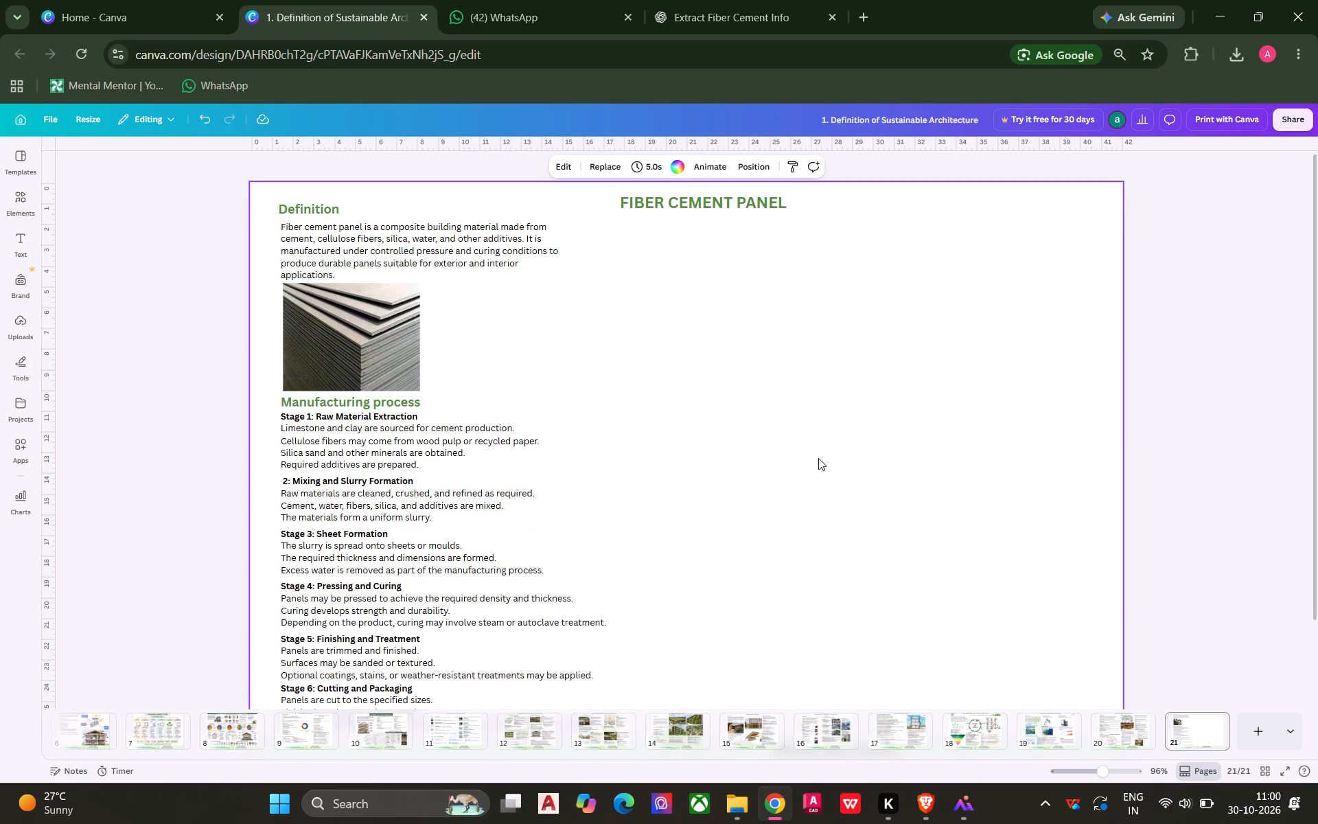
# Align the "Definition" heading with the left edge of the definition paragraph and save the design.
pyautogui.scroll(-1, 818, 458)
pyautogui.scroll(1, 818, 458)
pyautogui.click(293, 204)
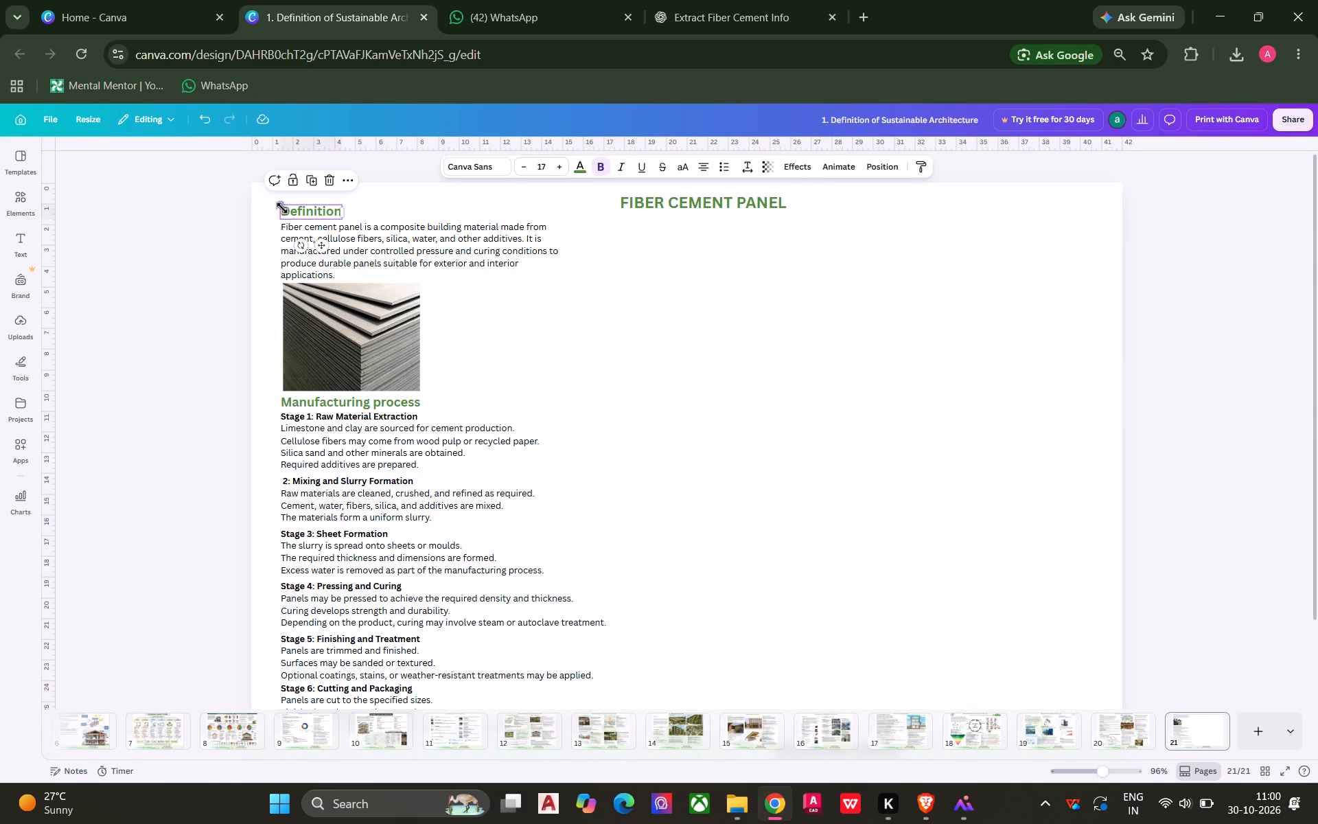
pyautogui.click(327, 248)
pyautogui.click(717, 313)
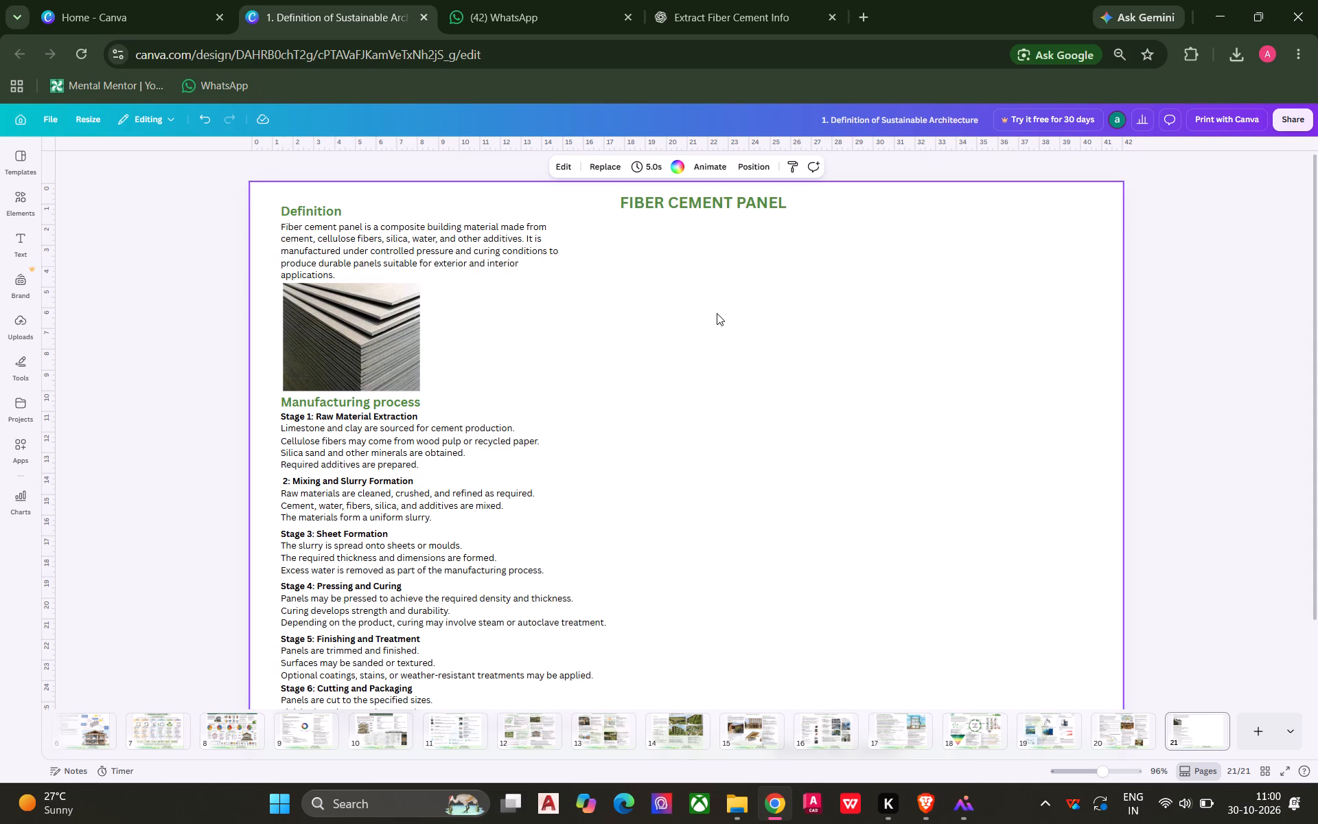
pyautogui.hotkey('ctrl', 's')
pyautogui.hotkey('ctrl', 's')
pyautogui.hotkey('ctrl', 's')
pyautogui.hotkey('ctrl', 's')
pyautogui.hotkey('ctrl', 's')
pyautogui.hotkey('ctrl', 's')
pyautogui.hotkey('ctrl', 's')
pyautogui.click(286, 354)
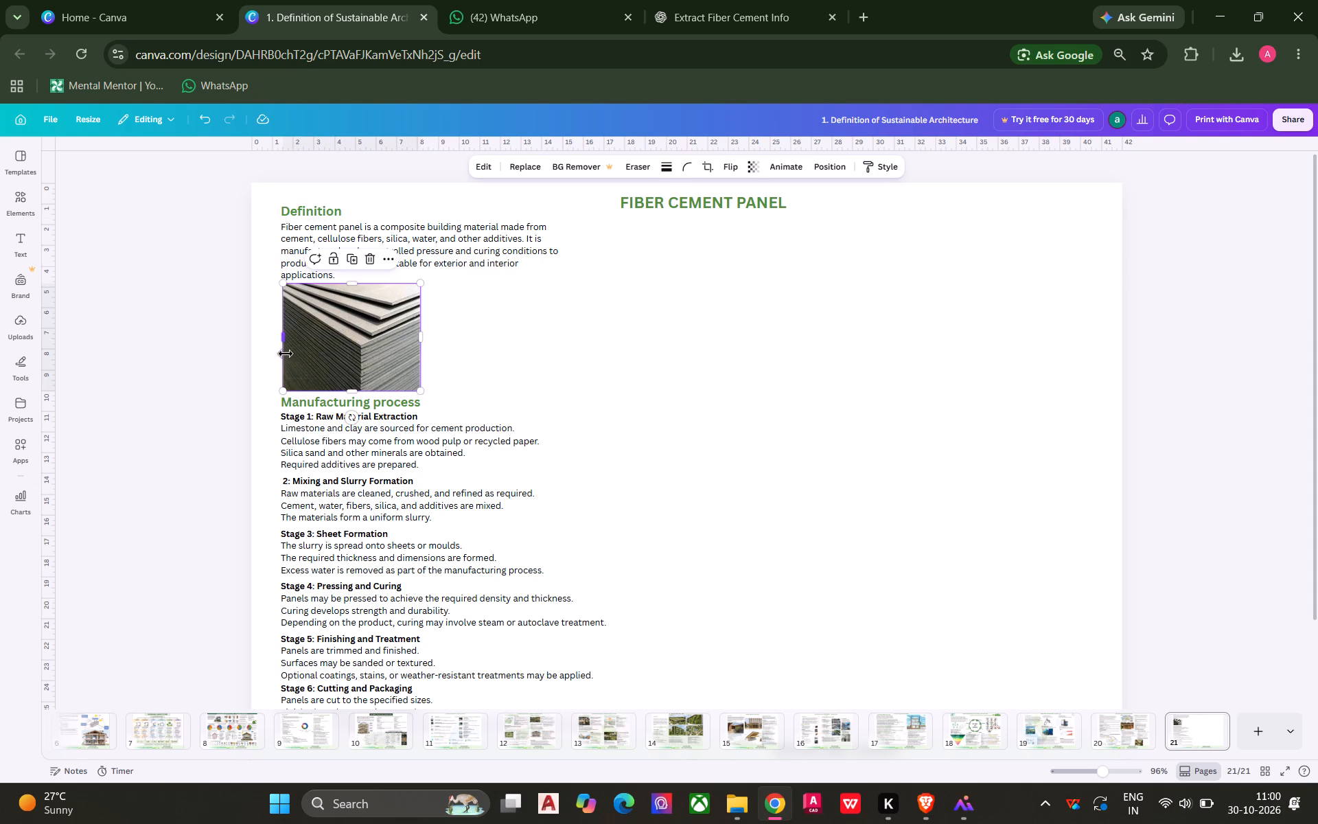
pyautogui.click(289, 363)
pyautogui.click(680, 392)
pyautogui.hotkey('ctrl', 's')
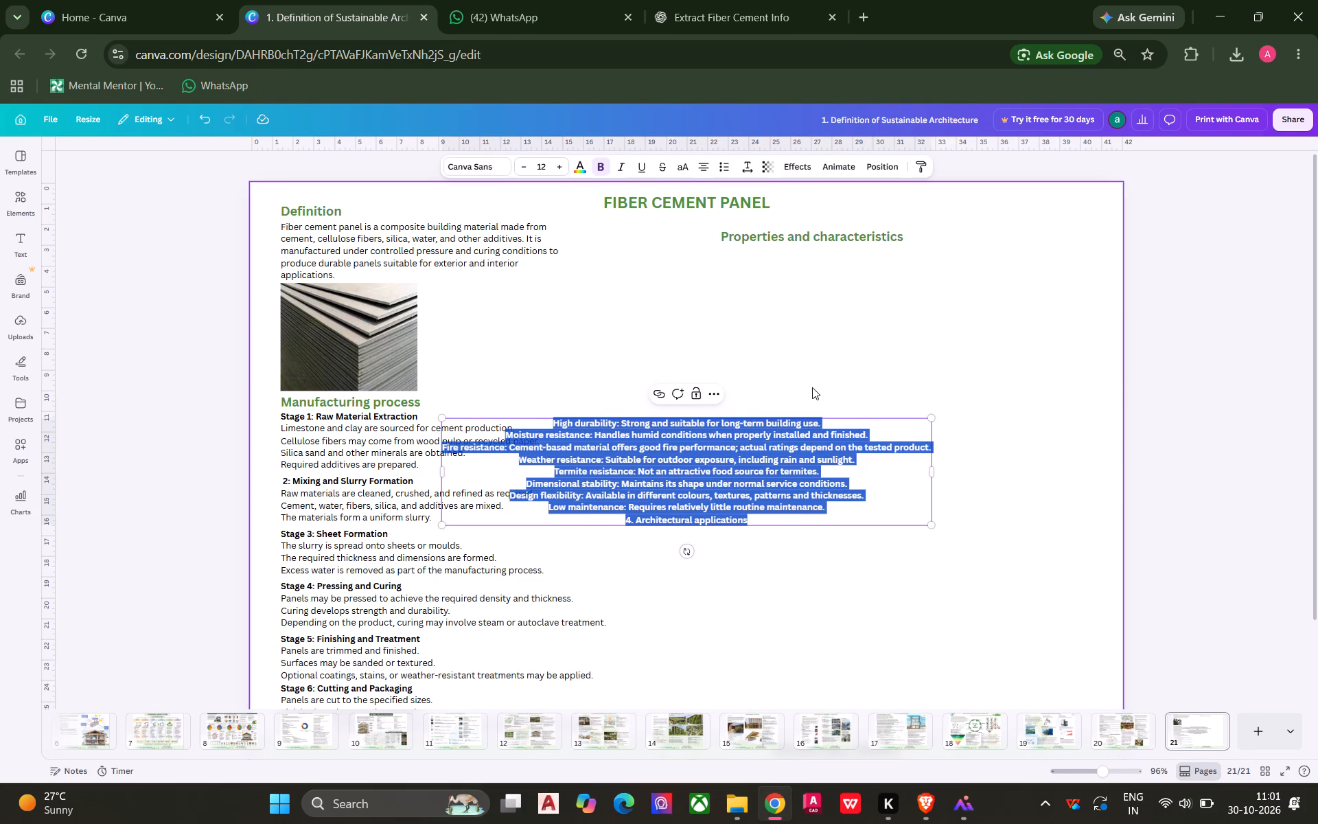
pyautogui.click(807, 364)
# Copy the style of the "Stage 1: Raw Material Extraction" text block onto the pasted properties list.
pyautogui.click(470, 256)
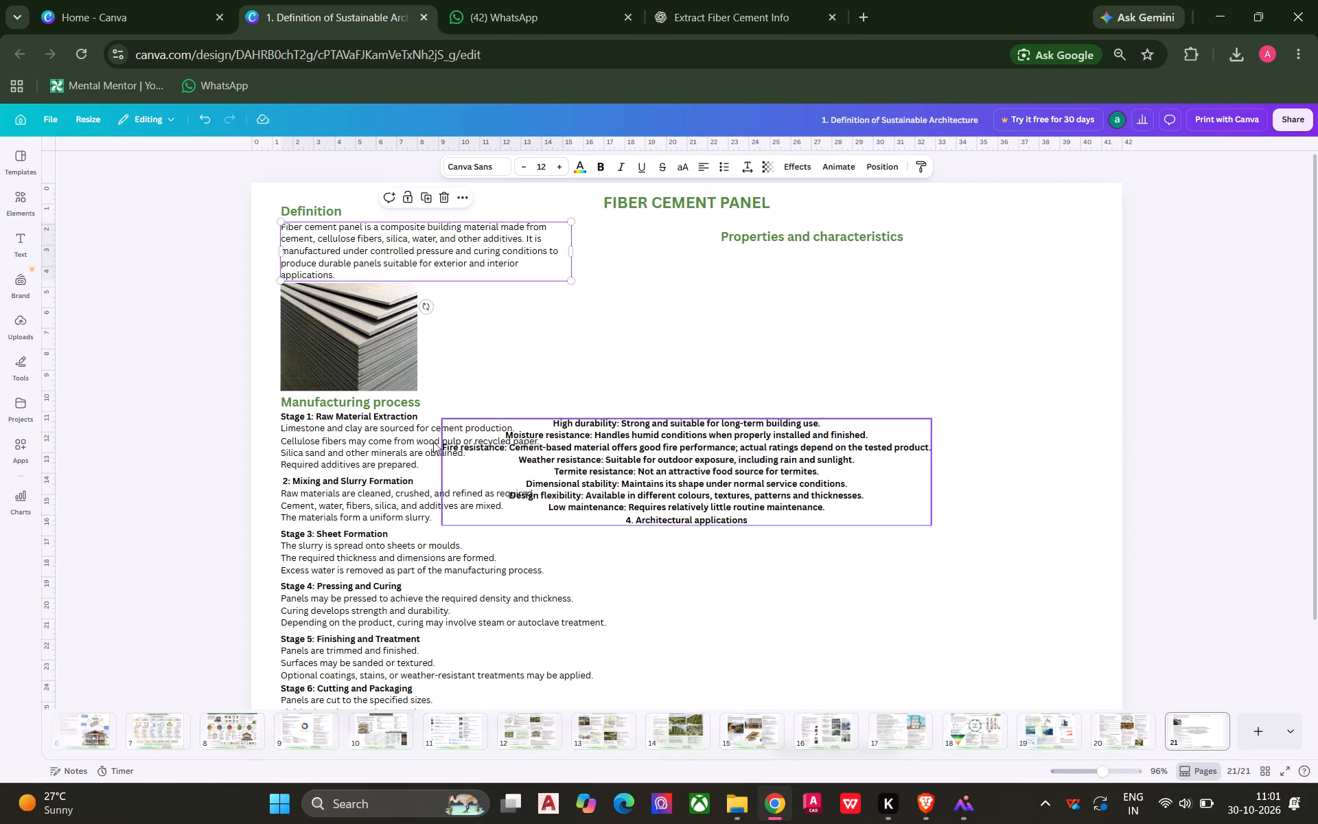
pyautogui.click(402, 455)
pyautogui.click(918, 168)
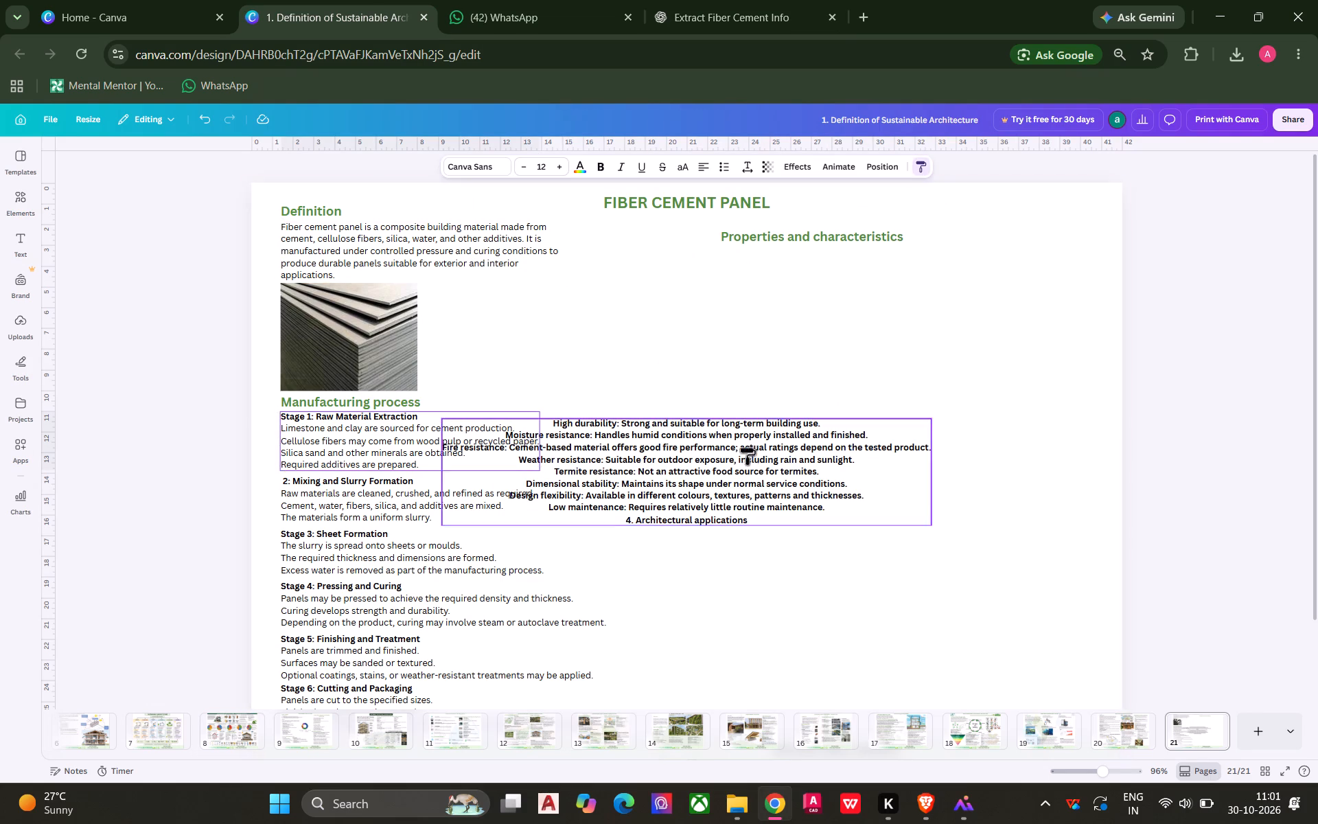
pyautogui.click(737, 452)
pyautogui.click(1225, 363)
# Move the properties list beneath the "Properties and characteristics" heading, with its right edge against the page's right edge.
pyautogui.moveTo(659, 475); pyautogui.dragTo(913, 319)
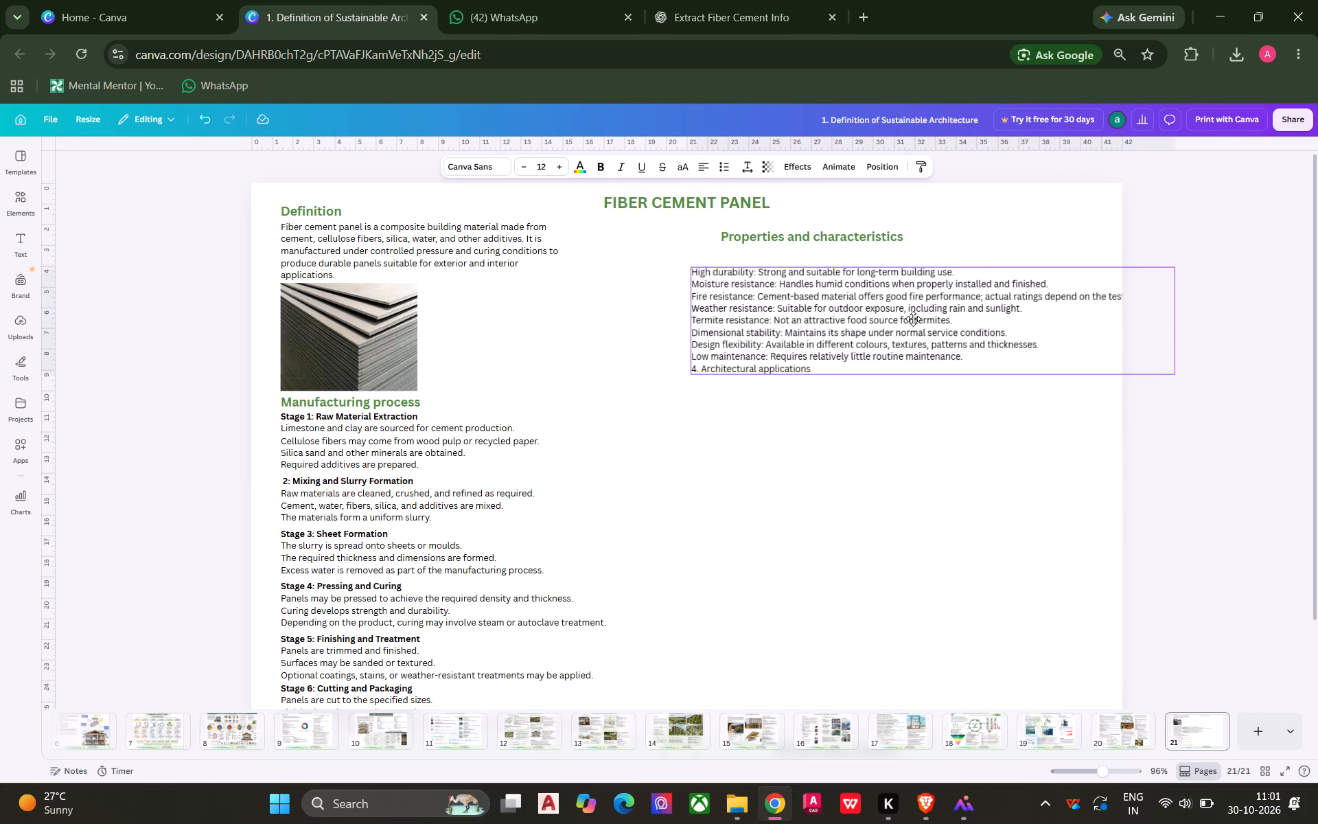
pyautogui.moveTo(913, 319); pyautogui.dragTo(854, 316)
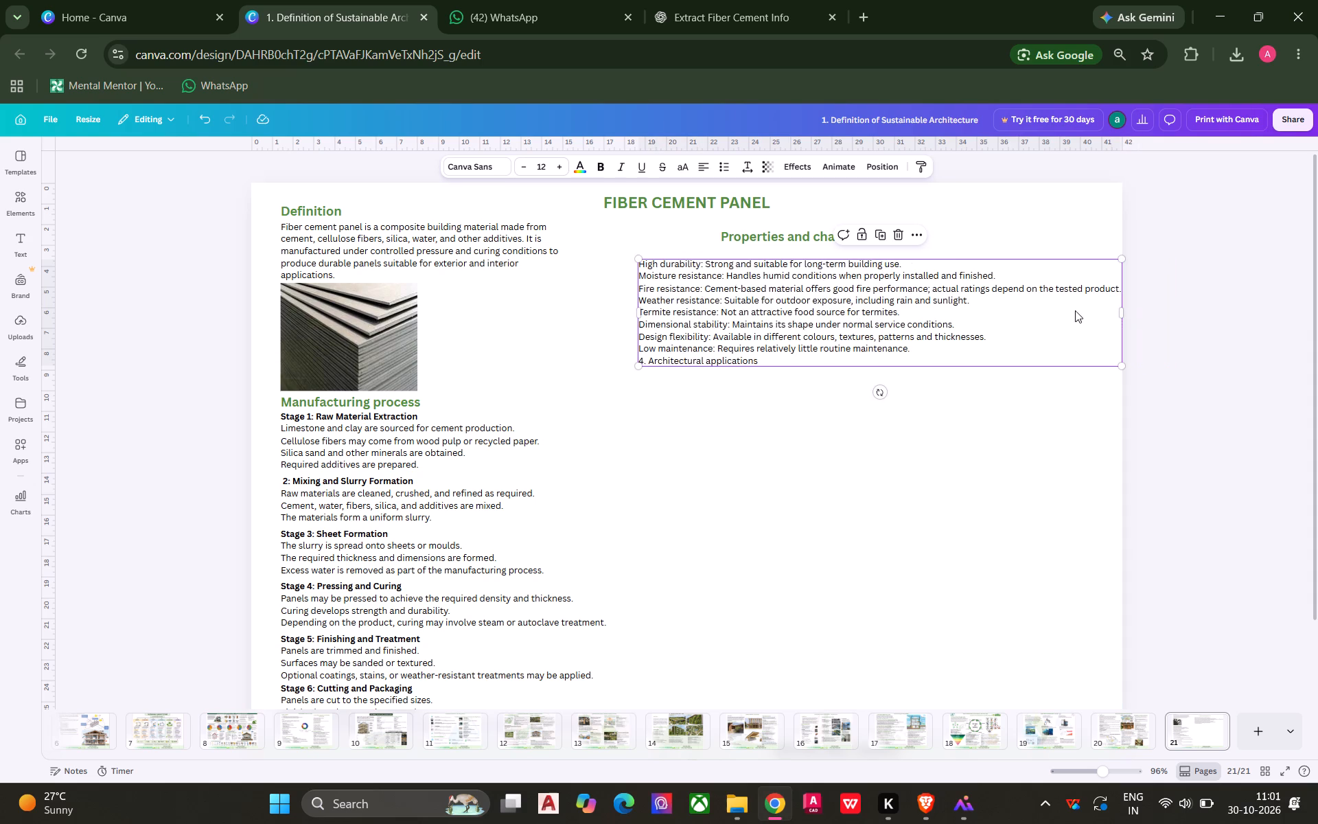
pyautogui.click(1206, 312)
# Move the "Properties and characteristics" heading just above the properties list, aligned with the list's left edge.
pyautogui.moveTo(756, 233); pyautogui.dragTo(675, 242)
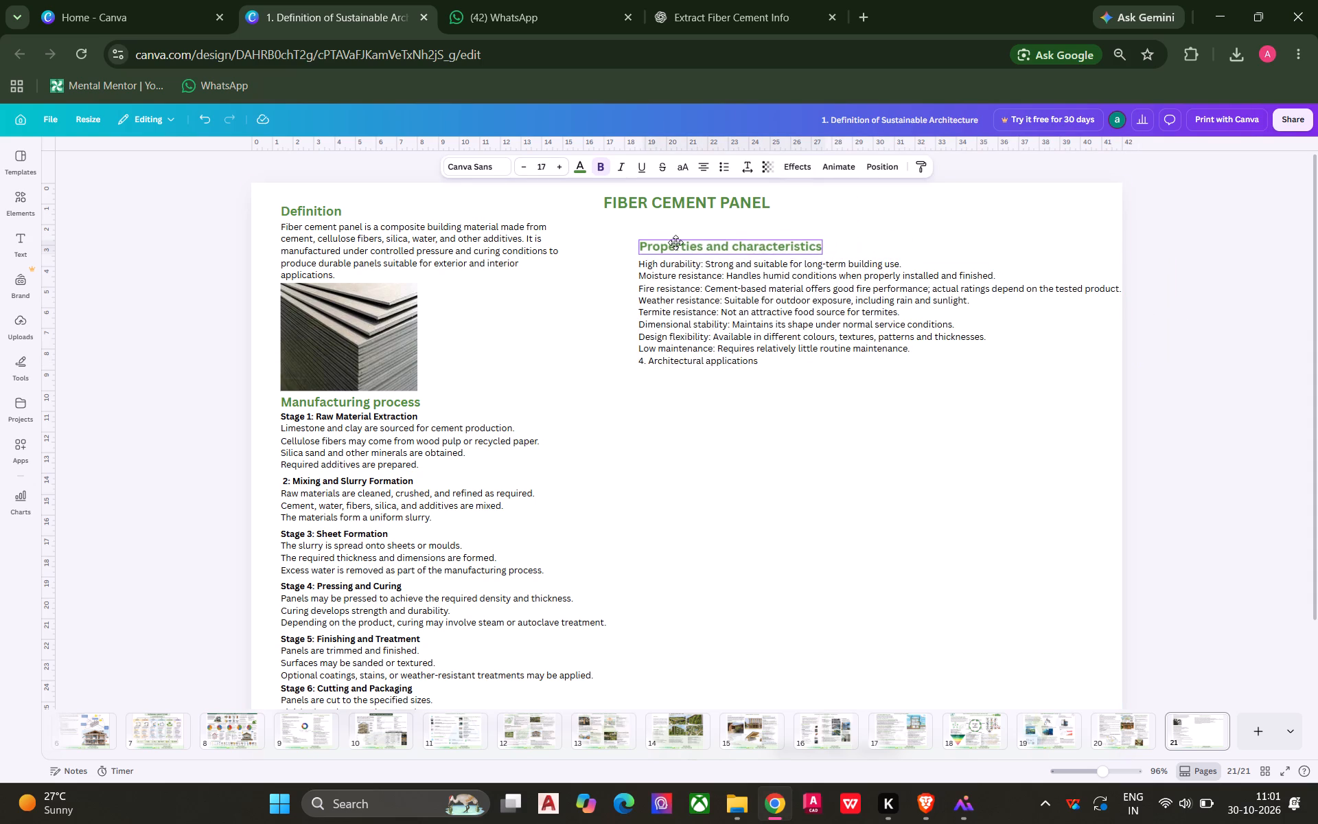
pyautogui.moveTo(675, 242); pyautogui.dragTo(678, 238)
pyautogui.click(689, 504)
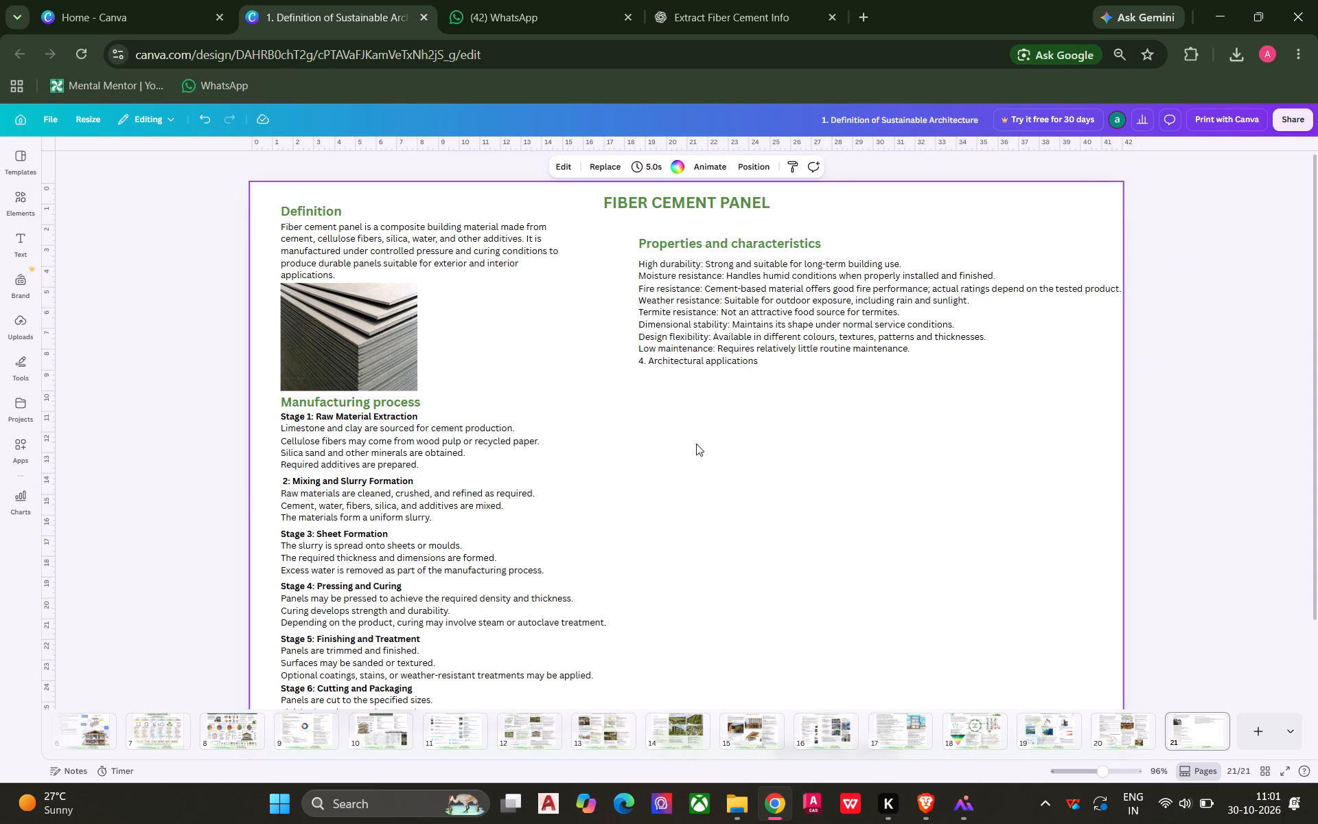
# Make the labels "High durability:" and "Moisture resistance:" bold in the properties list.
pyautogui.keyDown('ctrl'); pyautogui.scroll(3, 684, 374); pyautogui.keyUp('ctrl')
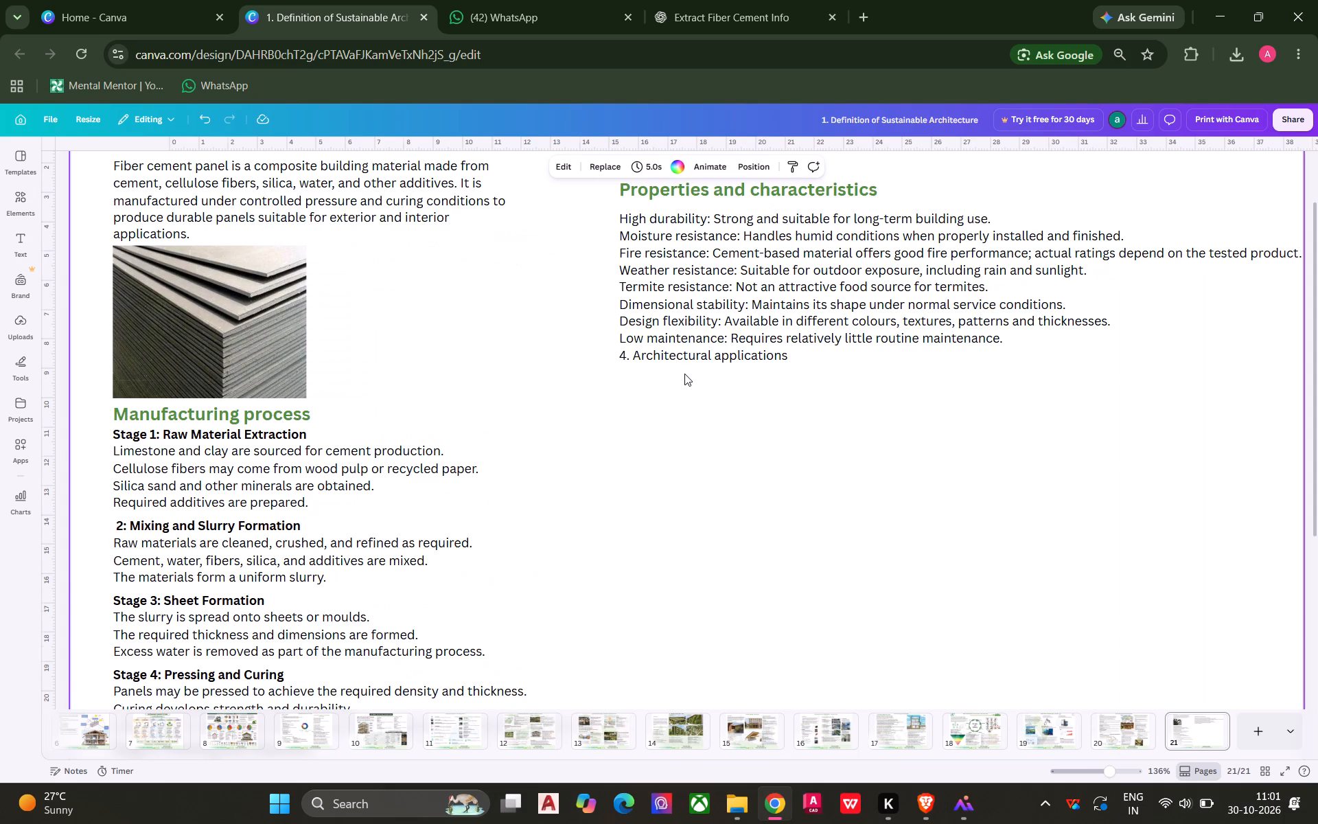
pyautogui.keyDown('ctrl'); pyautogui.scroll(1, 684, 374); pyautogui.keyUp('ctrl')
pyautogui.scroll(2, 684, 374)
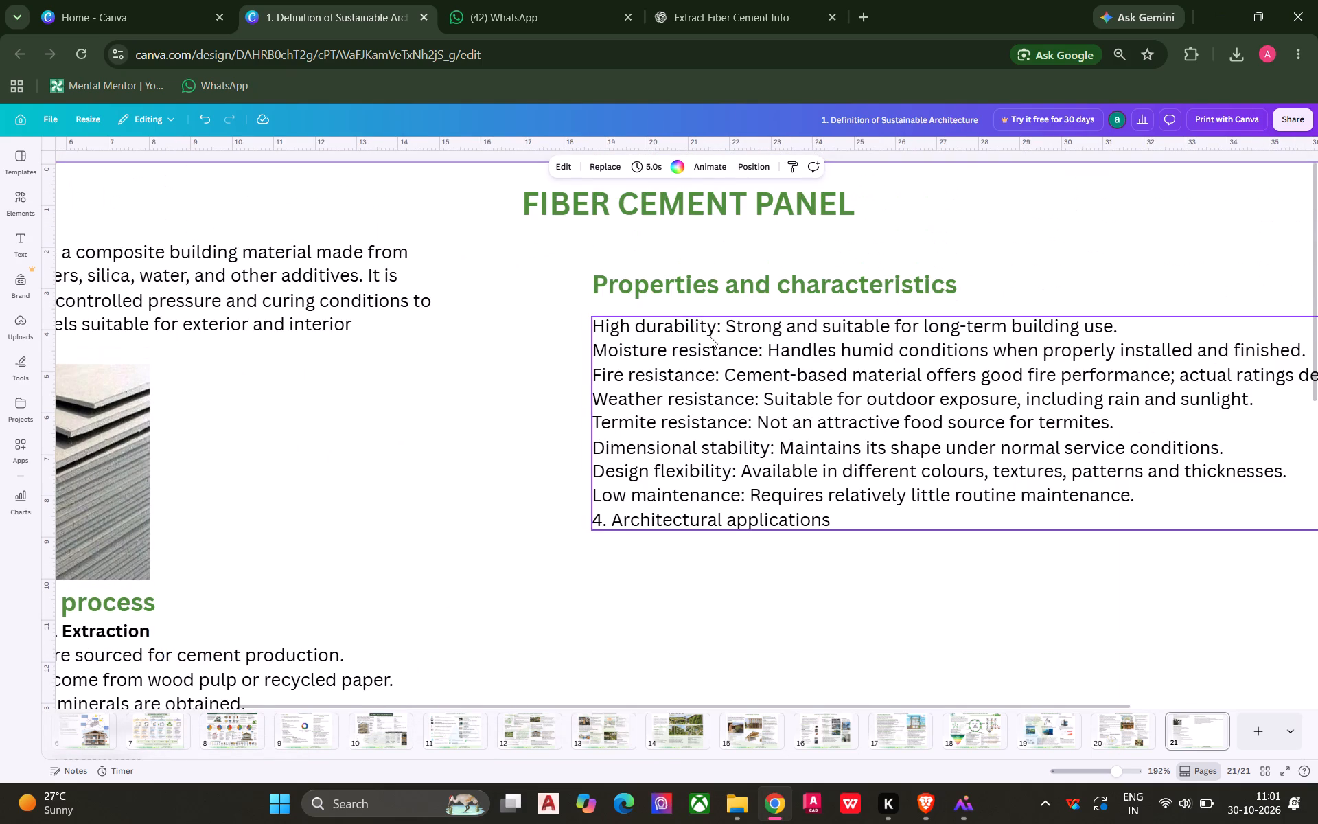
pyautogui.click(710, 336)
pyautogui.click(717, 328)
pyautogui.click(717, 328)
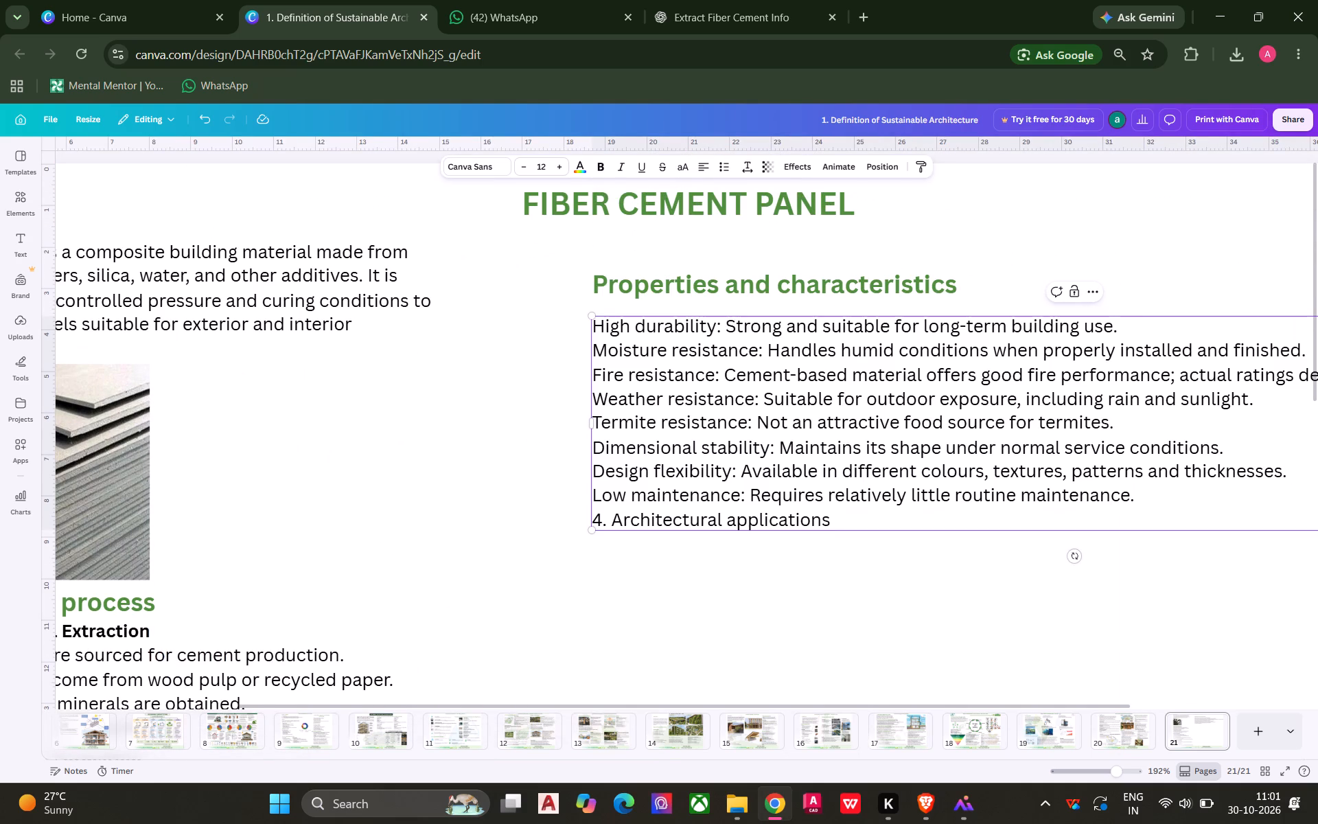
pyautogui.moveTo(721, 328); pyautogui.dragTo(590, 316)
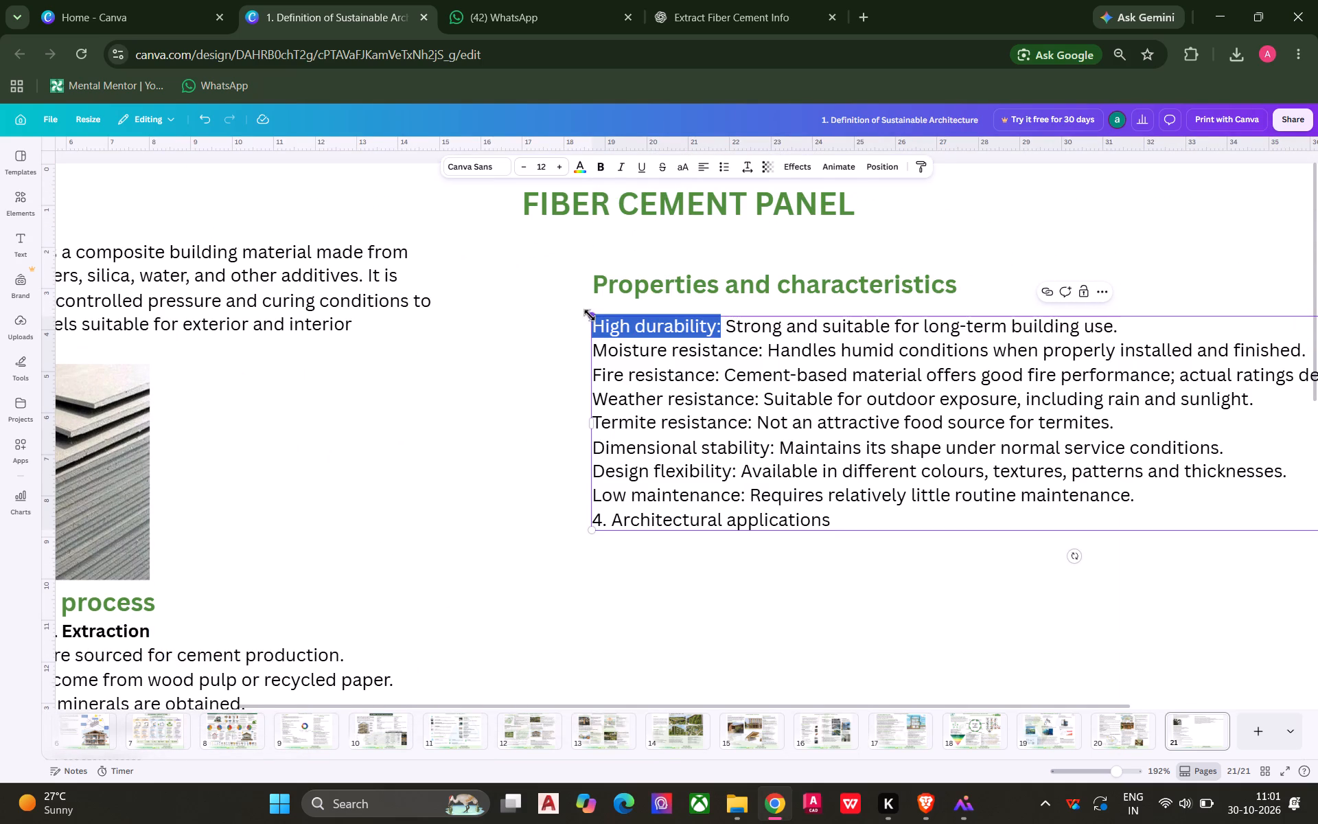
pyautogui.click(599, 163)
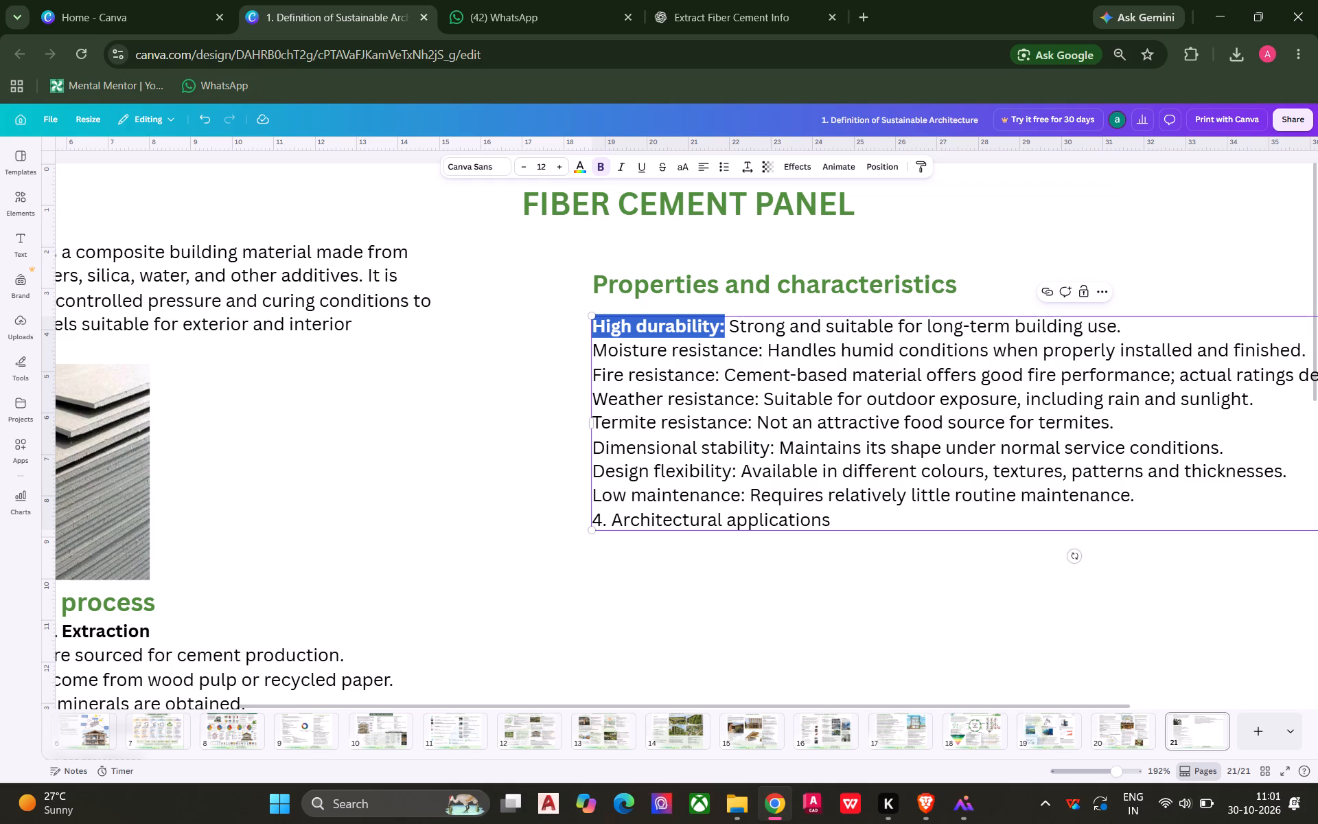
pyautogui.click(769, 350)
pyautogui.moveTo(764, 352); pyautogui.dragTo(713, 352)
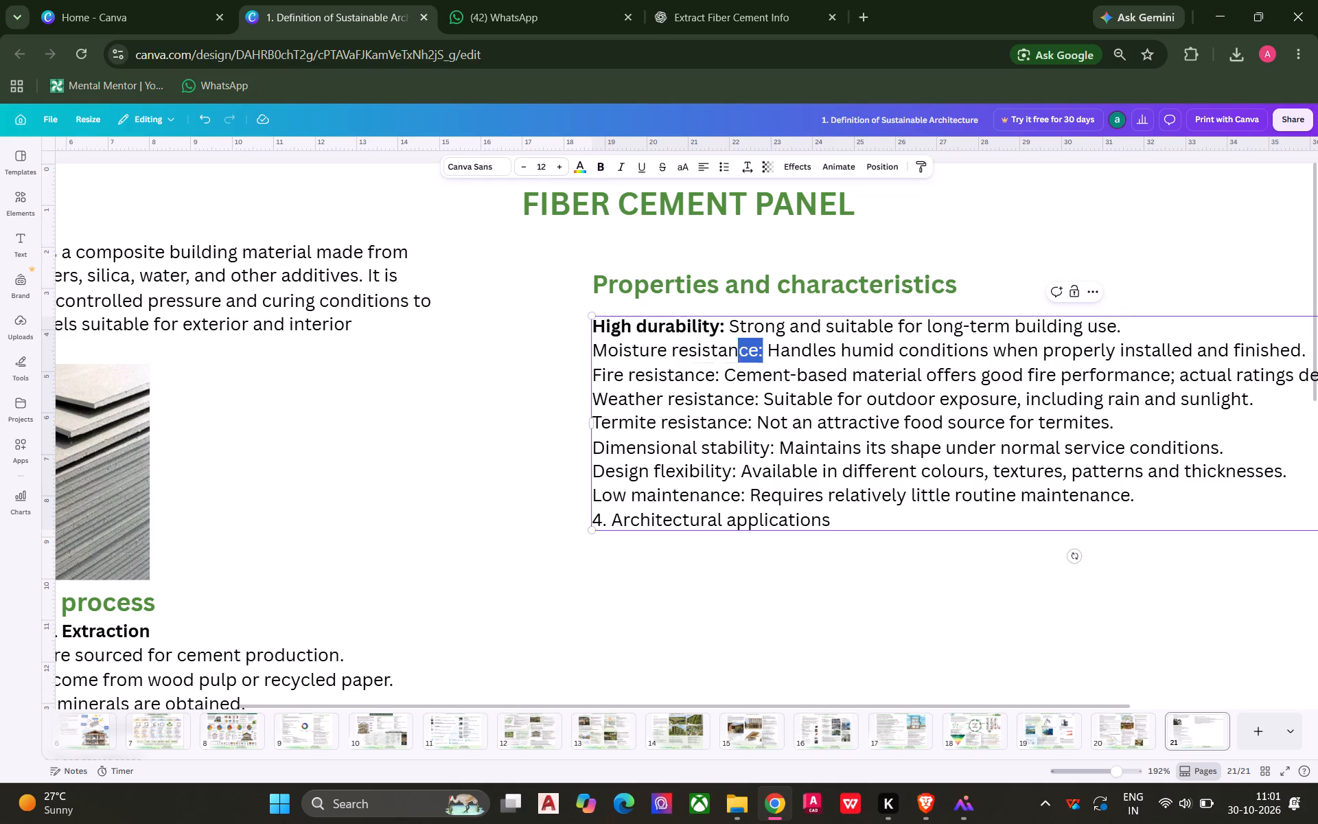
pyautogui.moveTo(713, 352); pyautogui.dragTo(593, 351)
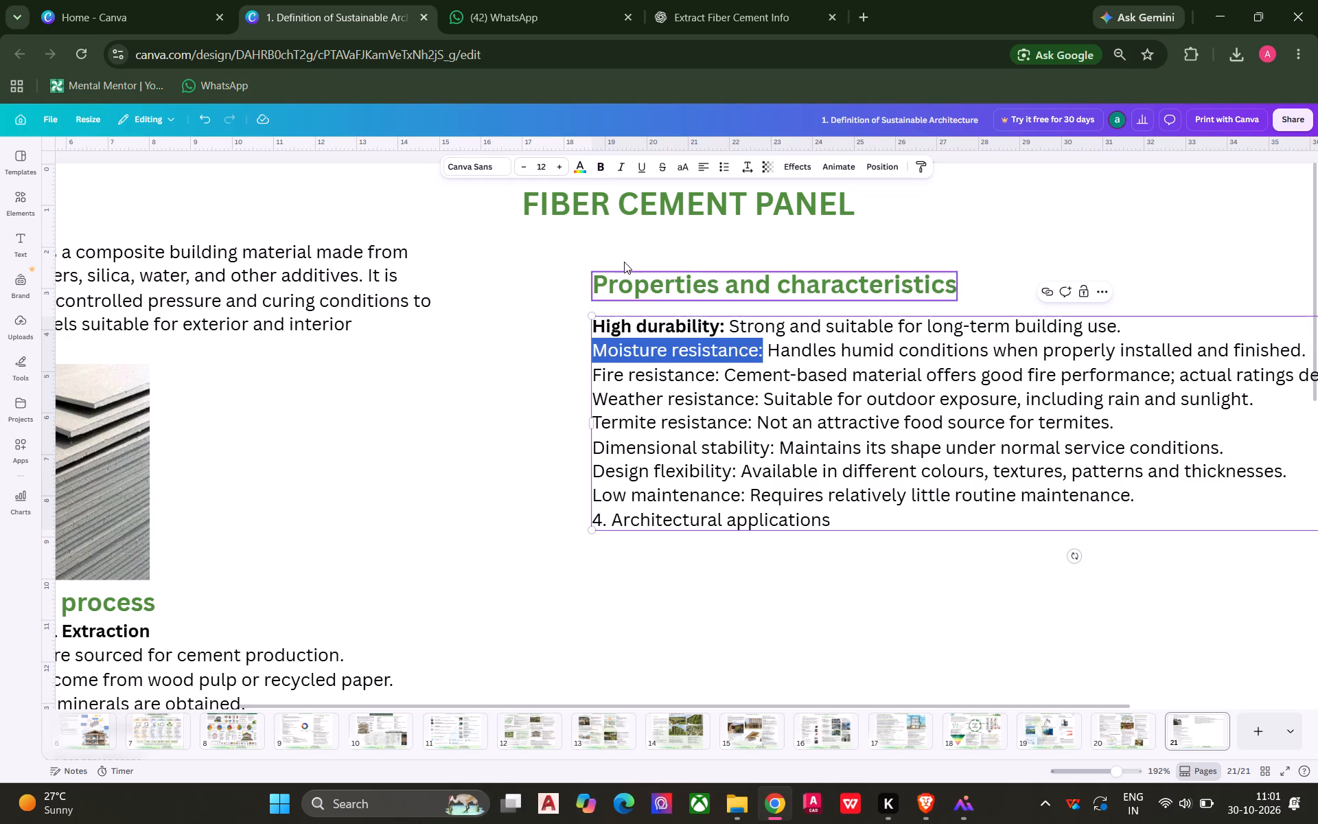
pyautogui.click(597, 171)
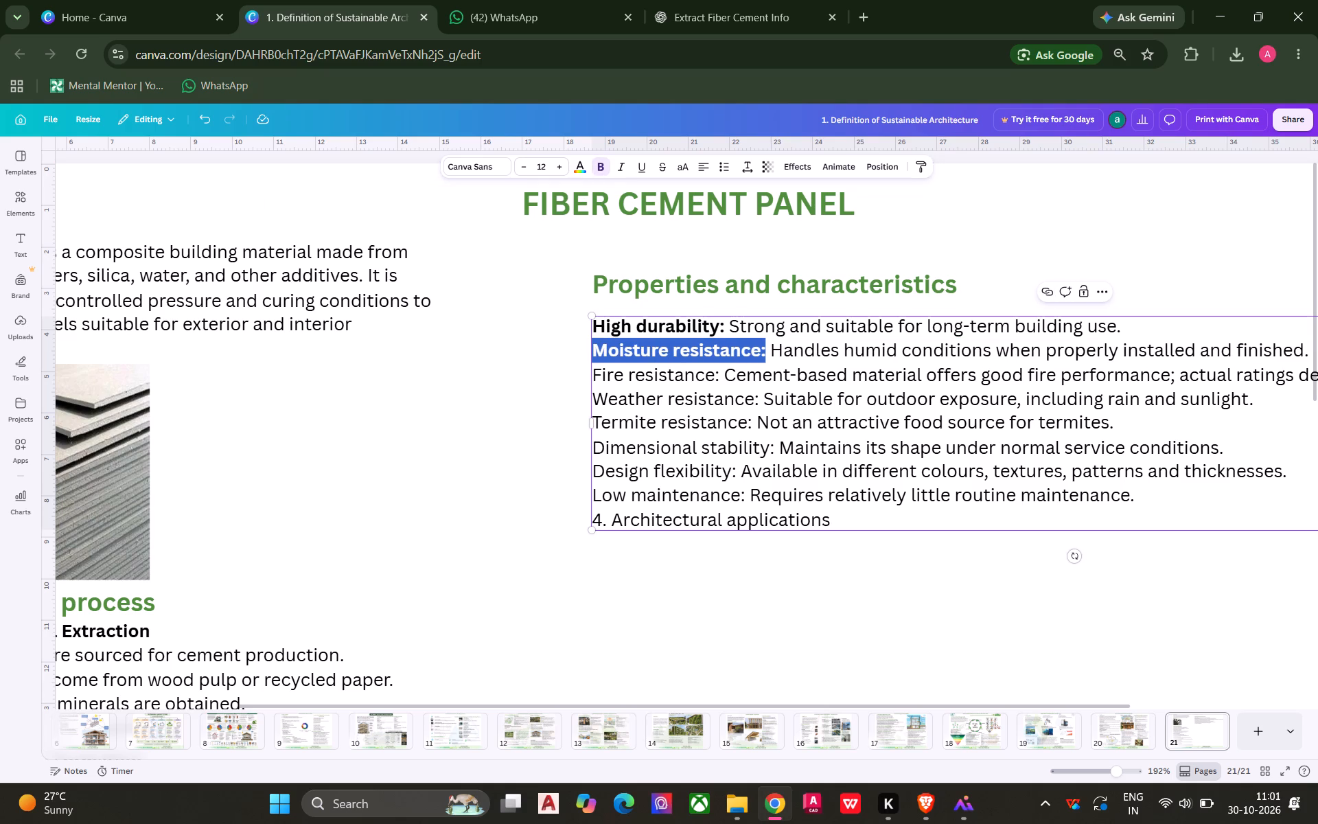
# Make the labels "Weather resistance:" and "Fire resistance:" bold in the properties list.
pyautogui.click(719, 373)
pyautogui.moveTo(719, 373); pyautogui.dragTo(605, 374)
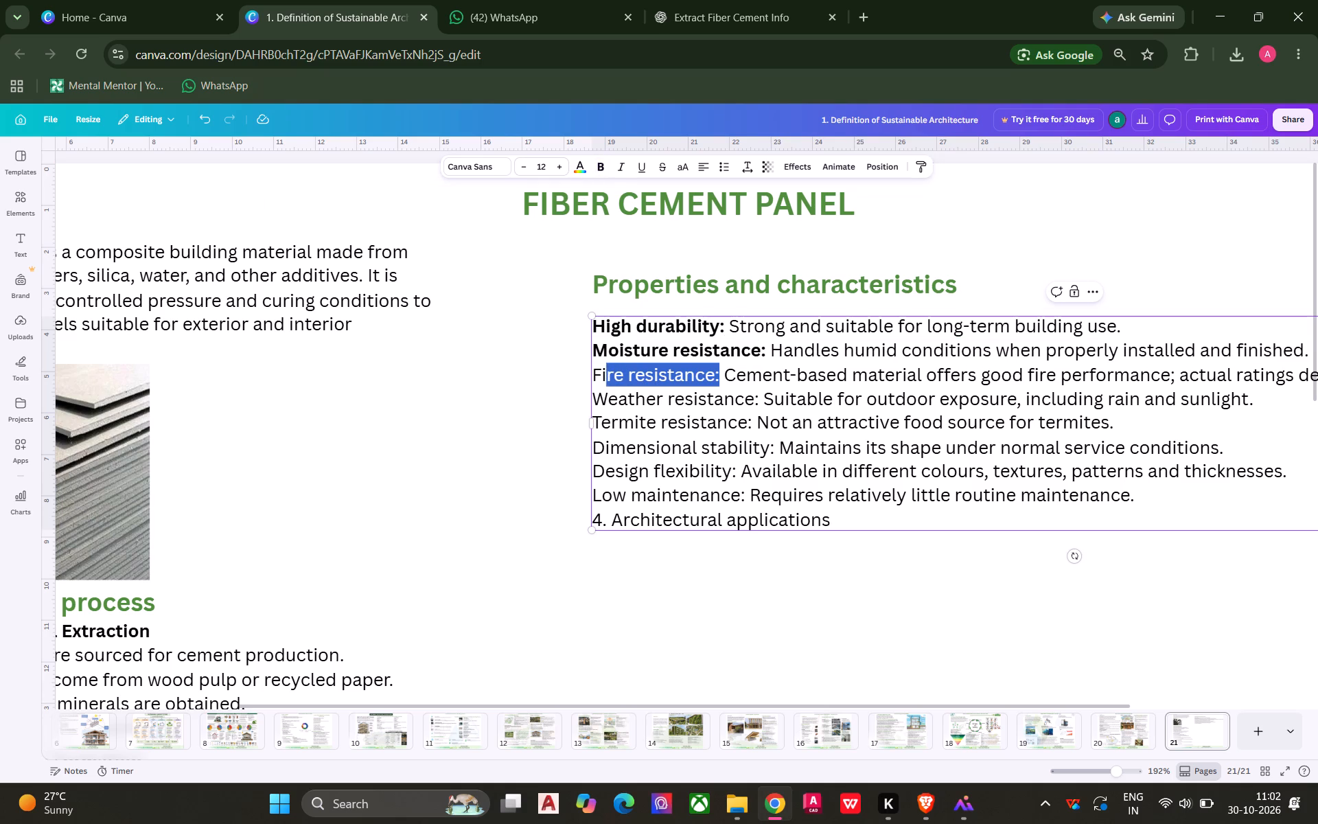
pyautogui.moveTo(605, 374); pyautogui.dragTo(591, 376)
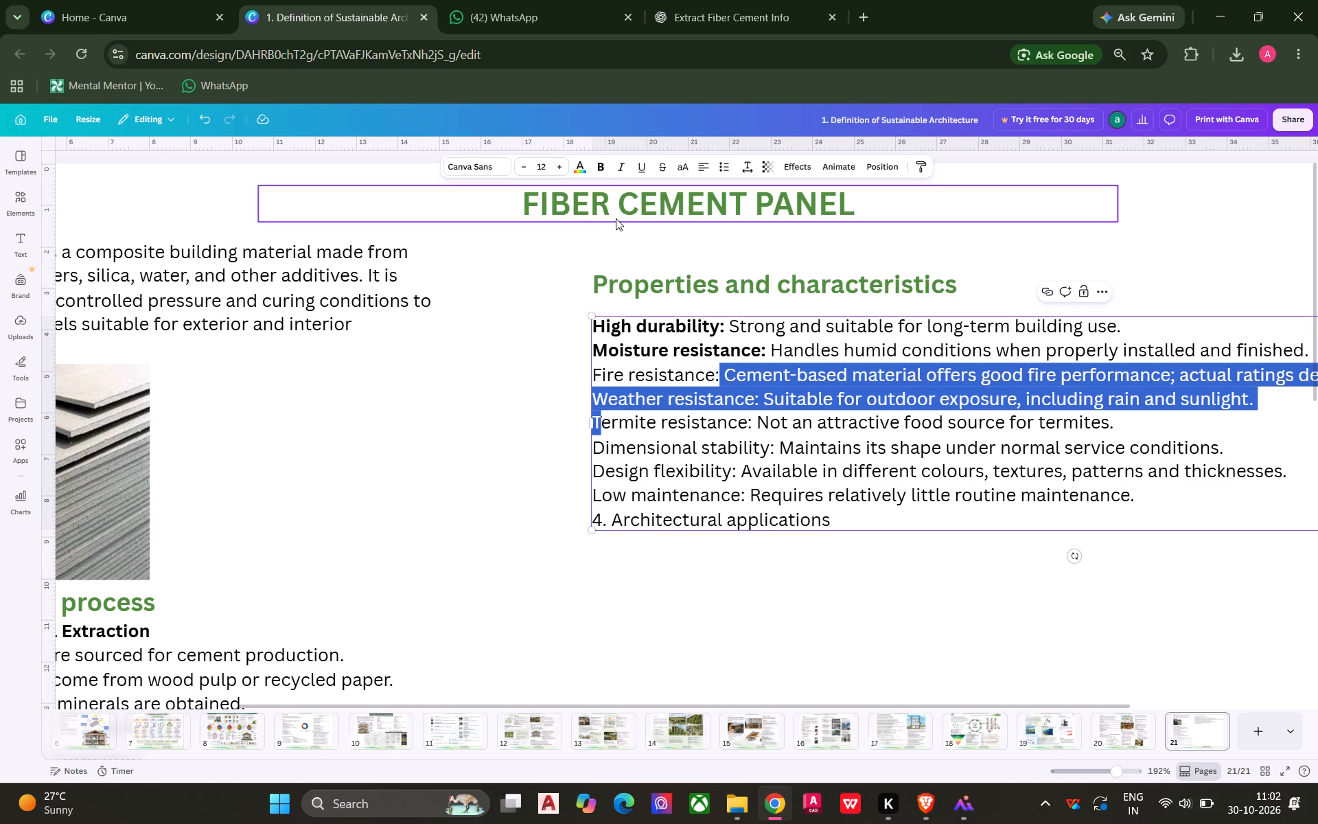
pyautogui.click(761, 404)
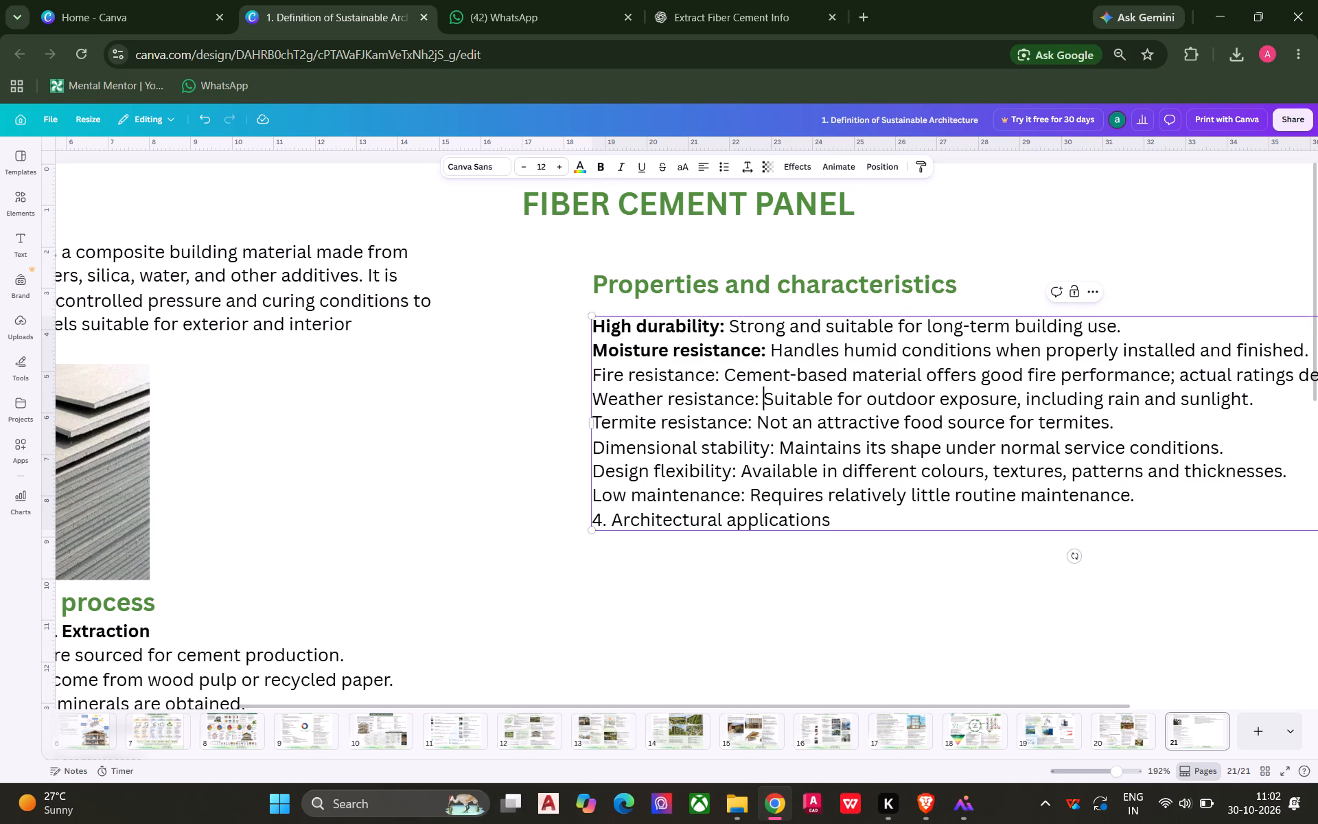
pyautogui.click(759, 401)
pyautogui.moveTo(759, 401); pyautogui.dragTo(599, 404)
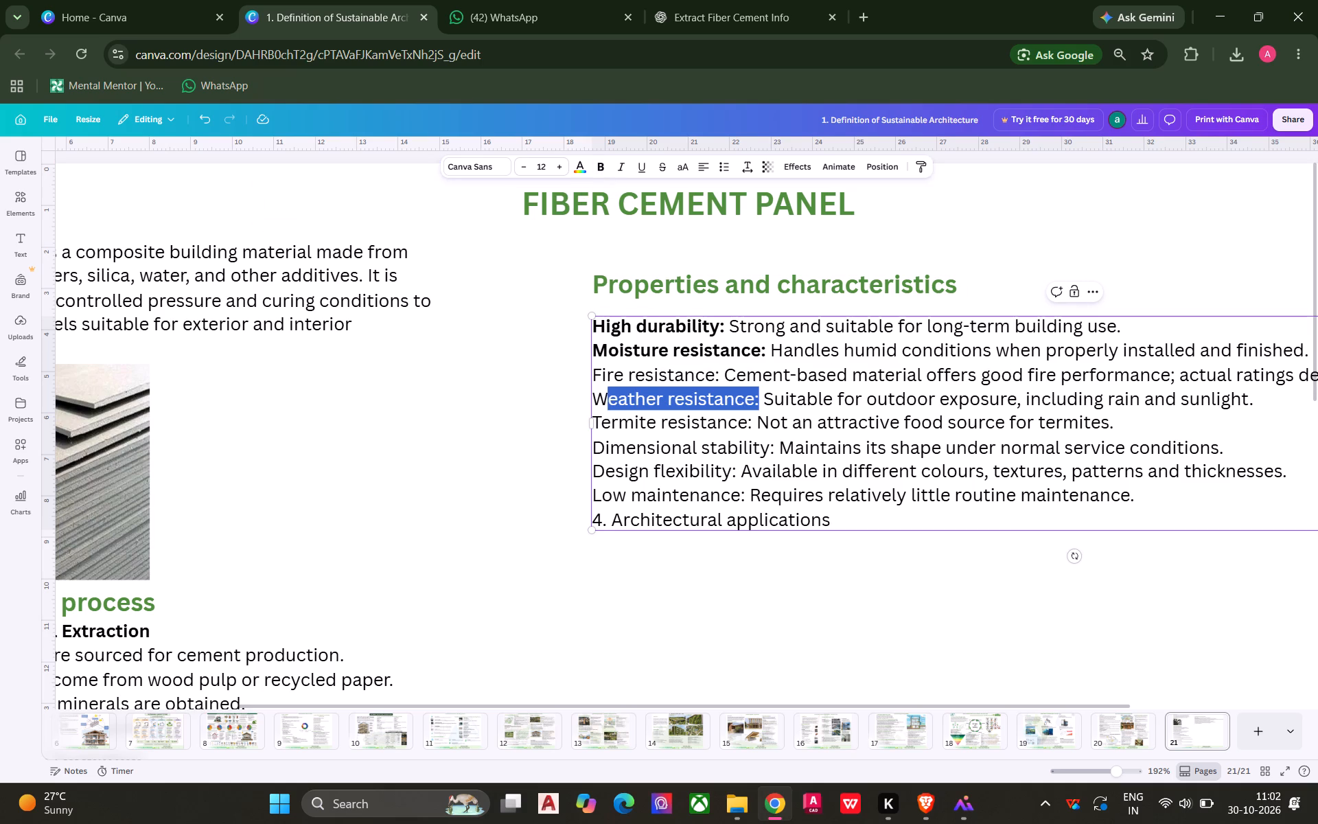
pyautogui.moveTo(599, 404); pyautogui.dragTo(594, 404)
pyautogui.click(597, 170)
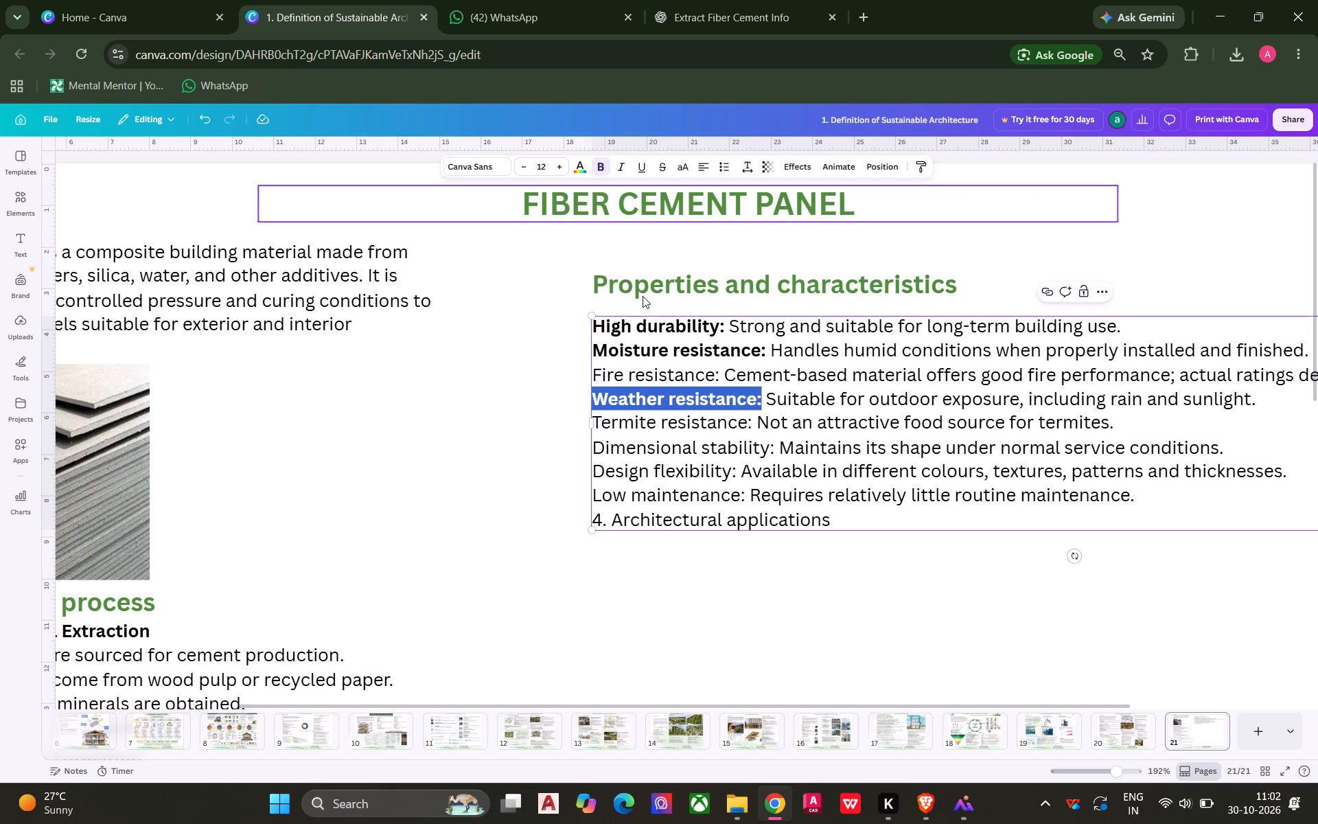
pyautogui.click(717, 373)
pyautogui.moveTo(718, 372); pyautogui.dragTo(685, 374)
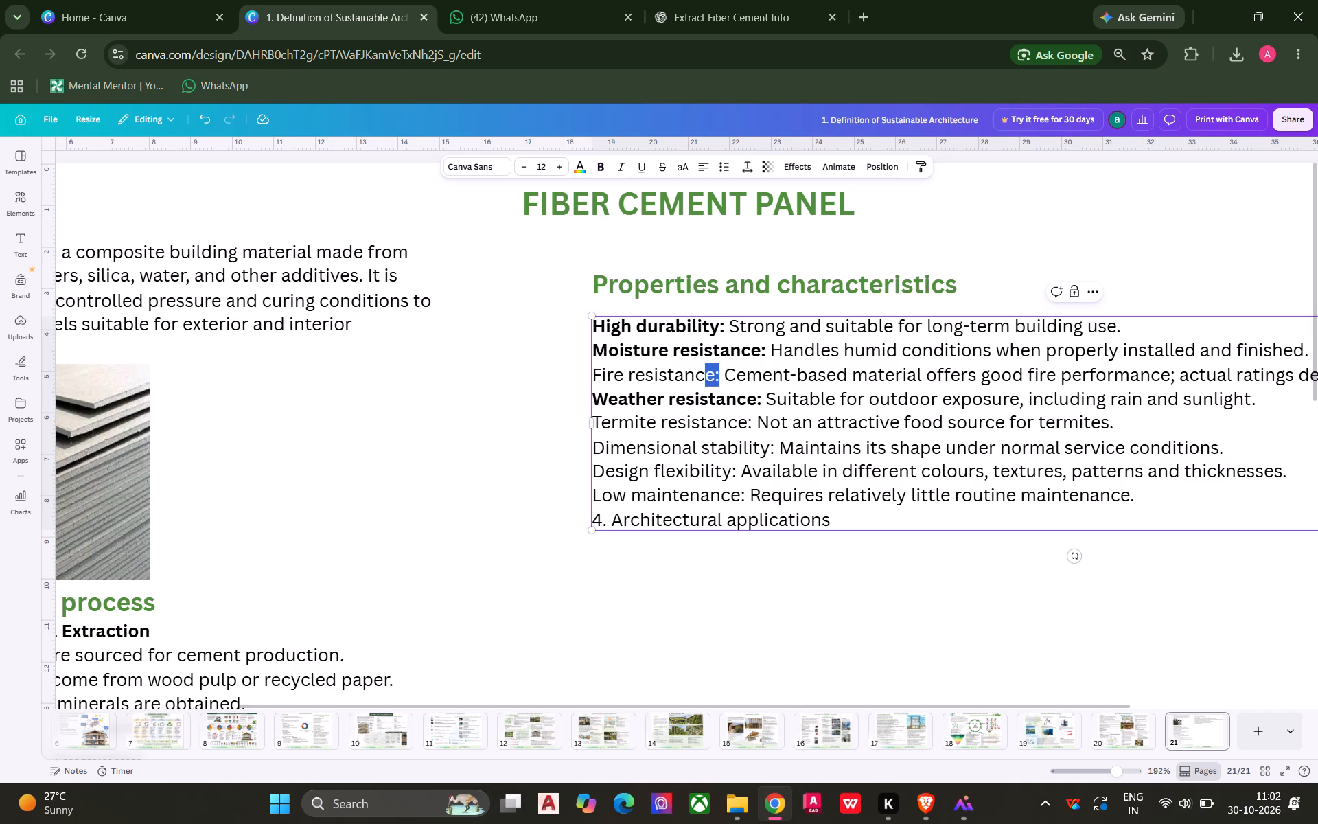
pyautogui.moveTo(685, 374); pyautogui.dragTo(597, 375)
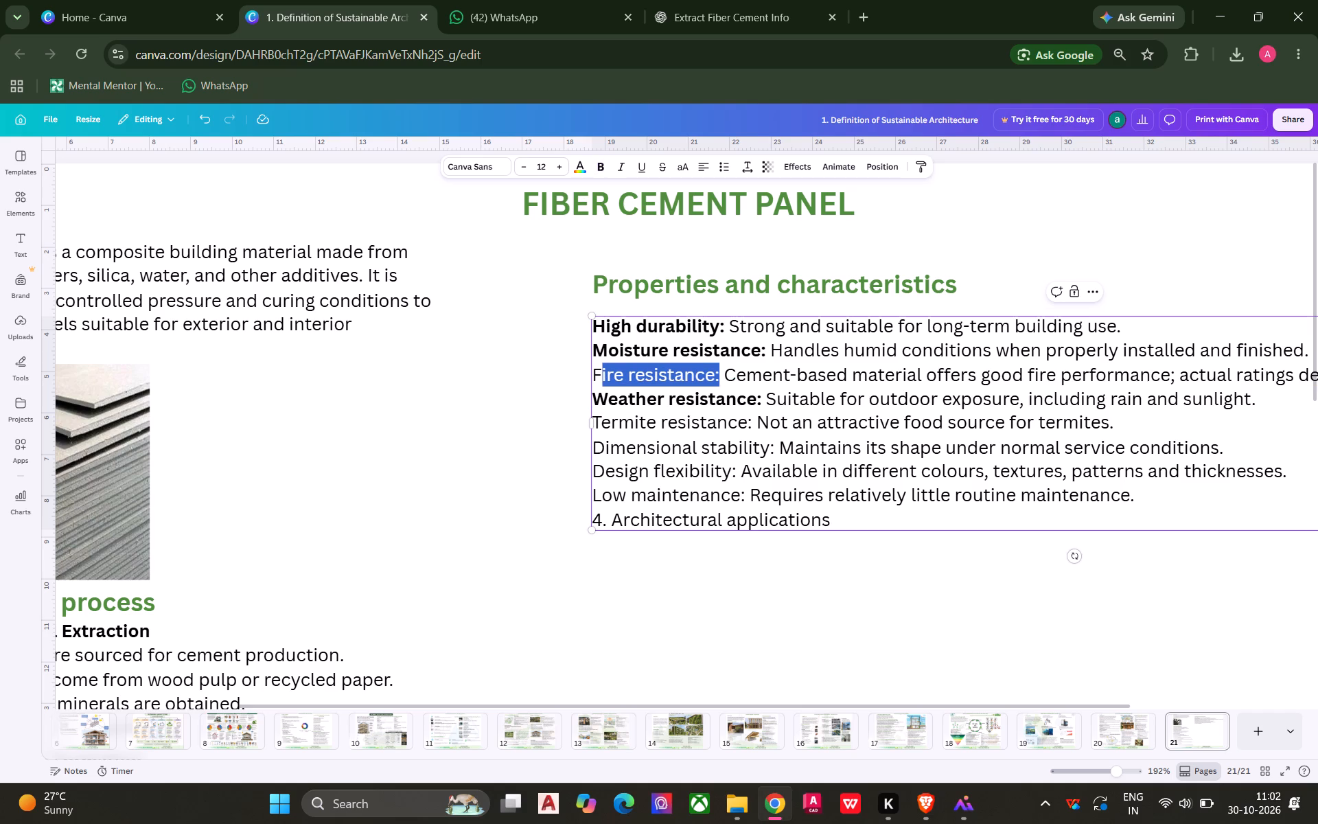
pyautogui.moveTo(597, 375); pyautogui.dragTo(595, 376)
pyautogui.click(601, 172)
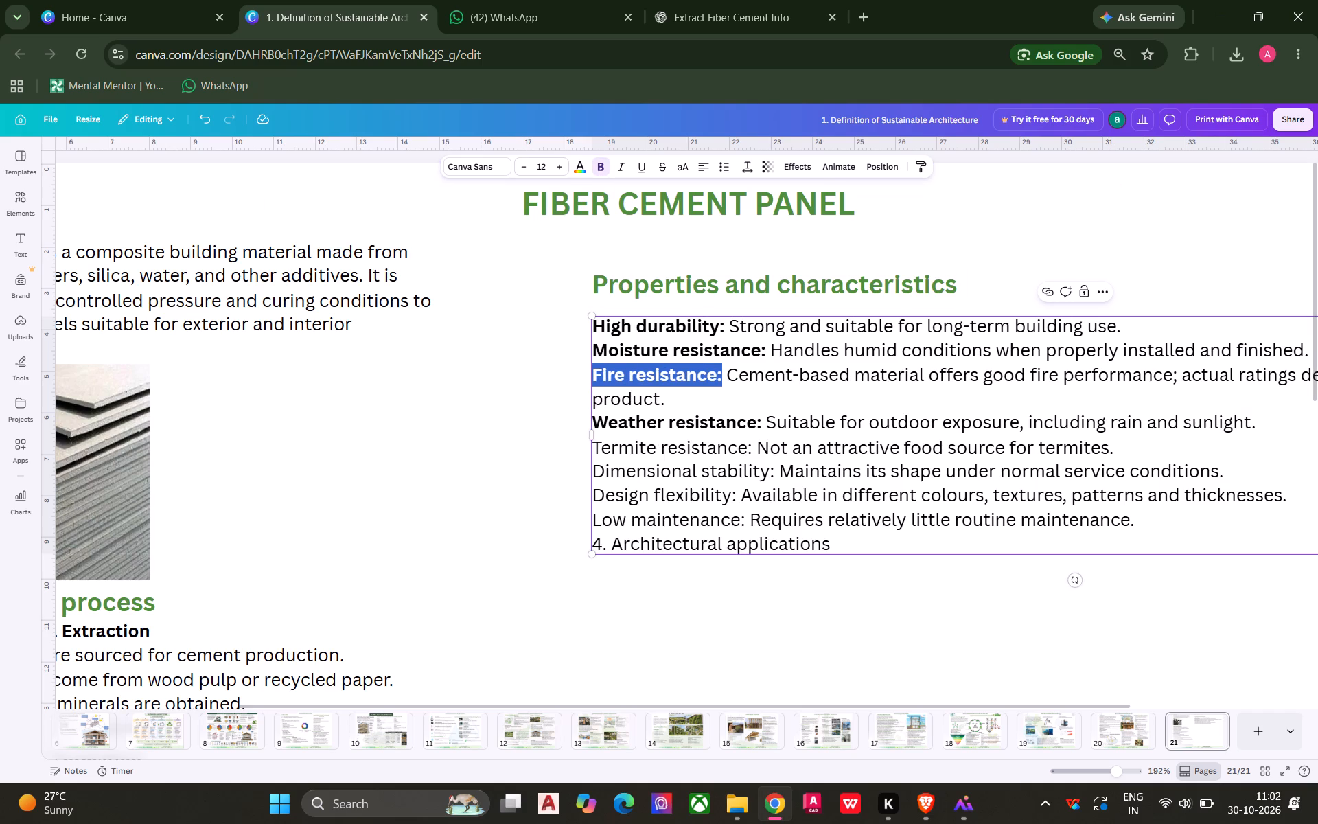
# Make the labels "Dimensional stability:" and "Termite resistance:" bold in the properties list.
pyautogui.click(778, 472)
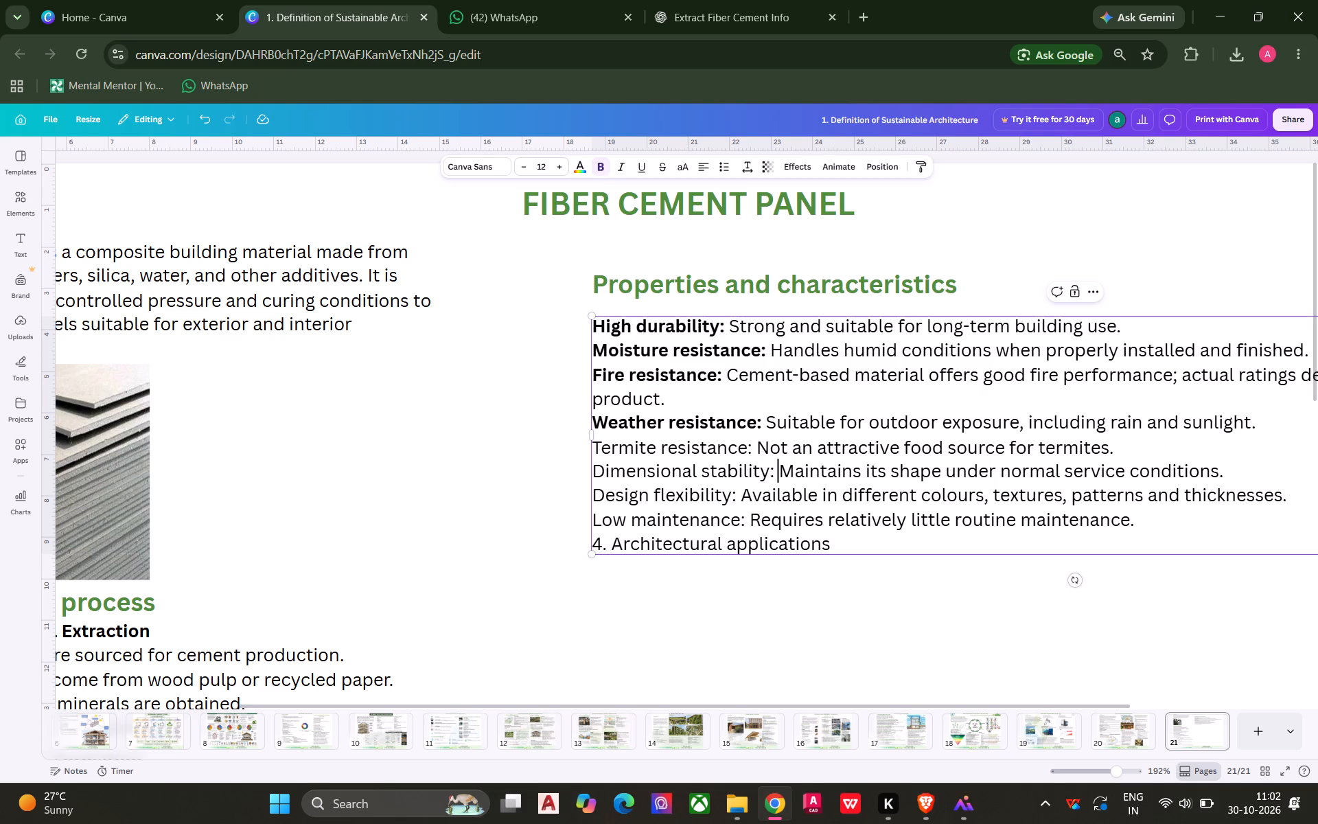
pyautogui.click(772, 471)
pyautogui.moveTo(774, 470); pyautogui.dragTo(571, 469)
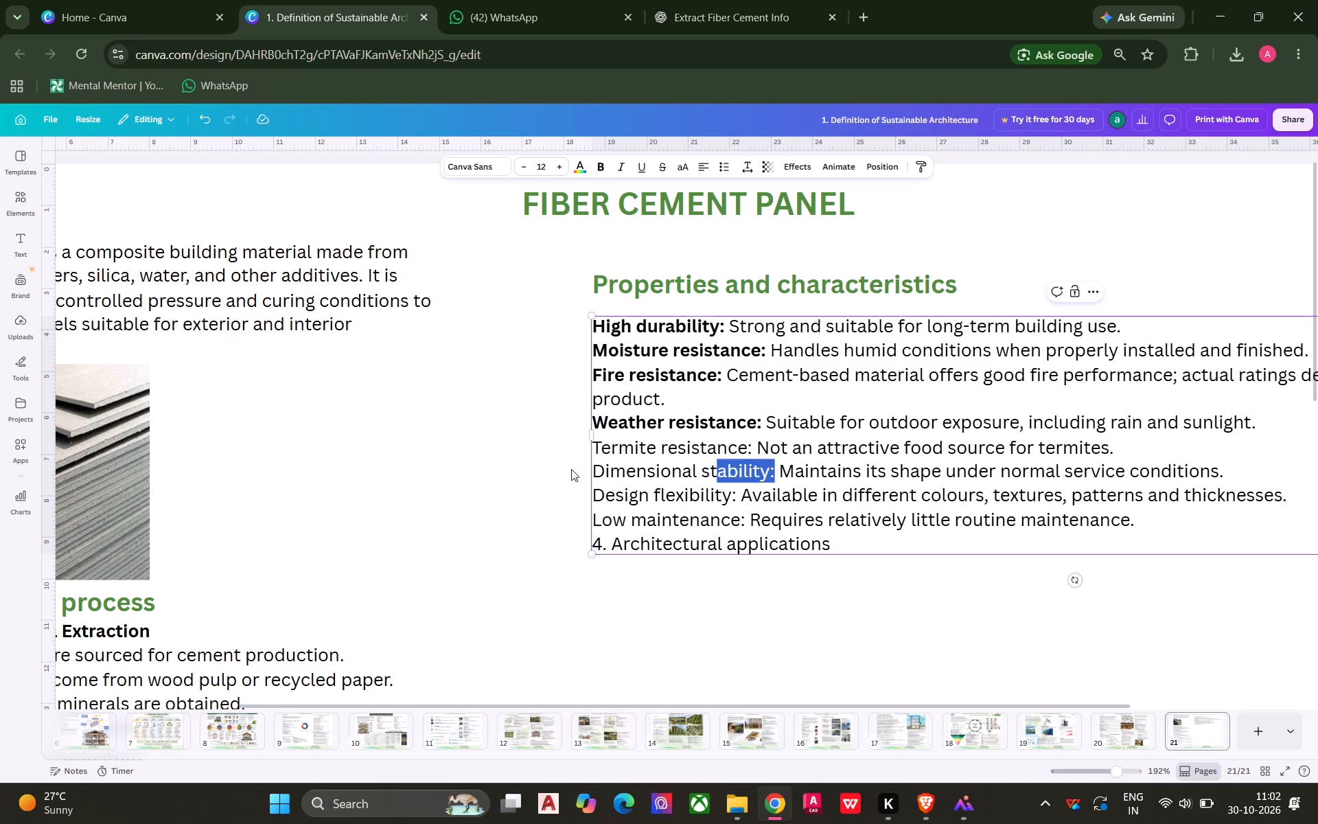
pyautogui.moveTo(571, 469); pyautogui.dragTo(590, 468)
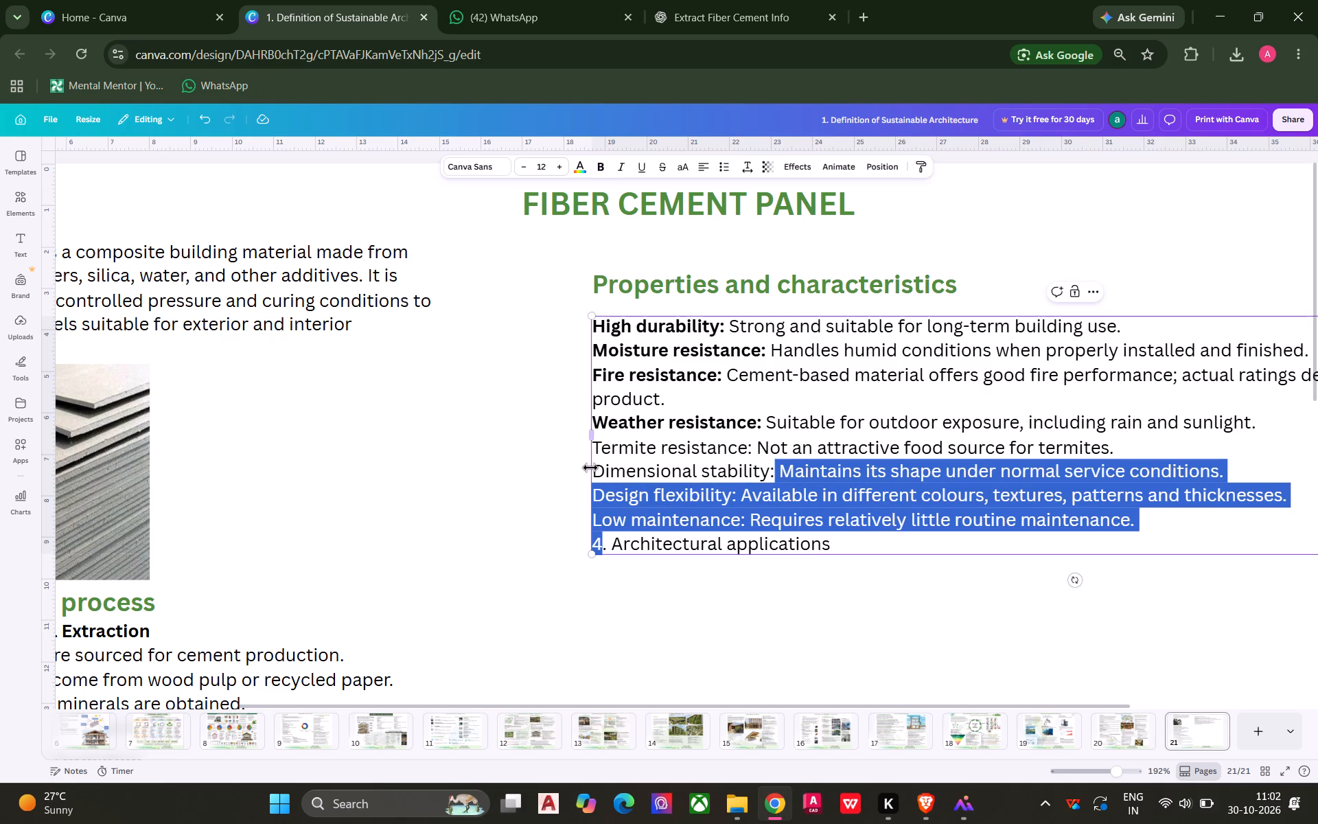
pyautogui.moveTo(590, 468); pyautogui.dragTo(599, 470)
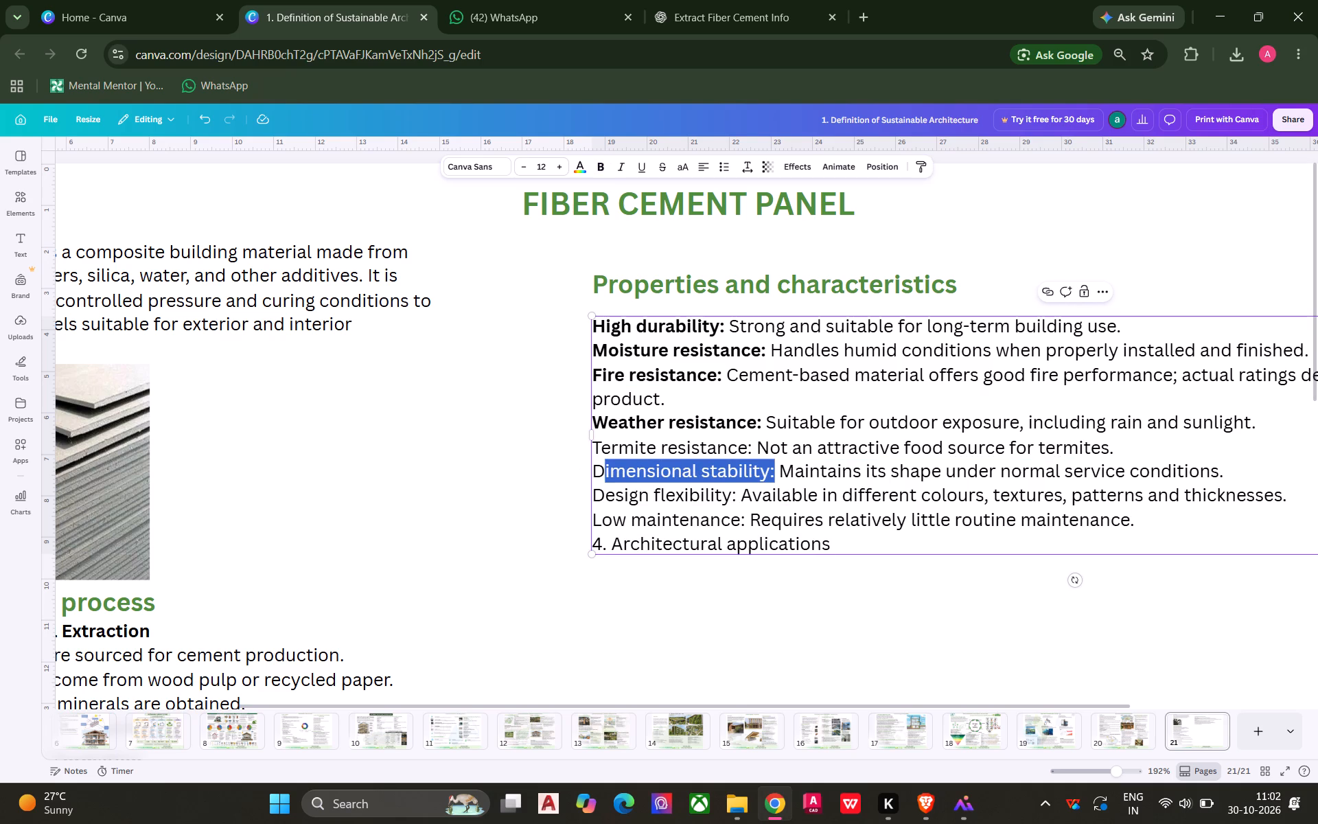
pyautogui.click(593, 470)
pyautogui.moveTo(593, 470); pyautogui.dragTo(783, 474)
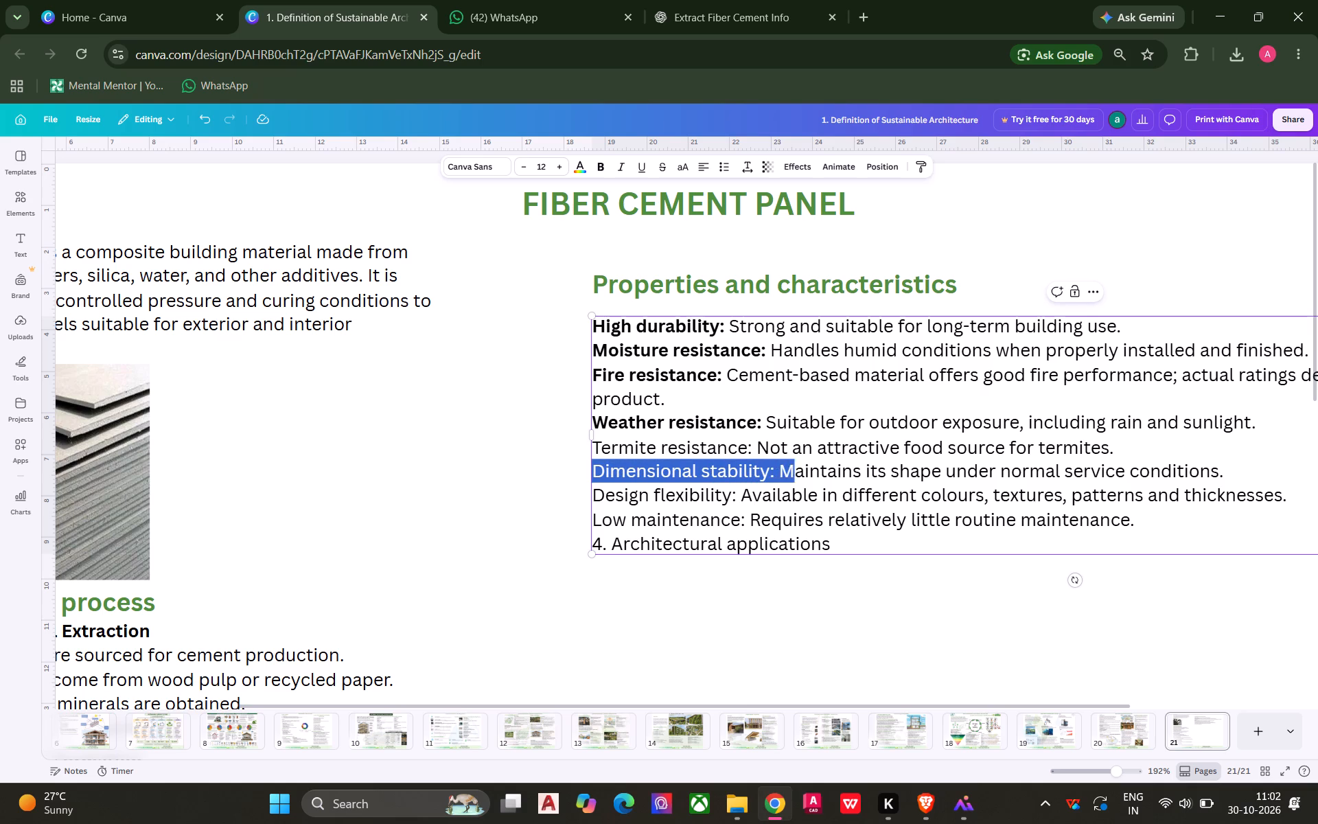
pyautogui.moveTo(783, 474); pyautogui.dragTo(774, 470)
pyautogui.click(604, 169)
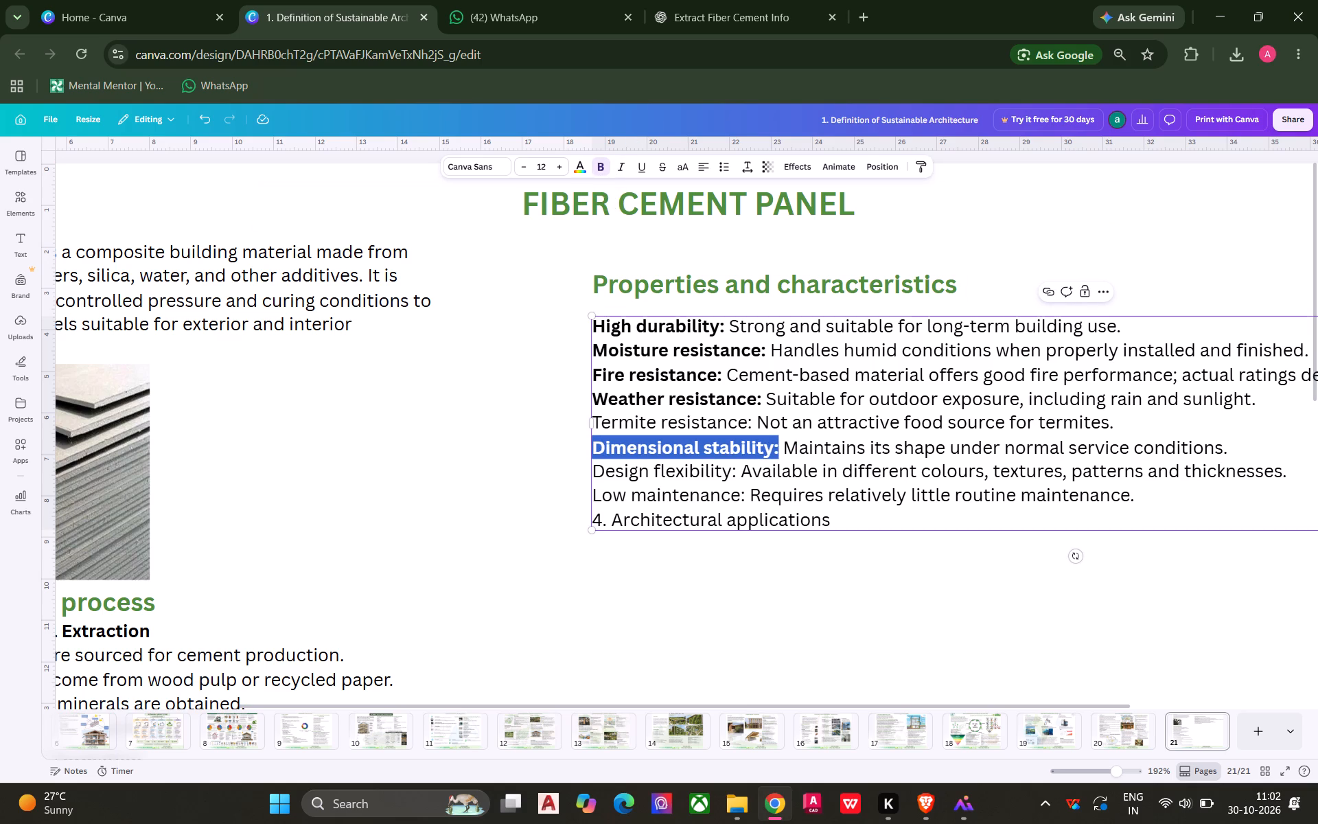
pyautogui.moveTo(750, 420); pyautogui.dragTo(616, 417)
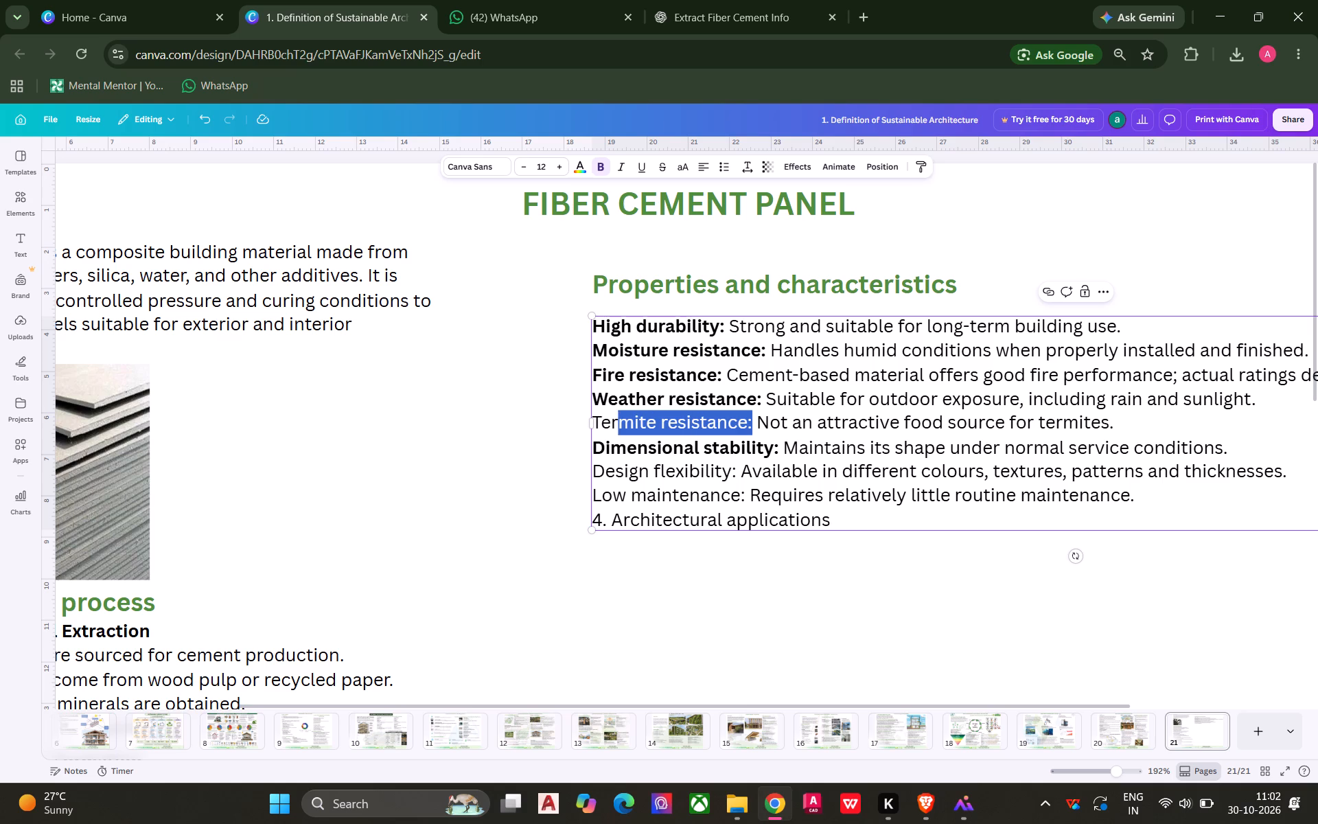
pyautogui.moveTo(616, 417); pyautogui.dragTo(592, 417)
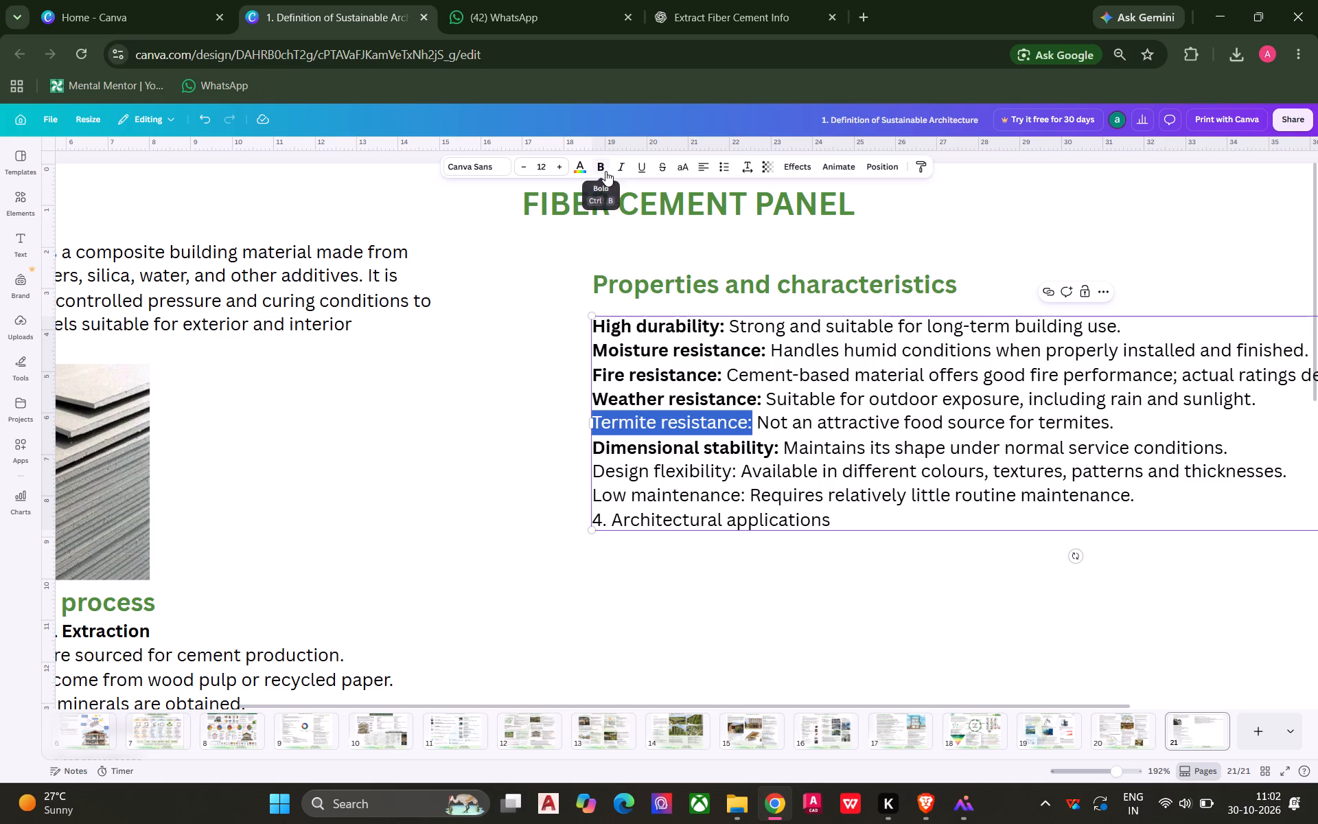
pyautogui.click(605, 171)
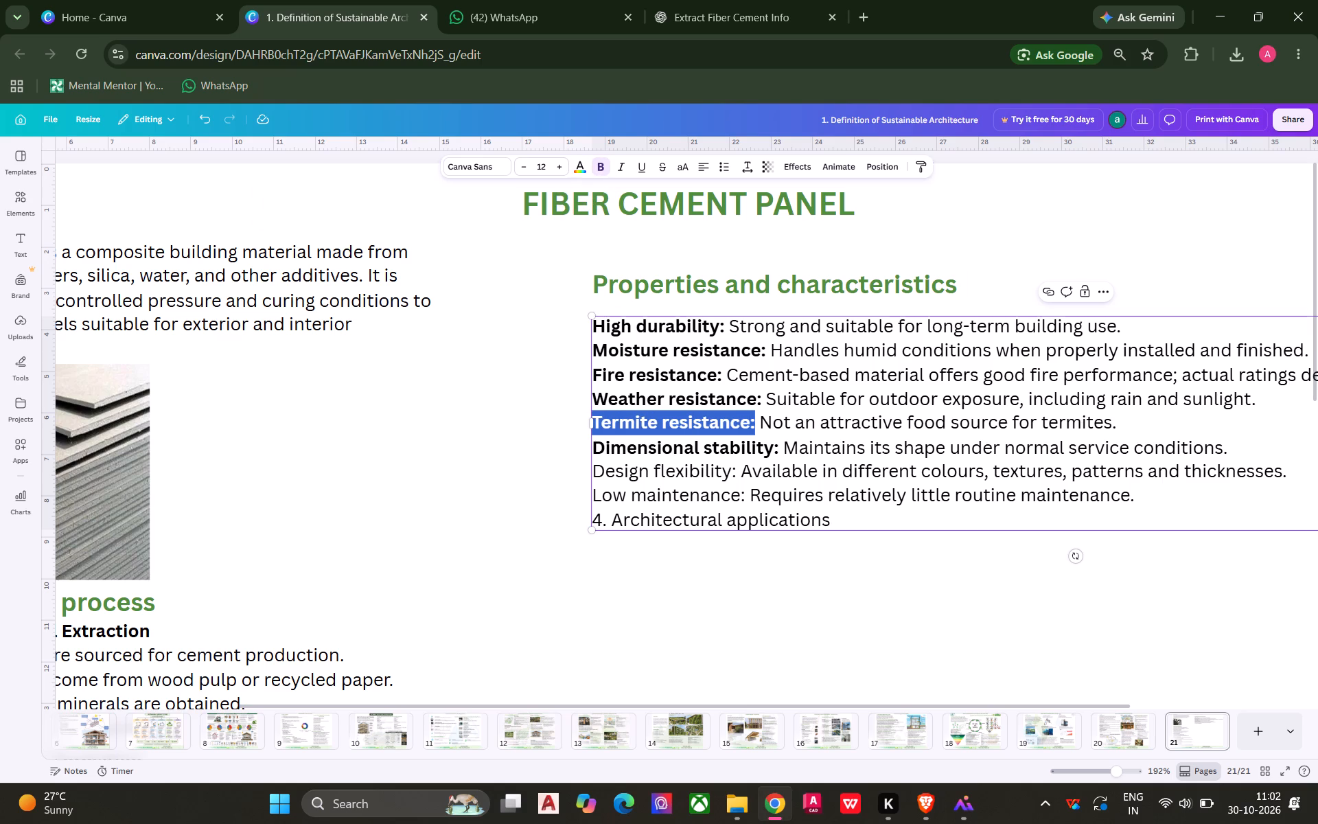
# Make the labels "Design flexibility:" and "Low maintenance:" bold in the properties list.
pyautogui.click(739, 473)
pyautogui.click(737, 472)
pyautogui.moveTo(737, 472); pyautogui.dragTo(624, 470)
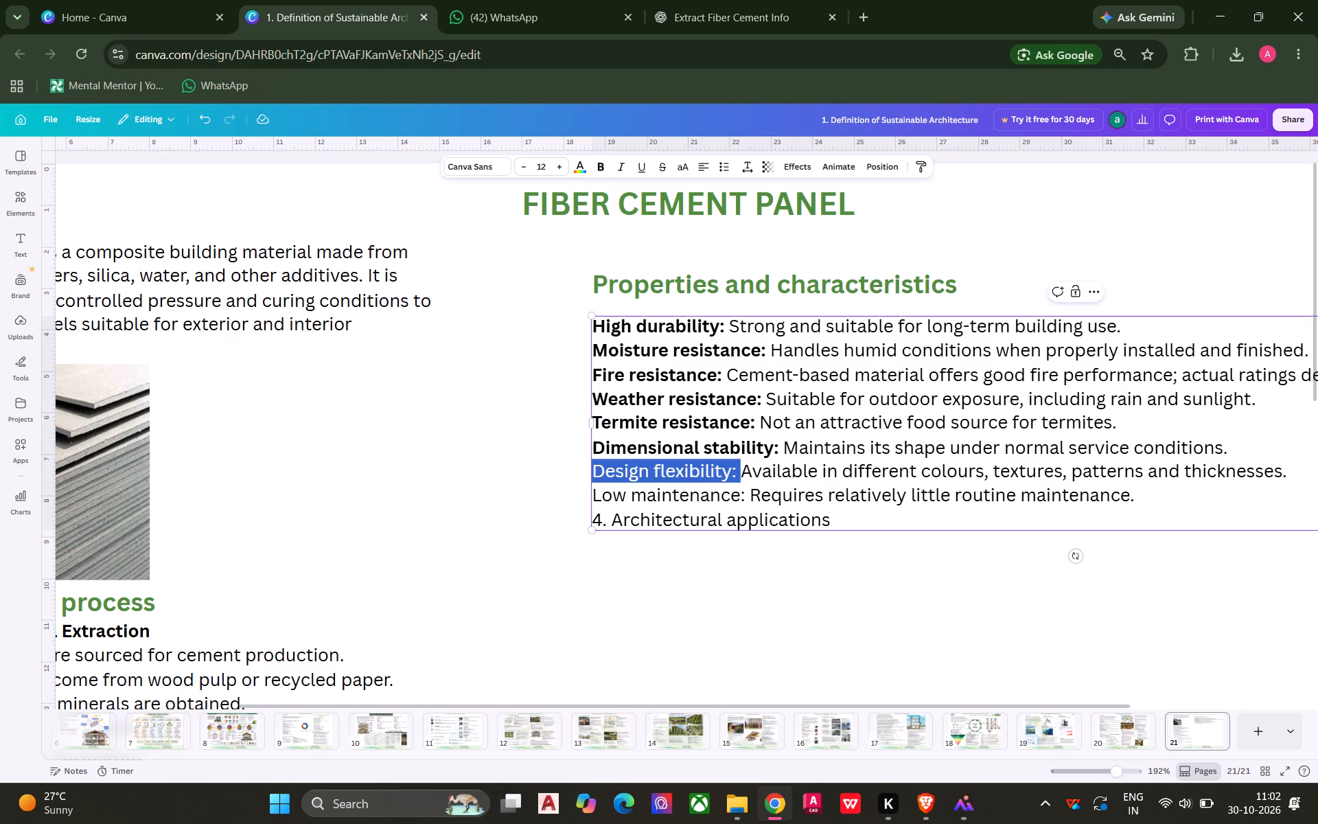
pyautogui.click(603, 169)
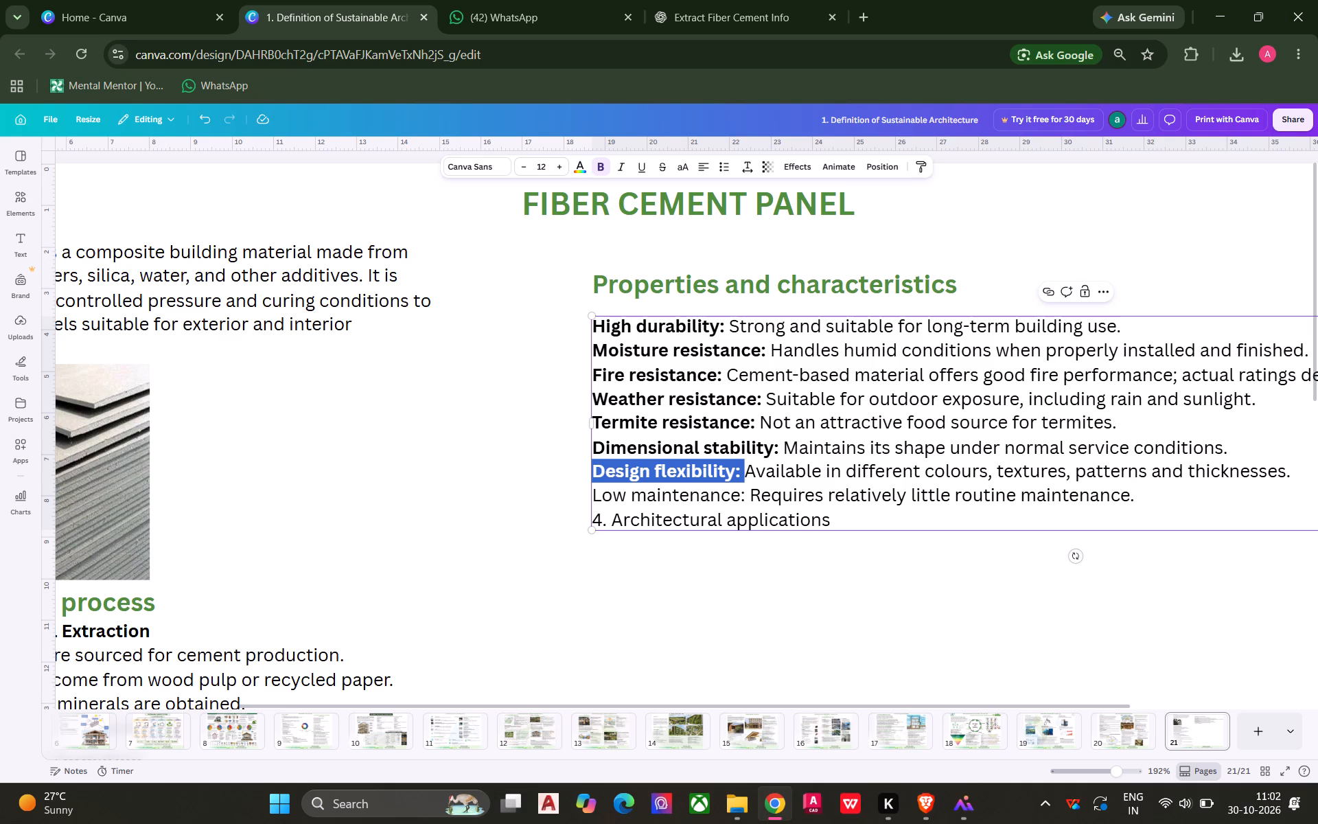
pyautogui.moveTo(745, 500); pyautogui.dragTo(605, 497)
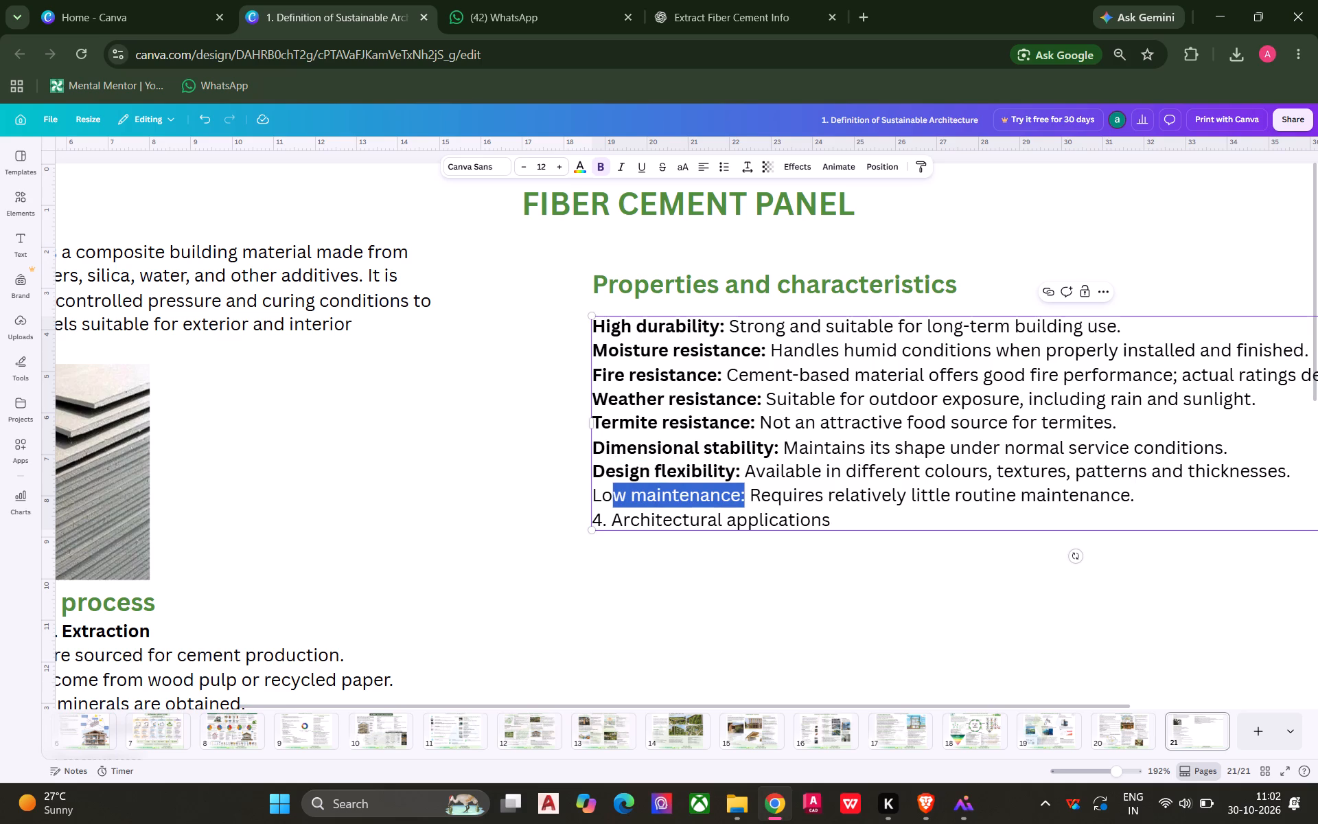
pyautogui.moveTo(605, 497); pyautogui.dragTo(595, 496)
pyautogui.click(598, 168)
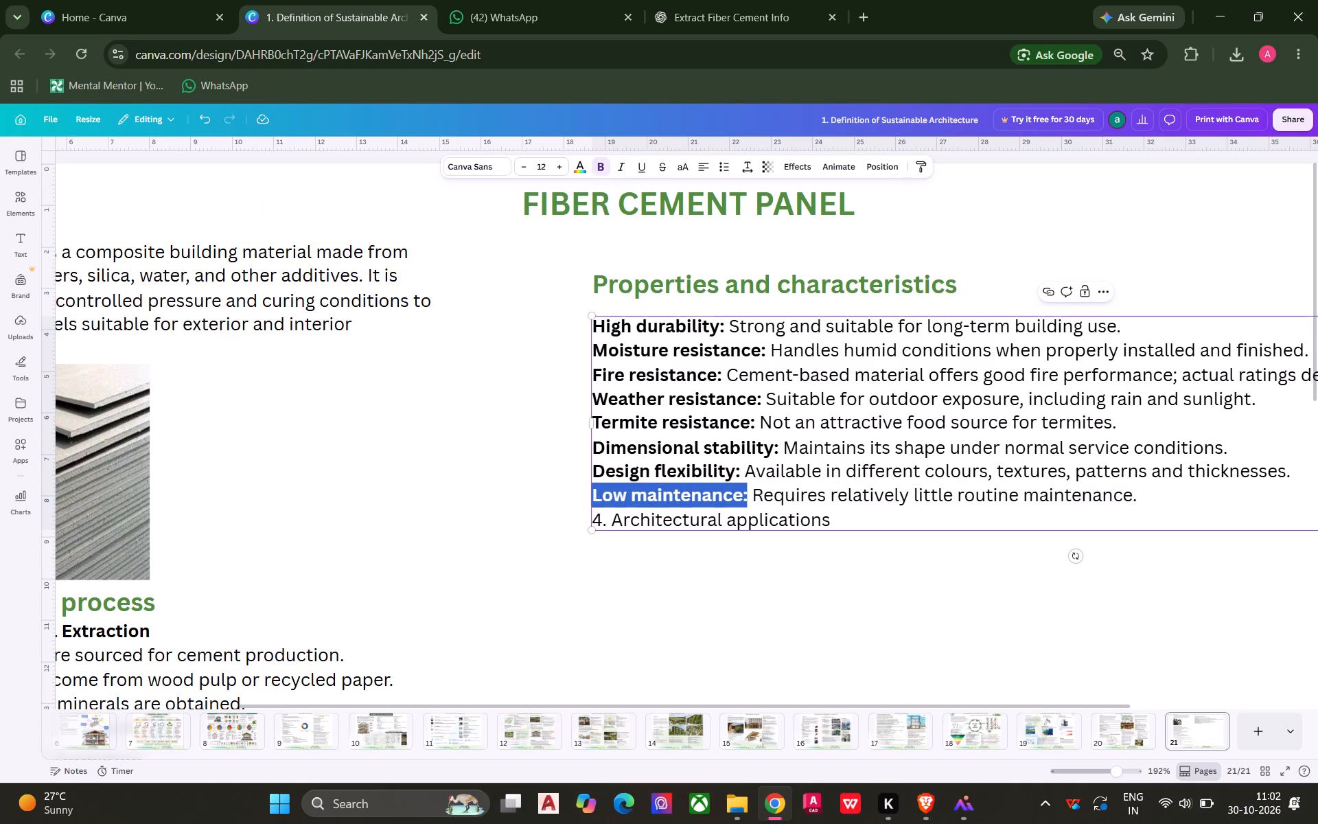
pyautogui.click(833, 562)
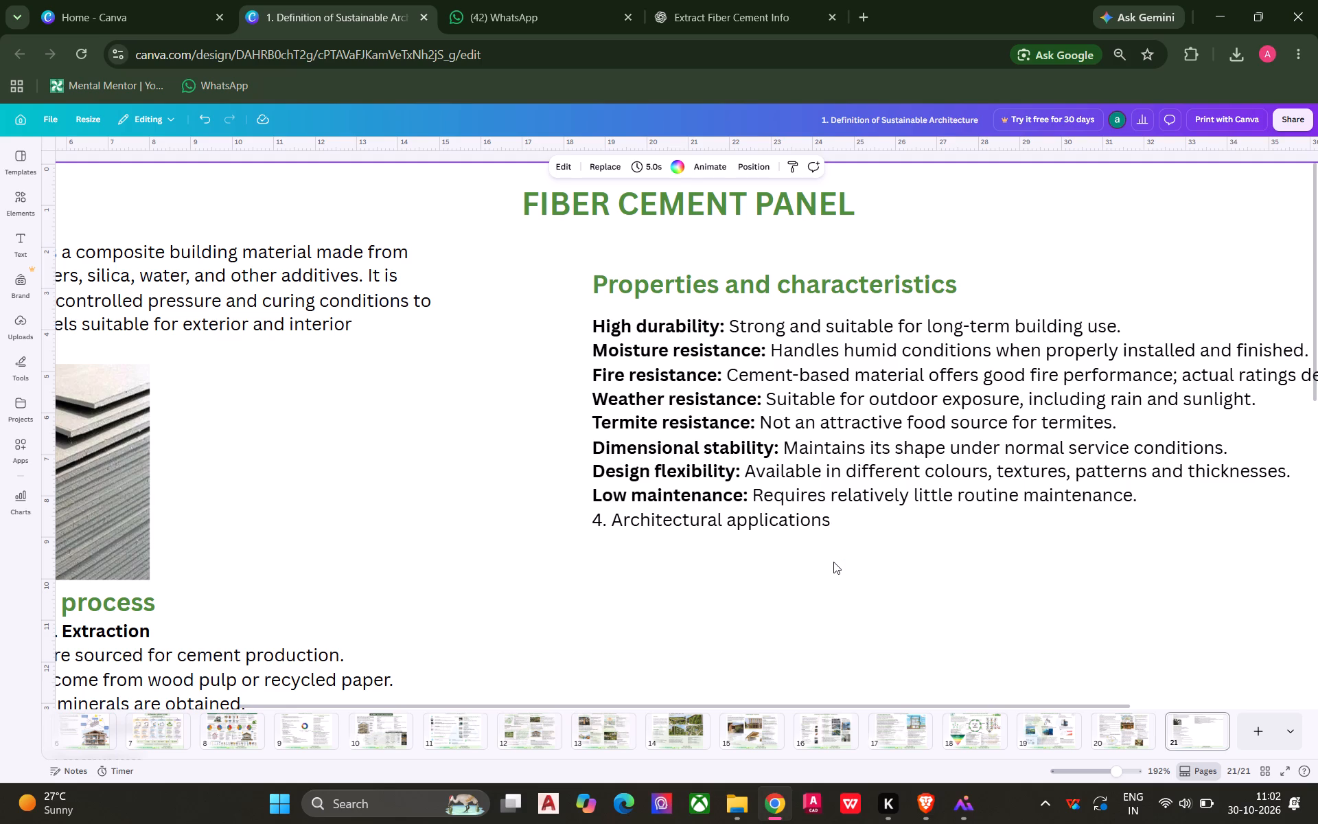
pyautogui.click(843, 523)
pyautogui.click(840, 523)
pyautogui.click(840, 523)
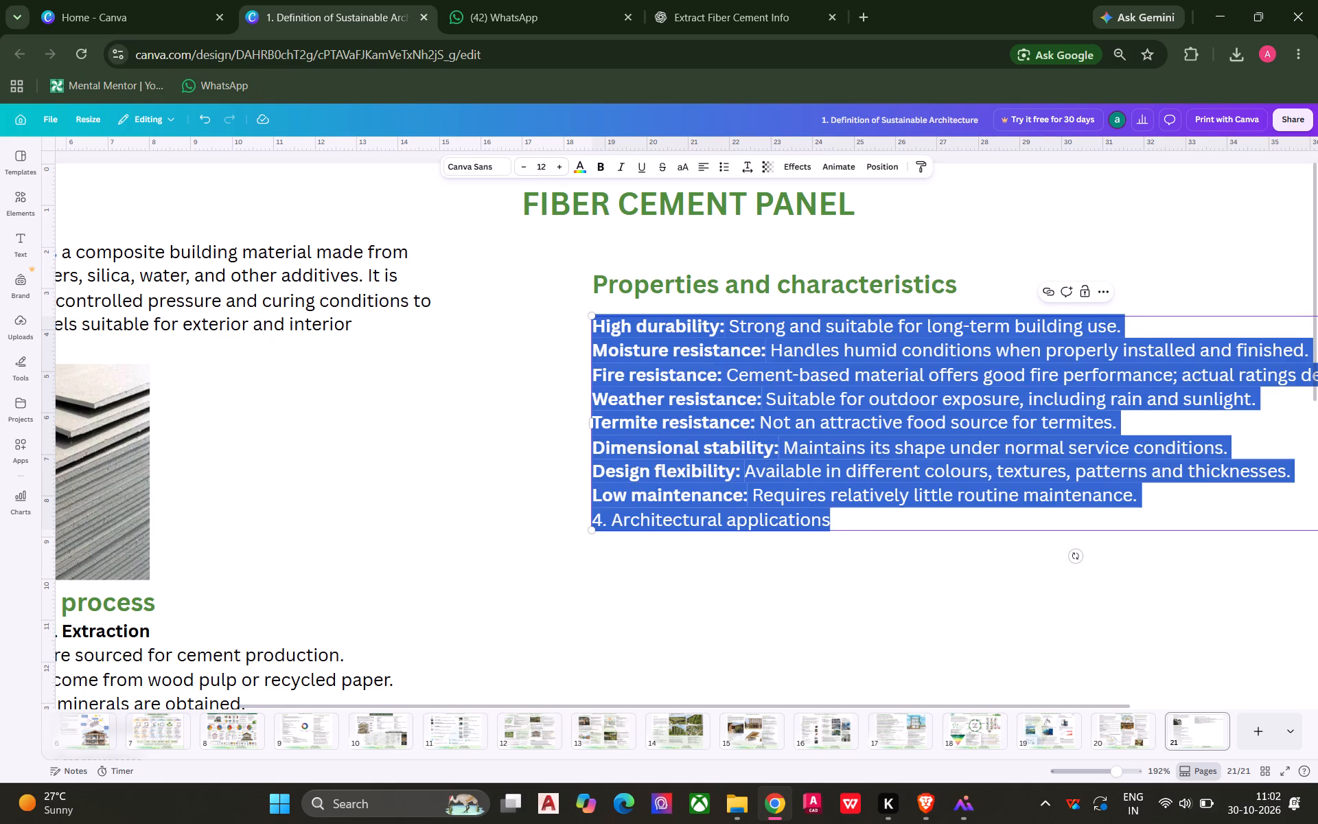
pyautogui.press('BackSpace')
pyautogui.press('BackSpace')
pyautogui.press('BackSpace')
pyautogui.press('BackSpace')
pyautogui.press('BackSpace')
pyautogui.press('BackSpace')
pyautogui.press('BackSpace')
pyautogui.press('BackSpace')
pyautogui.press('BackSpace')
pyautogui.press('BackSpace')
pyautogui.press('BackSpace')
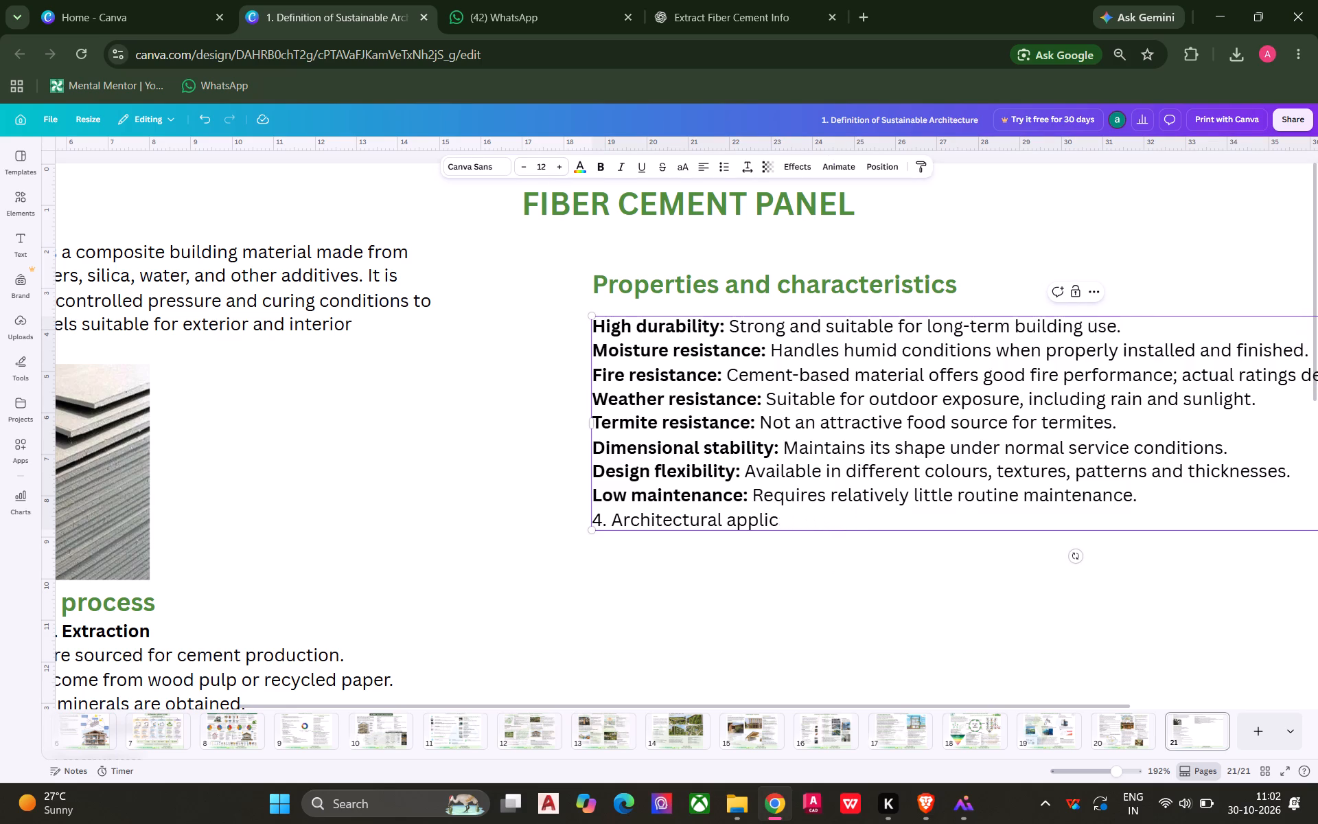
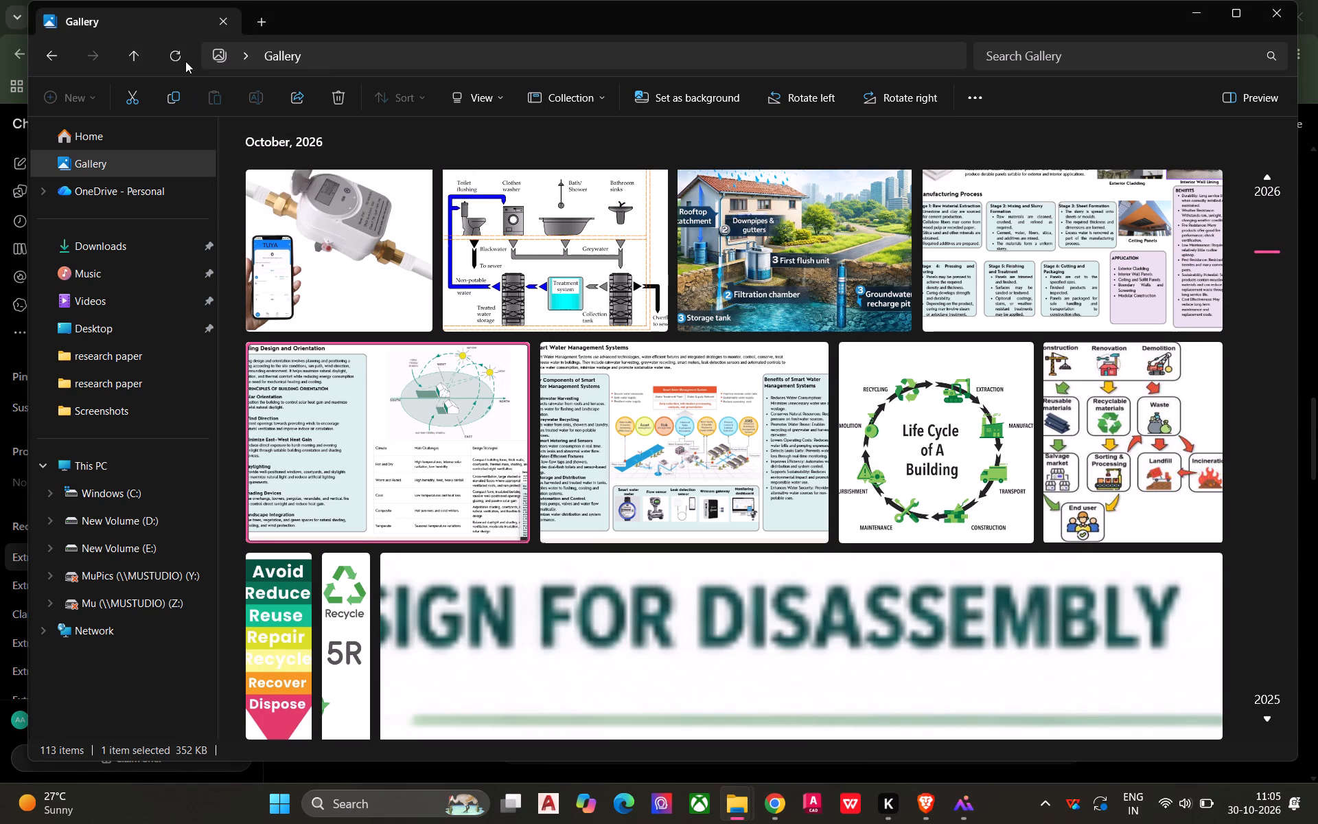
pyautogui.click(183, 59)
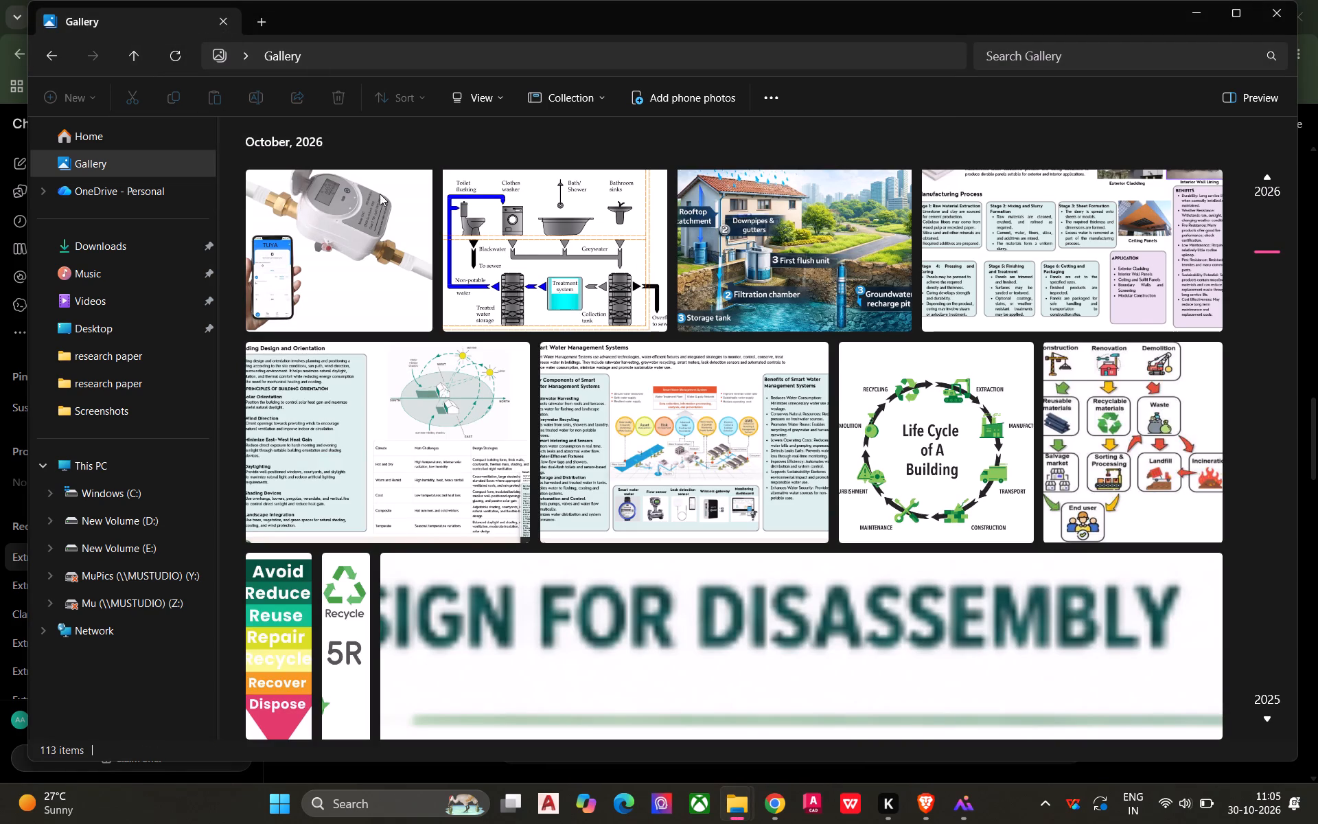
pyautogui.click(148, 162)
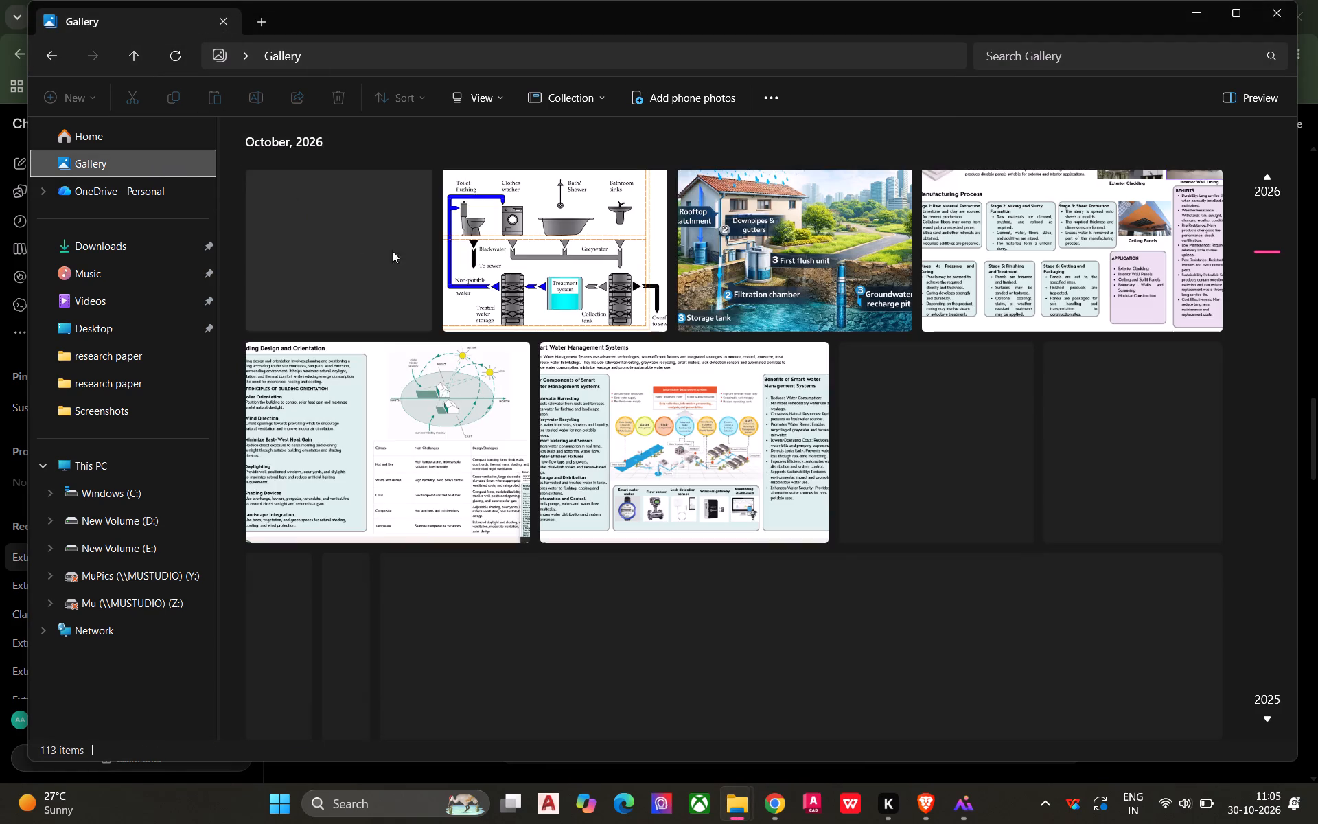
pyautogui.scroll(20, 459, 312)
pyautogui.scroll(9, 459, 312)
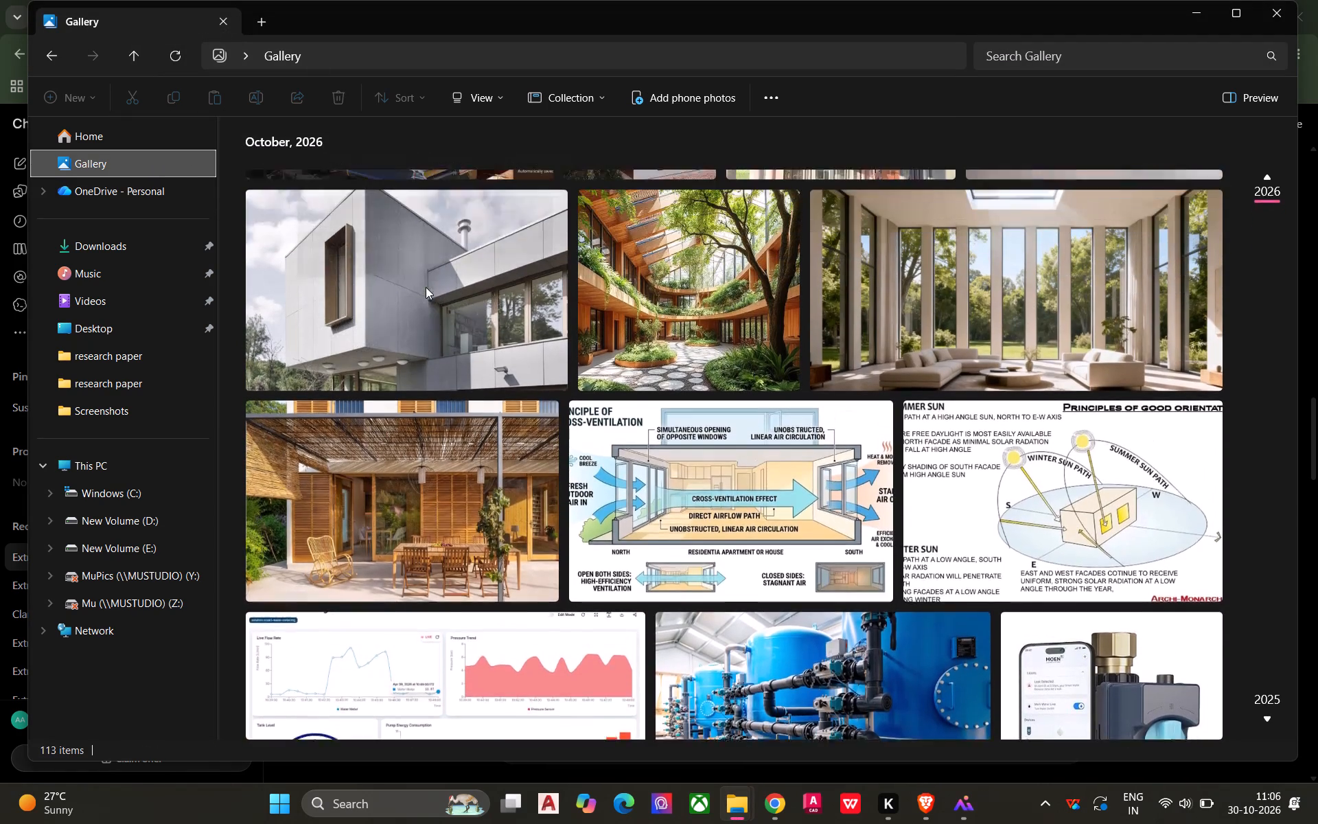
pyautogui.scroll(16, 426, 287)
pyautogui.scroll(7, 423, 288)
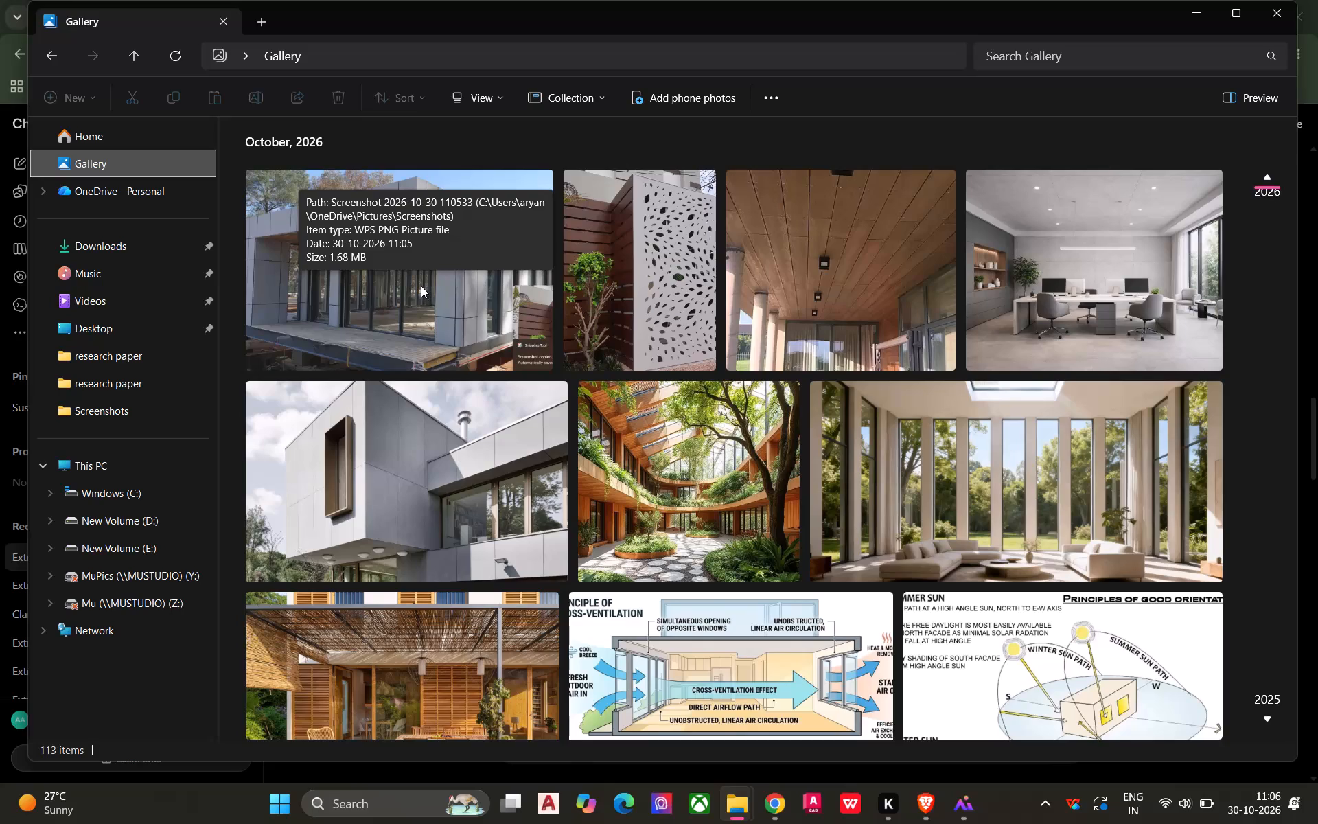
pyautogui.scroll(2, 421, 286)
pyautogui.click(399, 454)
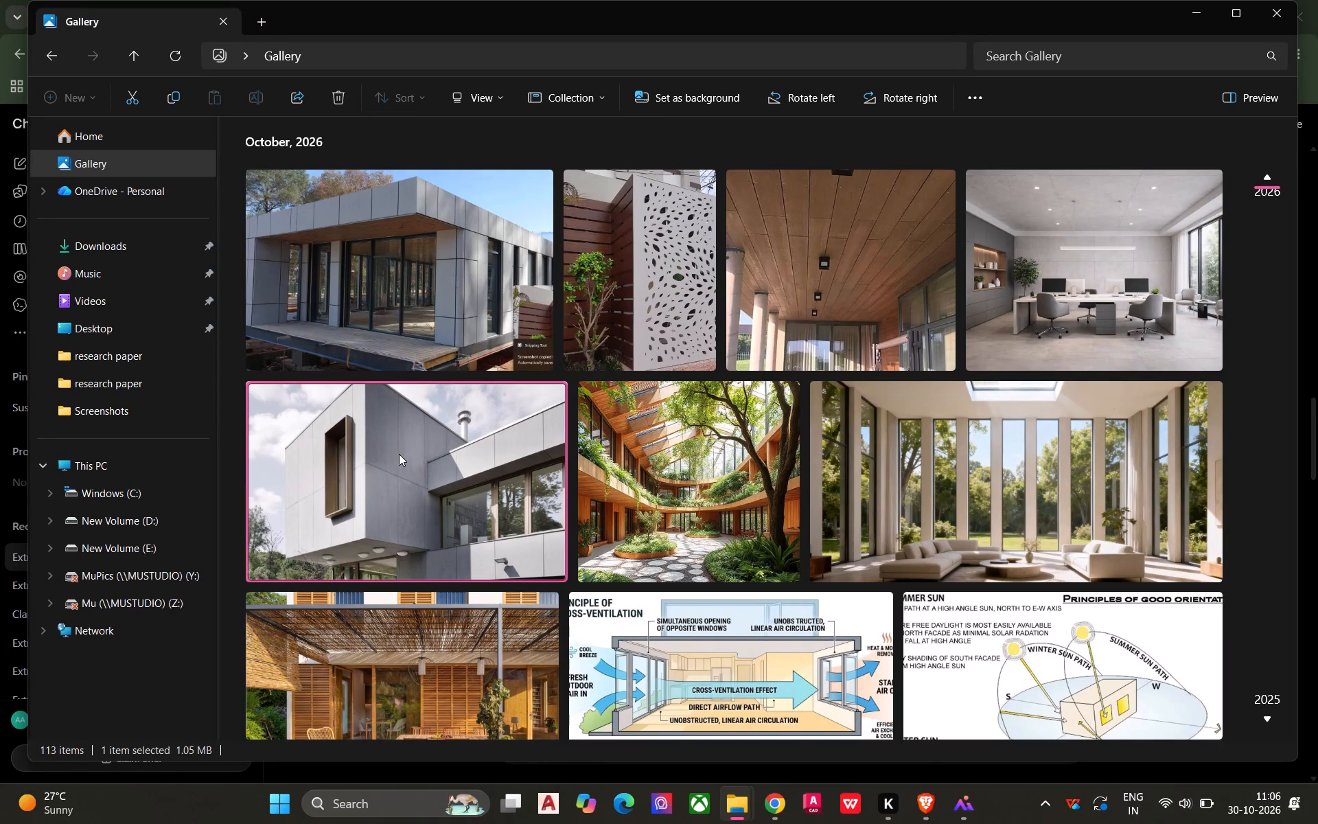
pyautogui.hotkey('ctrl', 'c')
pyautogui.click(773, 792)
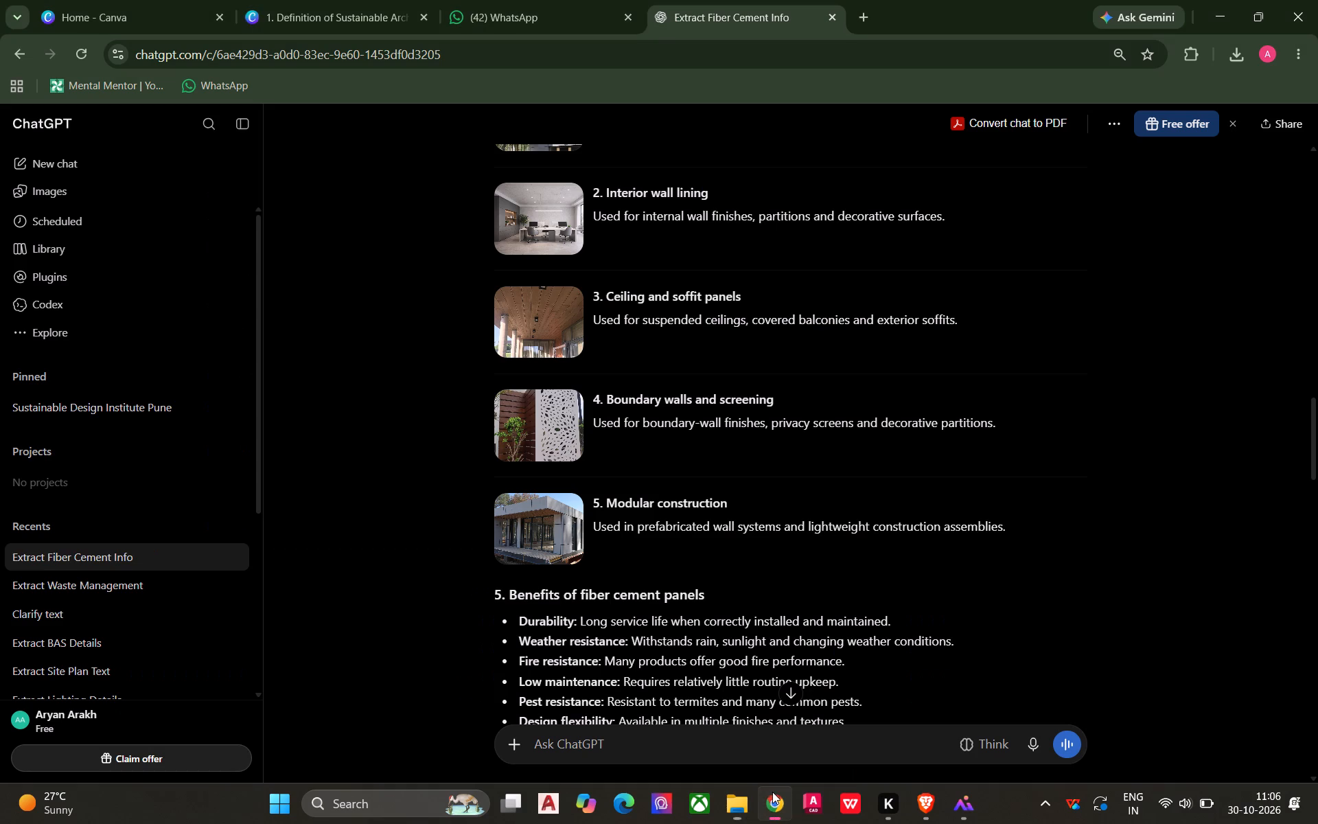
pyautogui.click(360, 16)
pyautogui.click(697, 571)
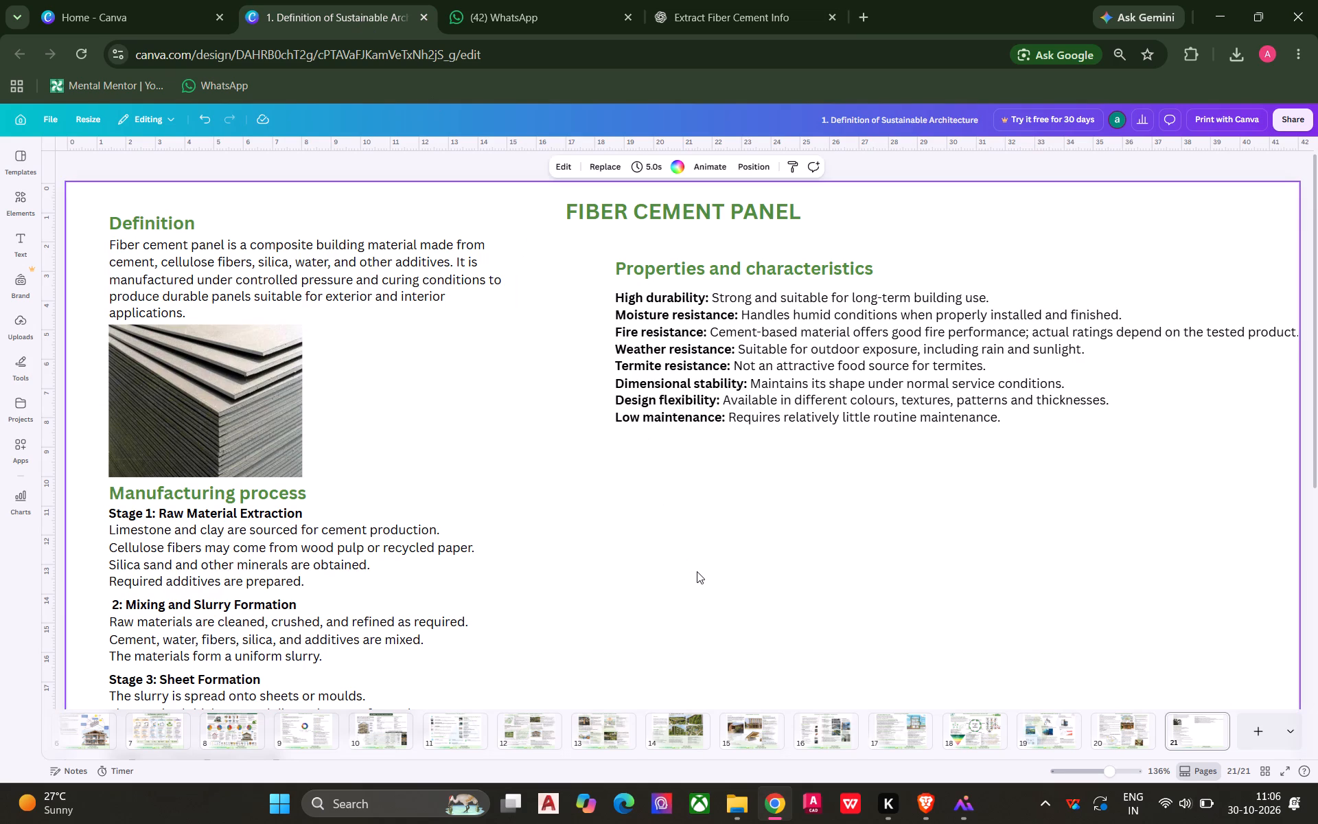
pyautogui.hotkey('ctrl', 'v')
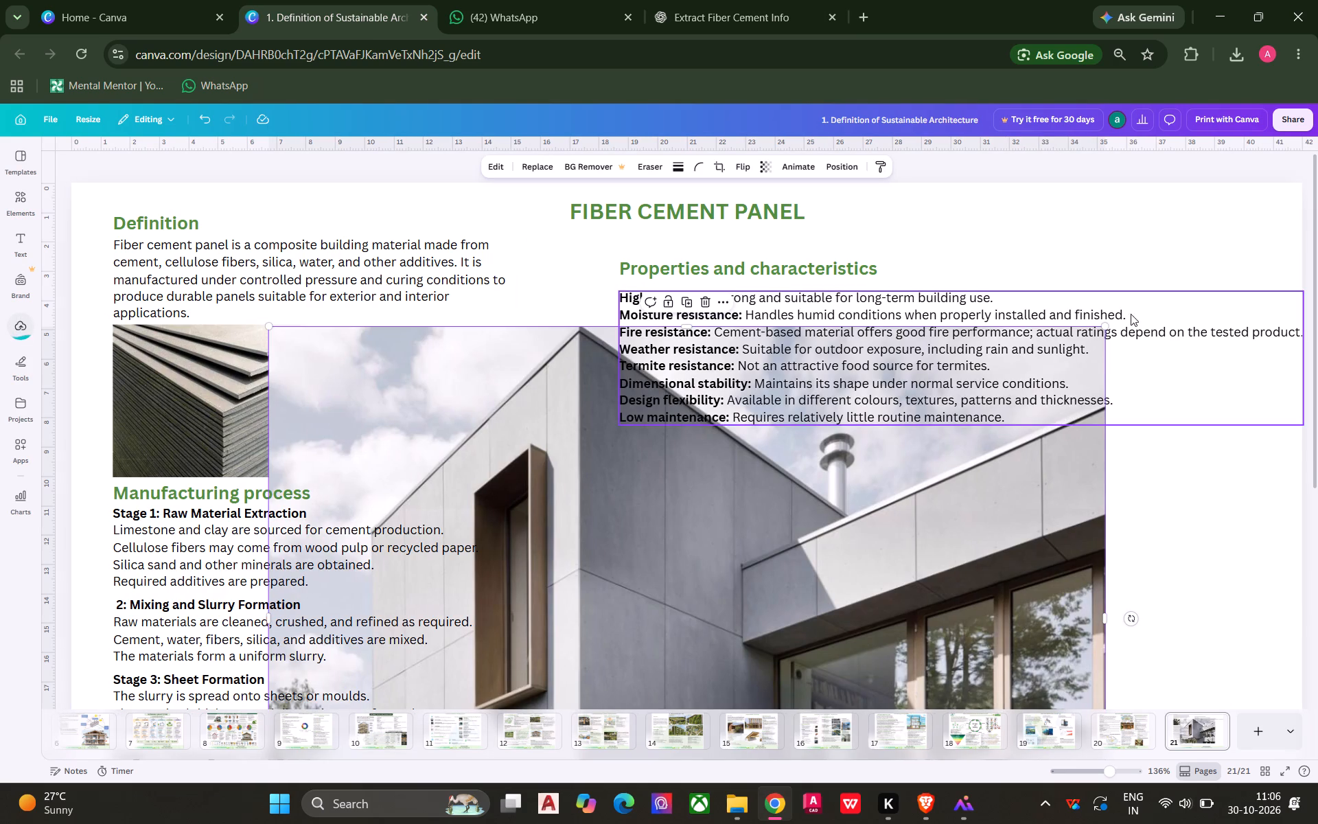
# Shrink the facade image to a small thumbnail and place it directly below the Properties and characteristics list, aligned with the text's left edge.
pyautogui.moveTo(1107, 324); pyautogui.dragTo(766, 657)
pyautogui.moveTo(681, 680); pyautogui.dragTo(879, 455)
pyautogui.moveTo(918, 371); pyautogui.dragTo(731, 570)
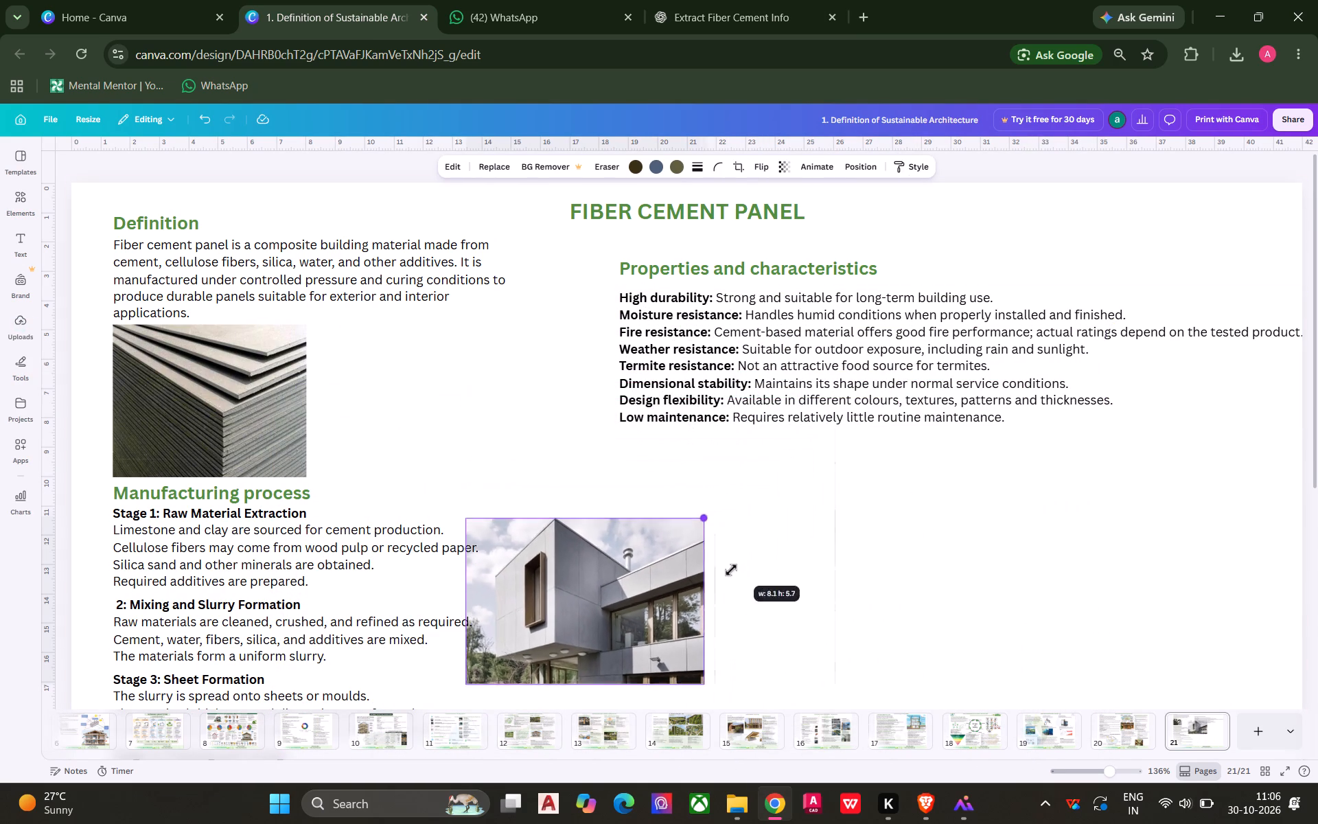
pyautogui.moveTo(731, 570); pyautogui.dragTo(678, 605)
pyautogui.moveTo(580, 623); pyautogui.dragTo(722, 501)
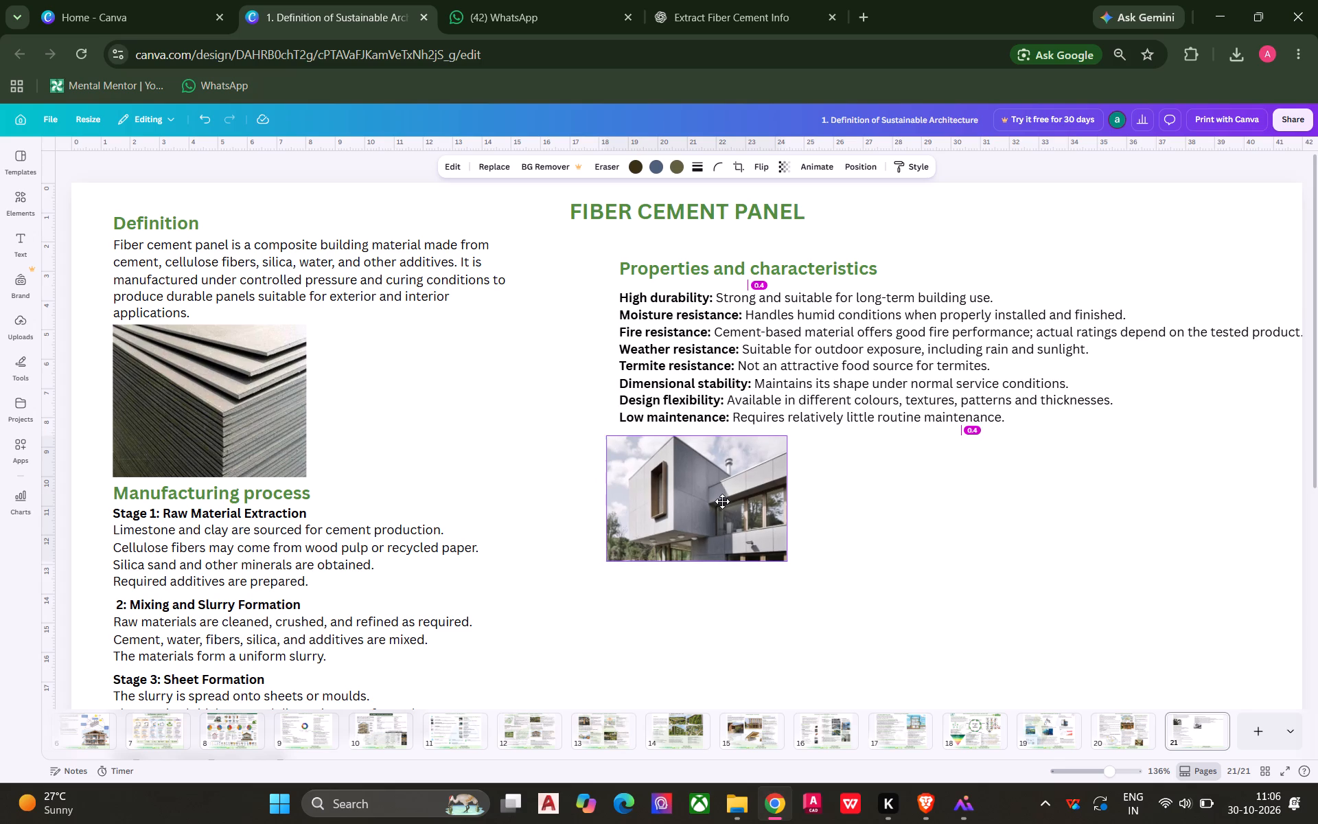
pyautogui.moveTo(722, 501); pyautogui.dragTo(728, 501)
pyautogui.moveTo(793, 433); pyautogui.dragTo(765, 462)
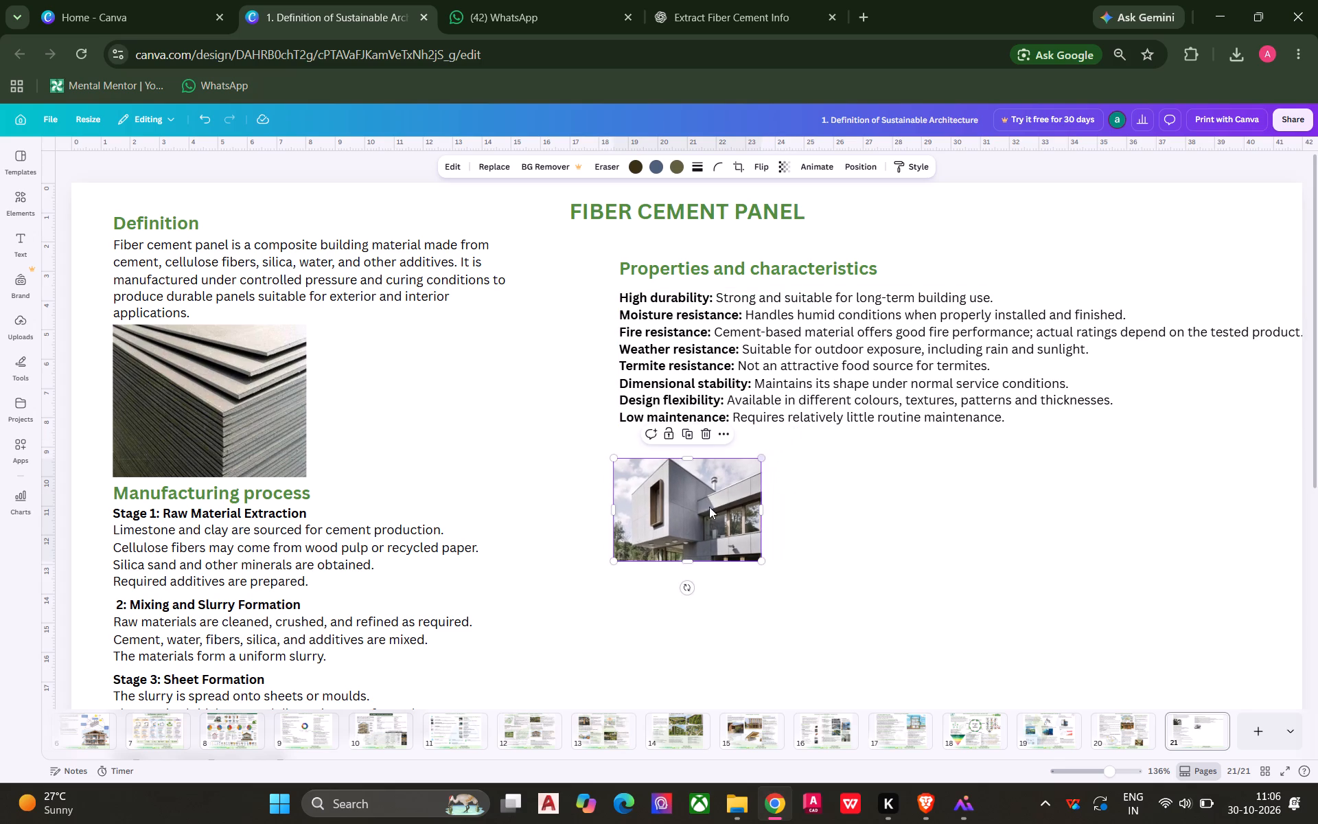
pyautogui.moveTo(697, 514); pyautogui.dragTo(705, 493)
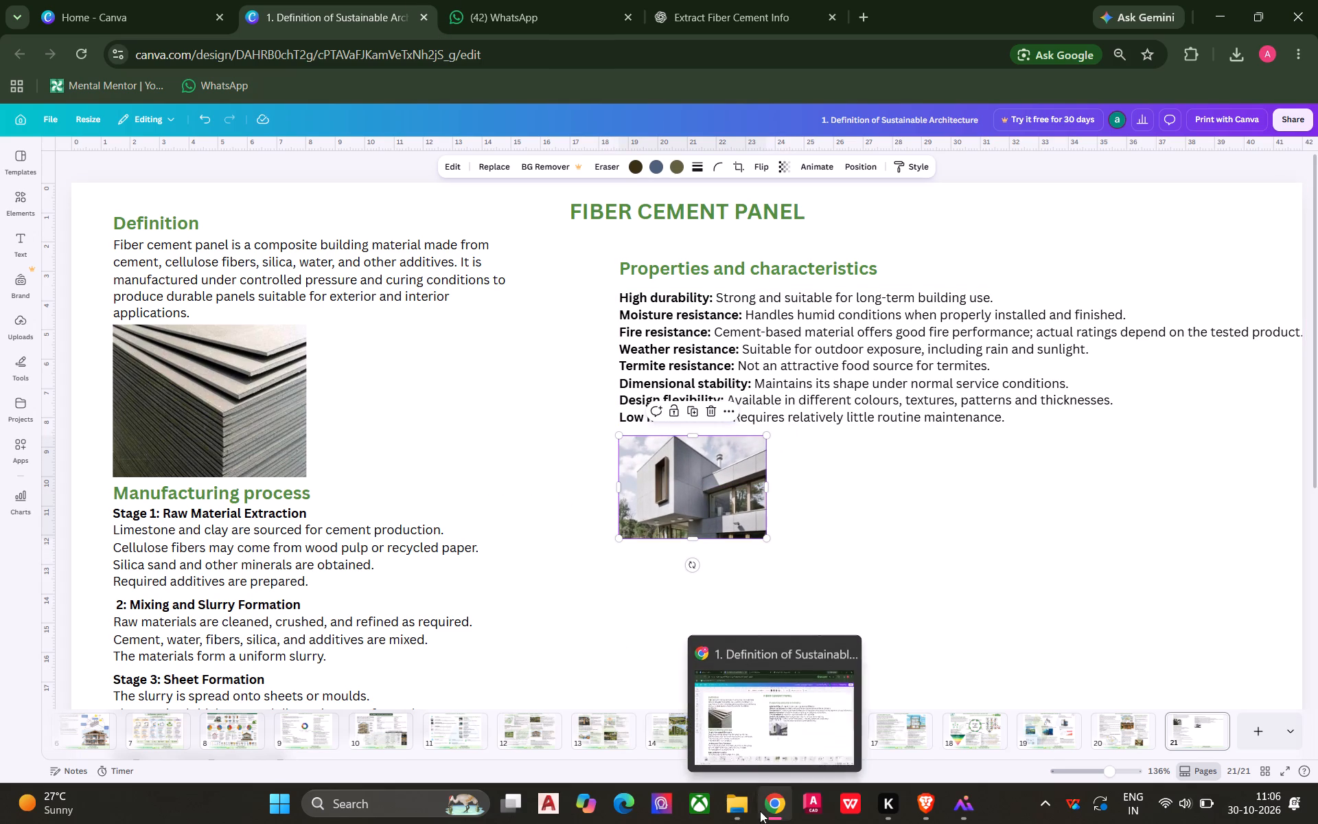
# Copy the interior office screenshot from the File Explorer Gallery and paste it onto page 21 in Canva.
pyautogui.click(742, 814)
pyautogui.click(675, 711)
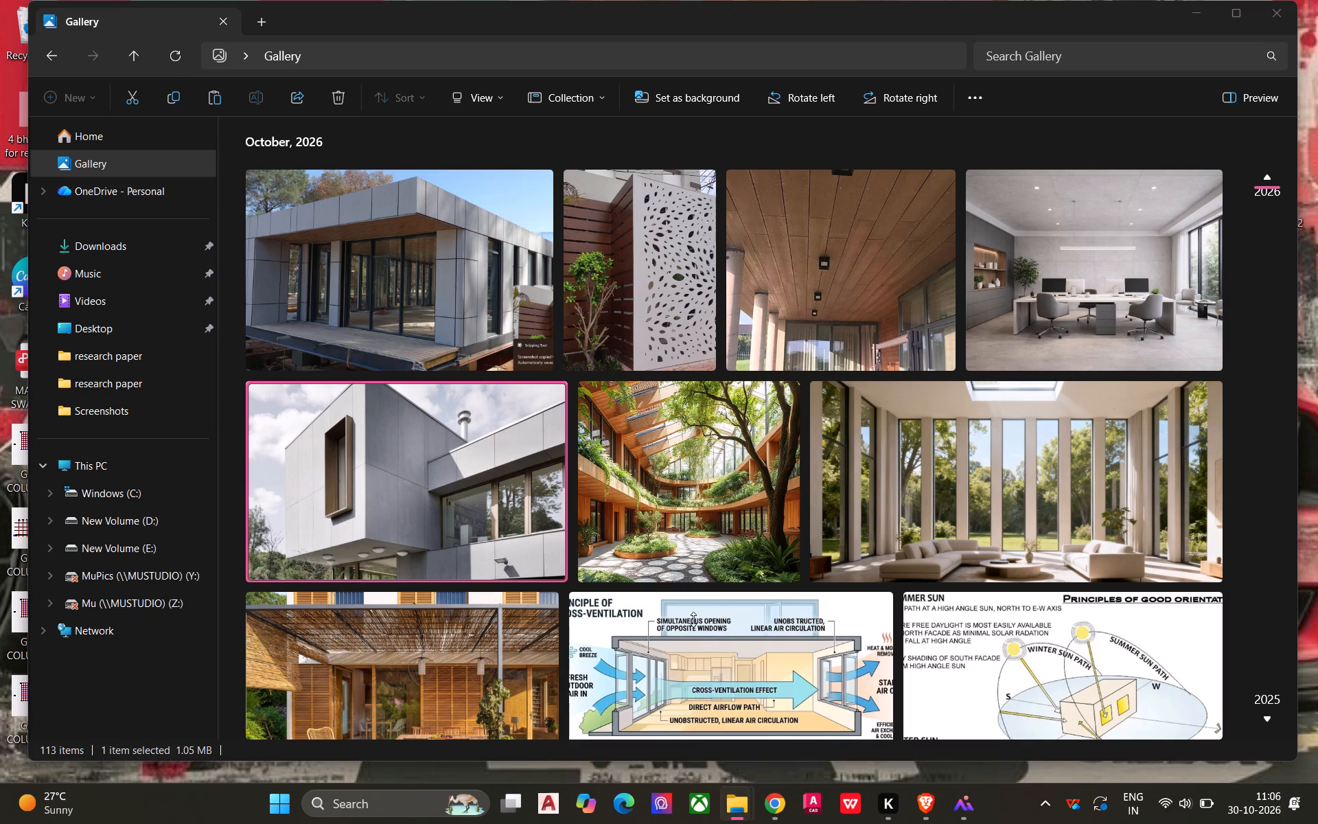
pyautogui.click(1038, 307)
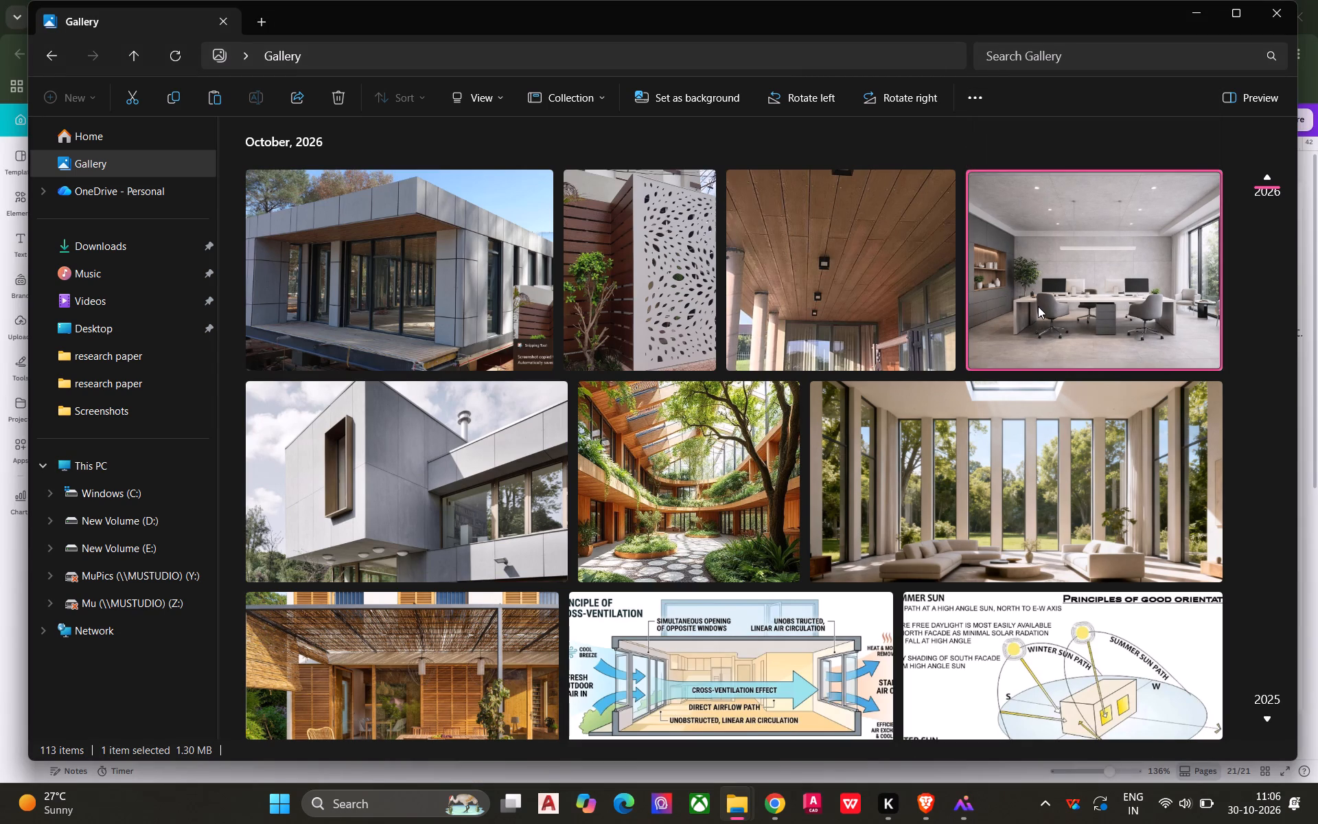
pyautogui.hotkey('ctrl', 'c')
pyautogui.click(787, 810)
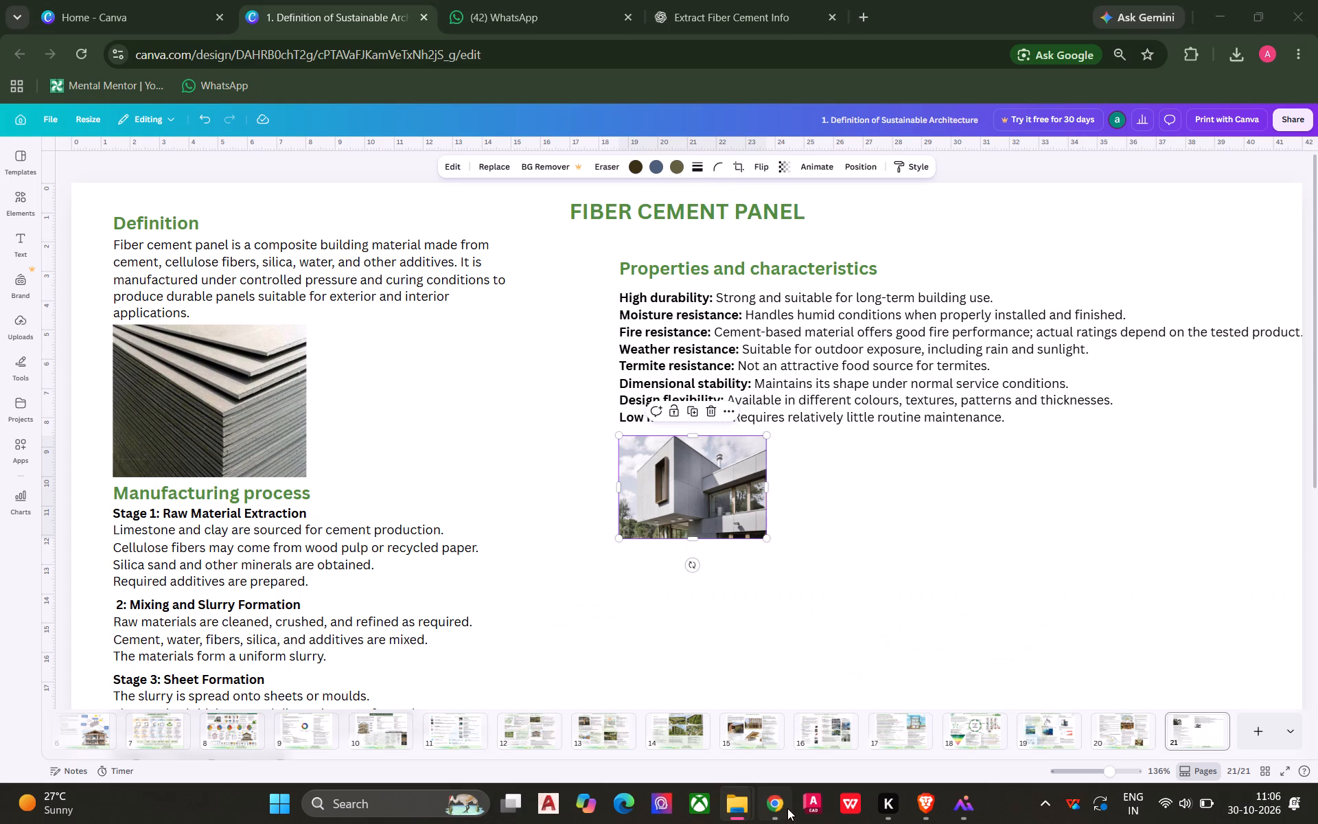
pyautogui.click(740, 599)
pyautogui.hotkey('ctrl', 'v')
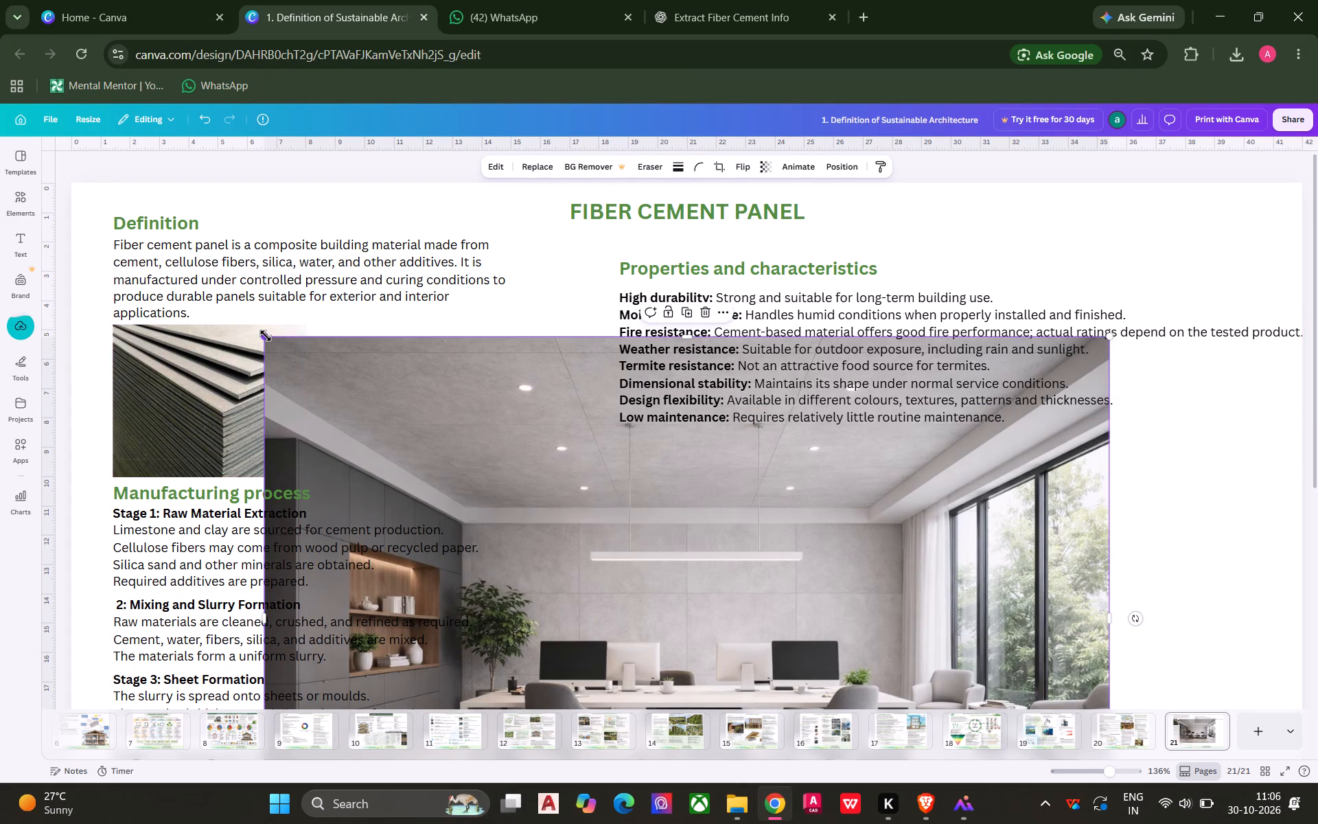
# Shrink the interior office image to the facade image's width, about 5 by 3.4, and align it directly beneath that image.
pyautogui.moveTo(266, 336); pyautogui.dragTo(626, 565)
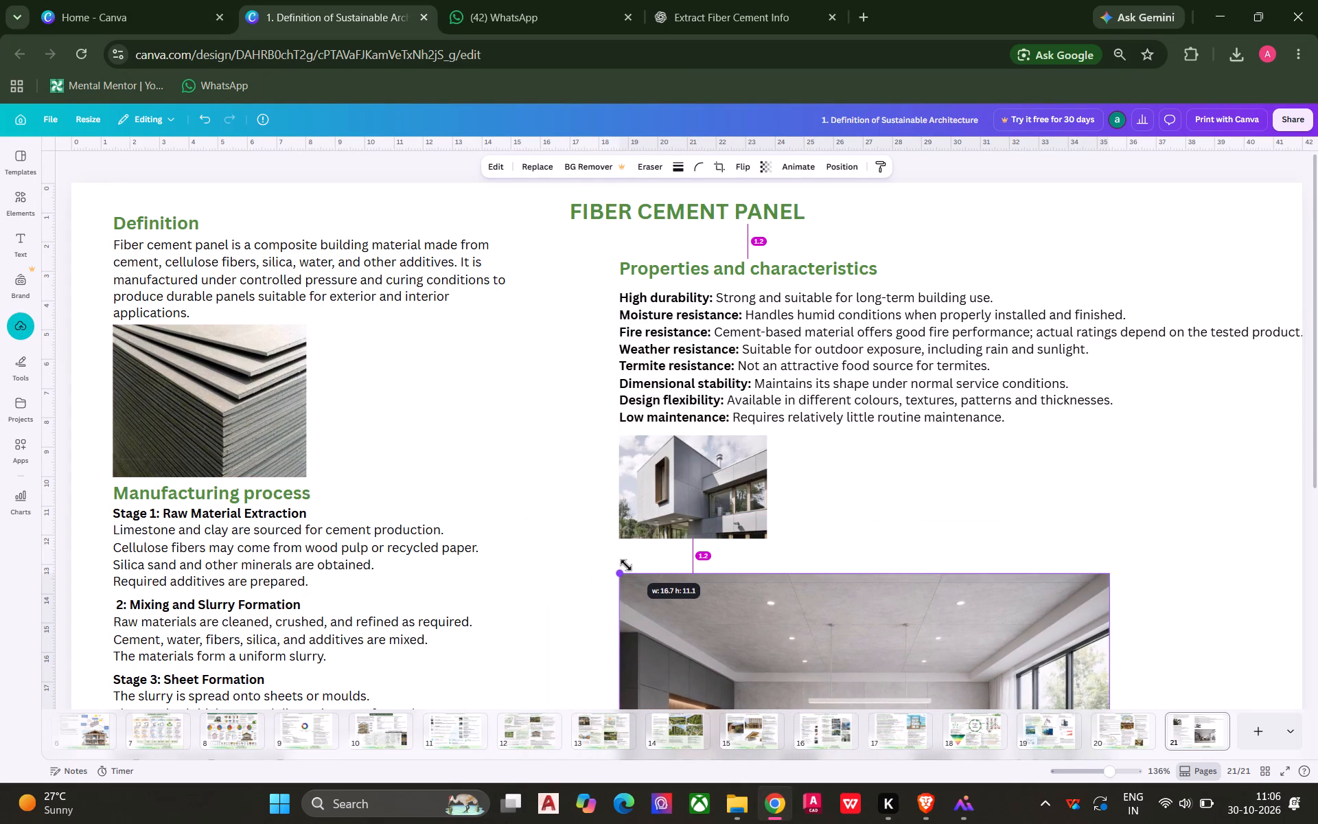
pyautogui.moveTo(626, 565); pyautogui.dragTo(625, 566)
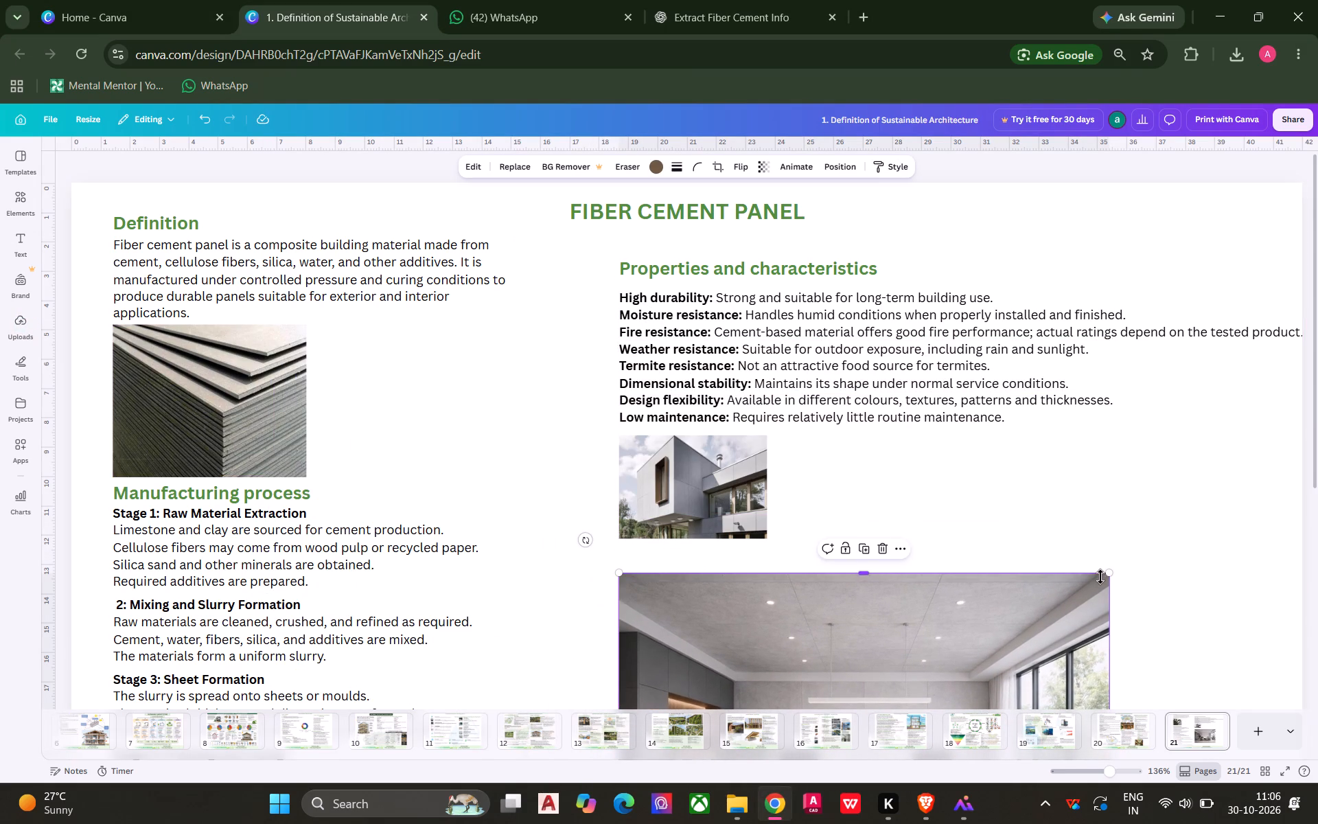
pyautogui.moveTo(1109, 577); pyautogui.dragTo(794, 628)
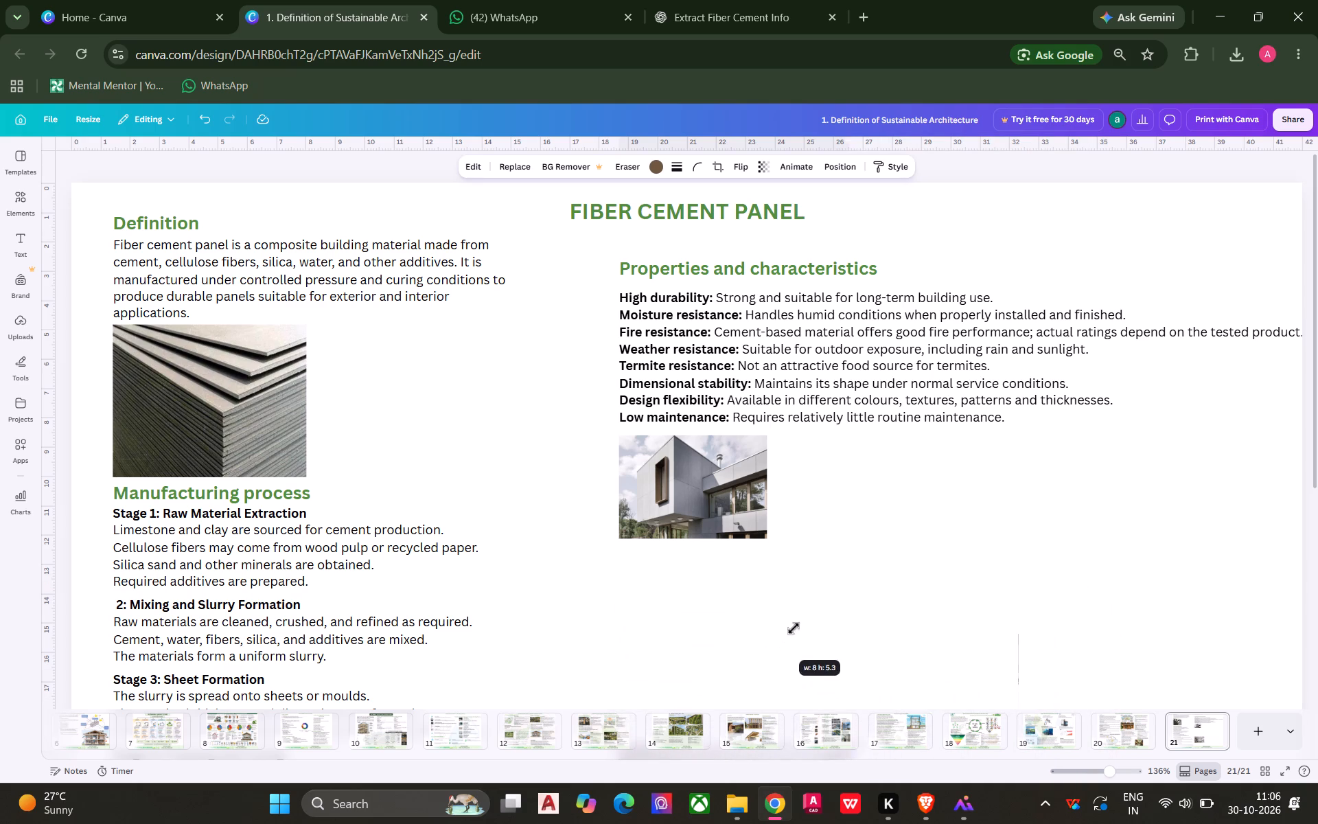
pyautogui.moveTo(794, 628); pyautogui.dragTo(915, 580)
pyautogui.moveTo(770, 682); pyautogui.dragTo(782, 547)
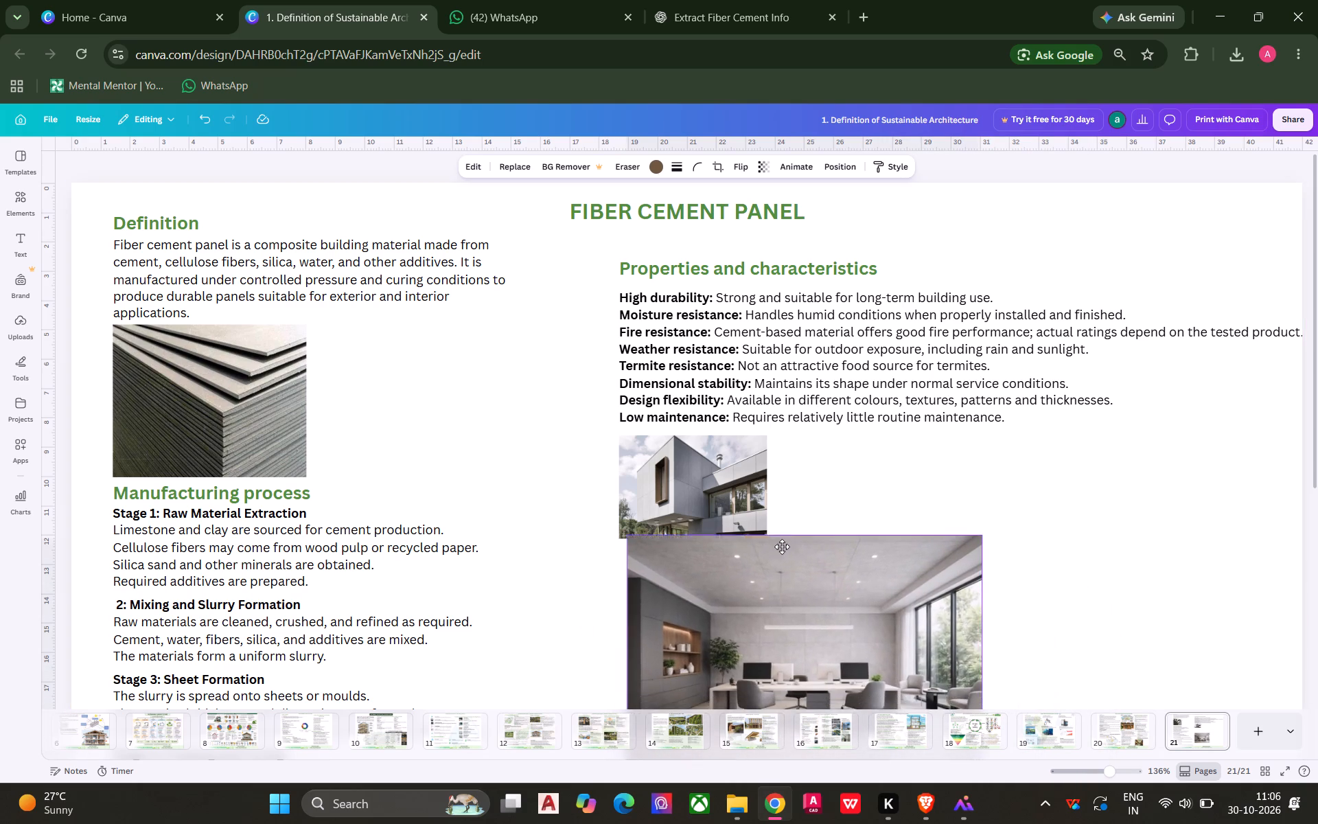
pyautogui.moveTo(782, 547); pyautogui.dragTo(772, 549)
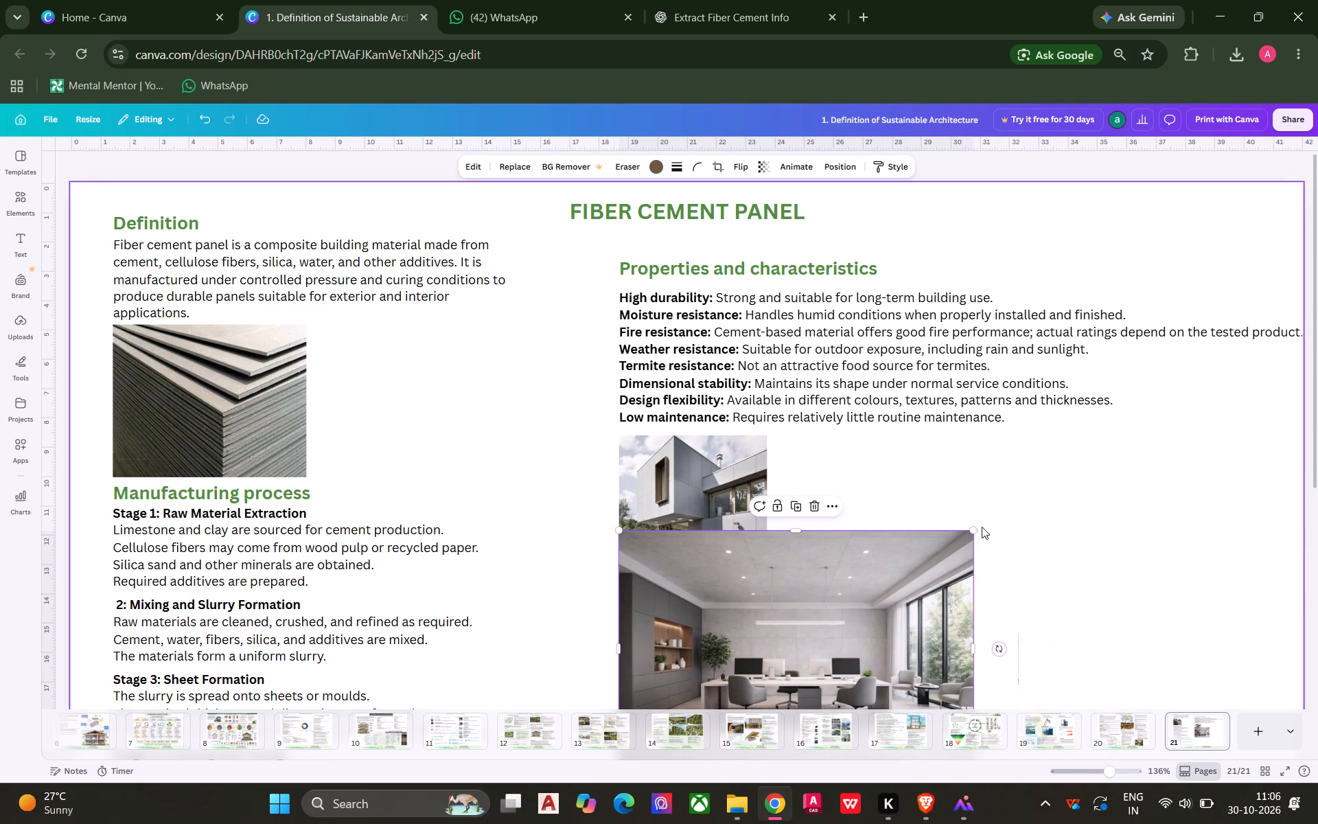
pyautogui.moveTo(975, 530); pyautogui.dragTo(749, 602)
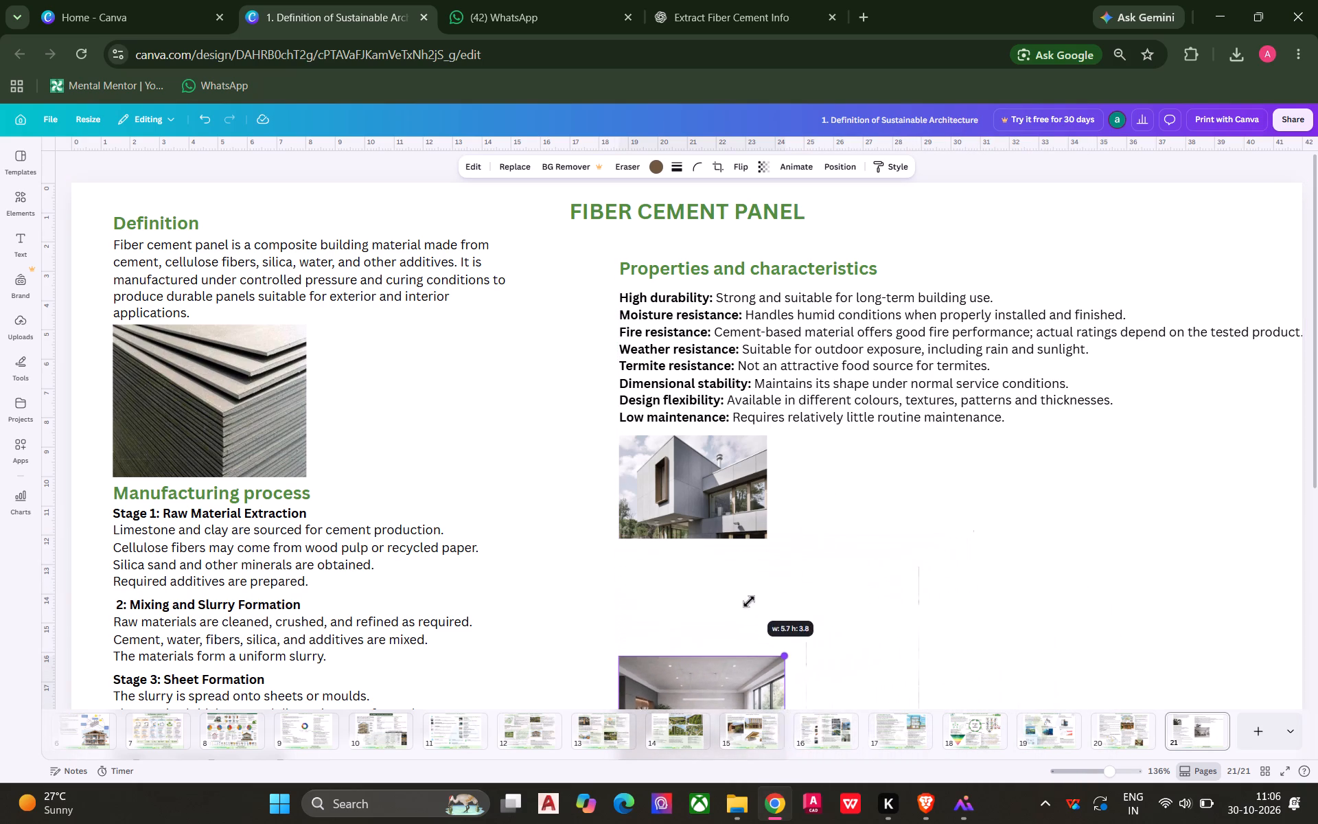
pyautogui.moveTo(749, 602); pyautogui.dragTo(719, 623)
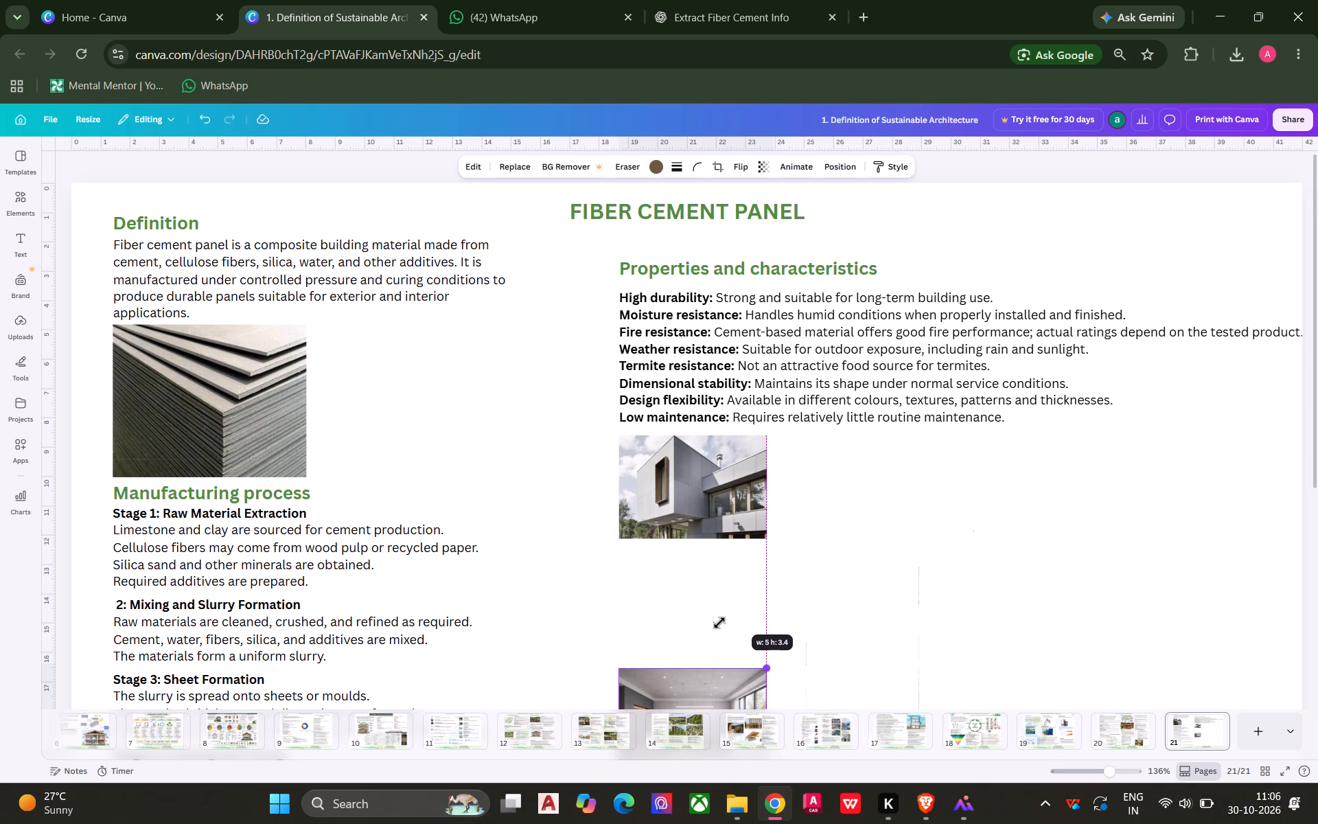
pyautogui.moveTo(719, 623); pyautogui.dragTo(718, 623)
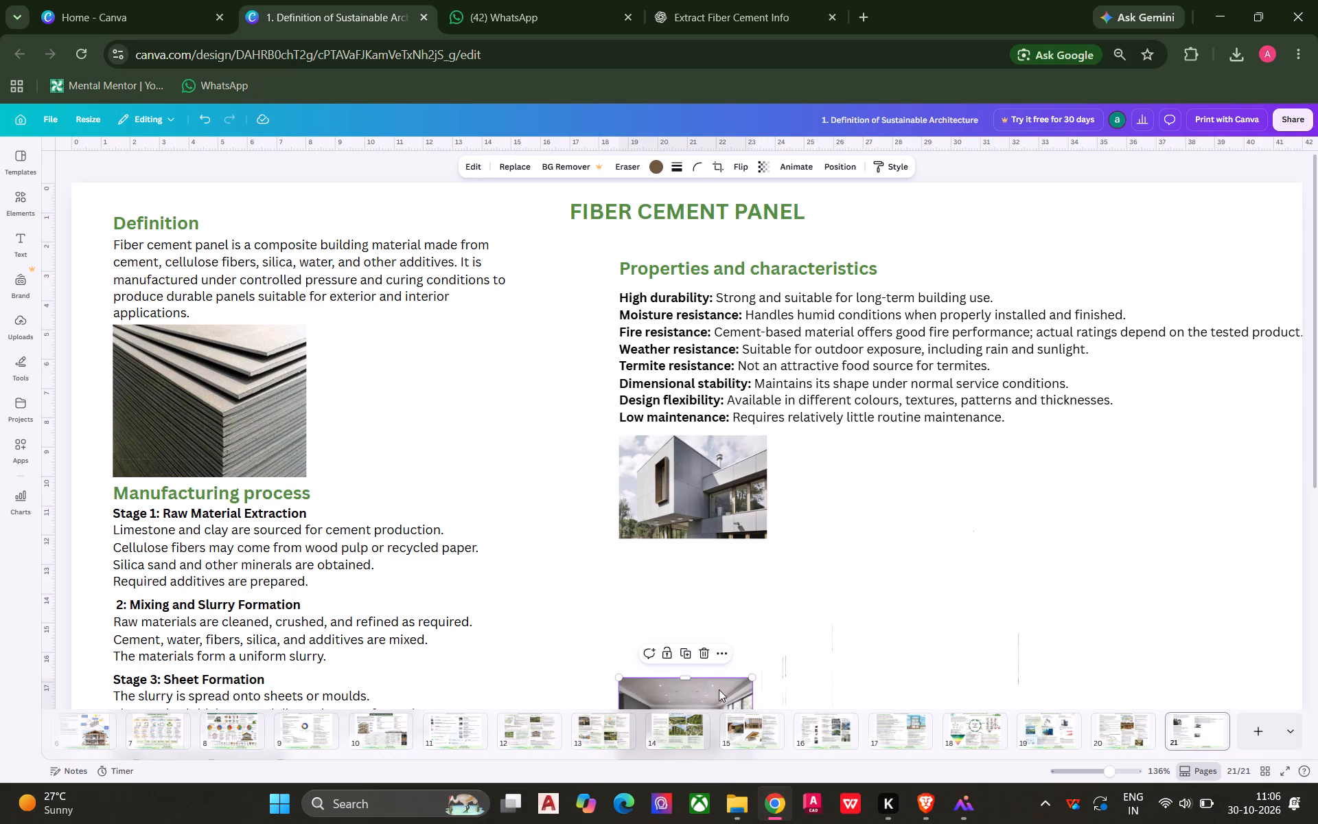
pyautogui.moveTo(750, 680); pyautogui.dragTo(767, 668)
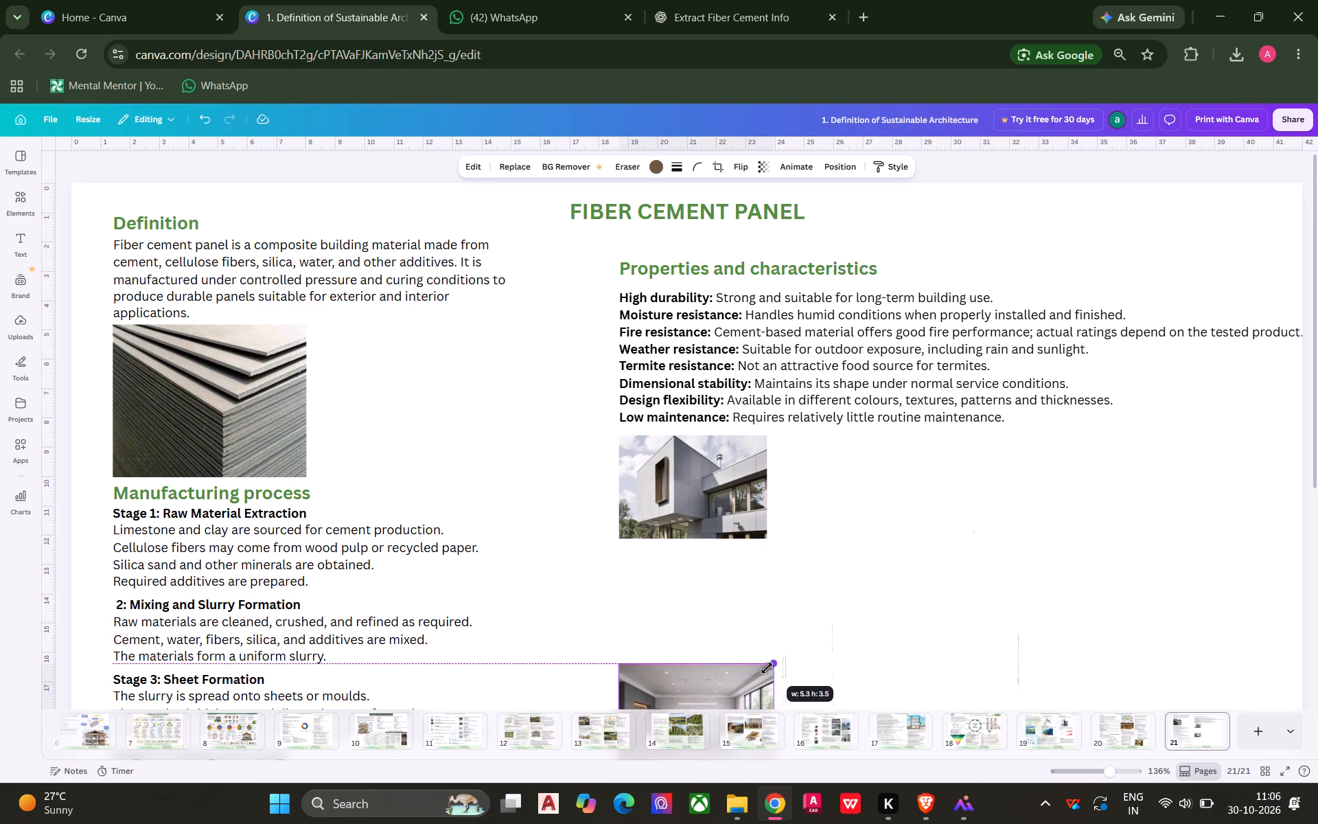
pyautogui.moveTo(767, 668); pyautogui.dragTo(763, 672)
pyautogui.moveTo(693, 686); pyautogui.dragTo(694, 579)
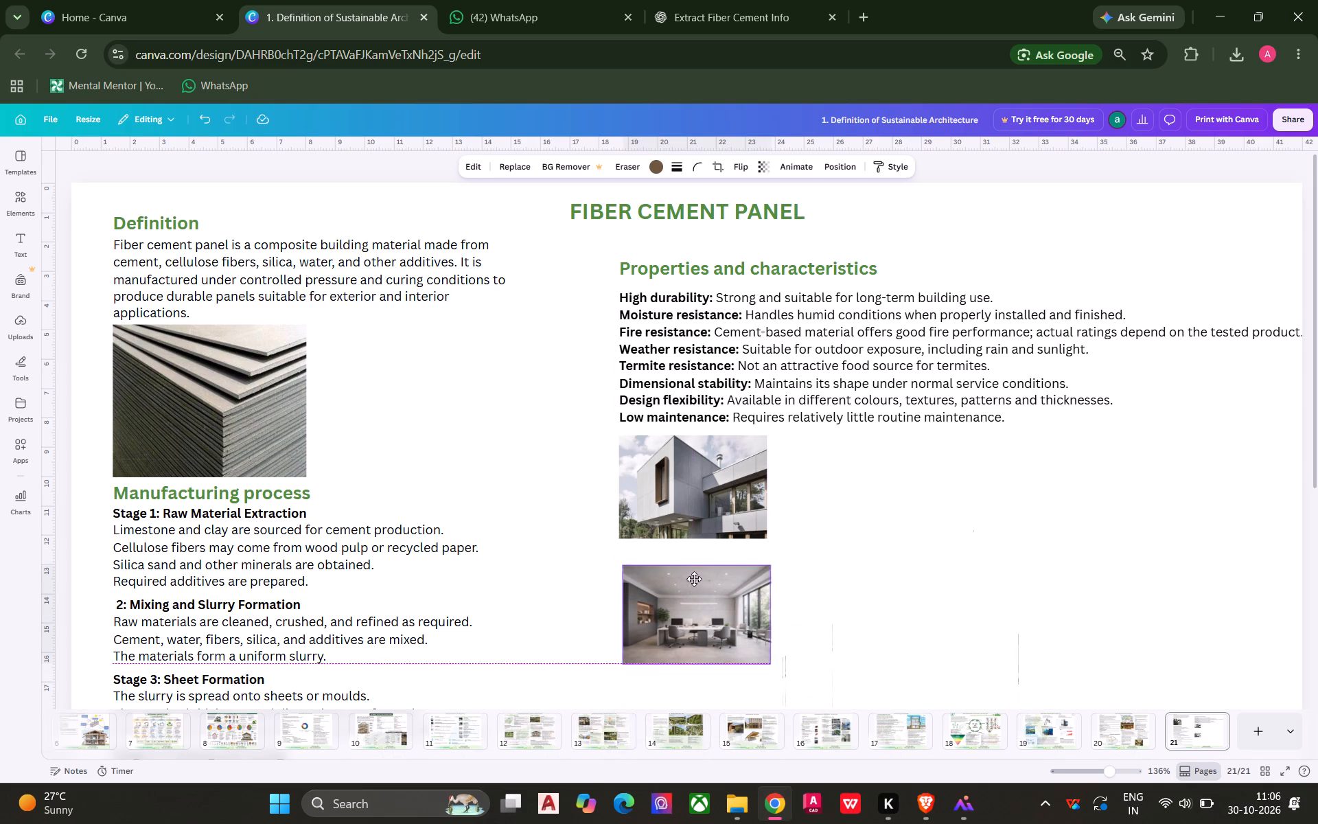
pyautogui.moveTo(694, 579); pyautogui.dragTo(693, 569)
pyautogui.click(959, 532)
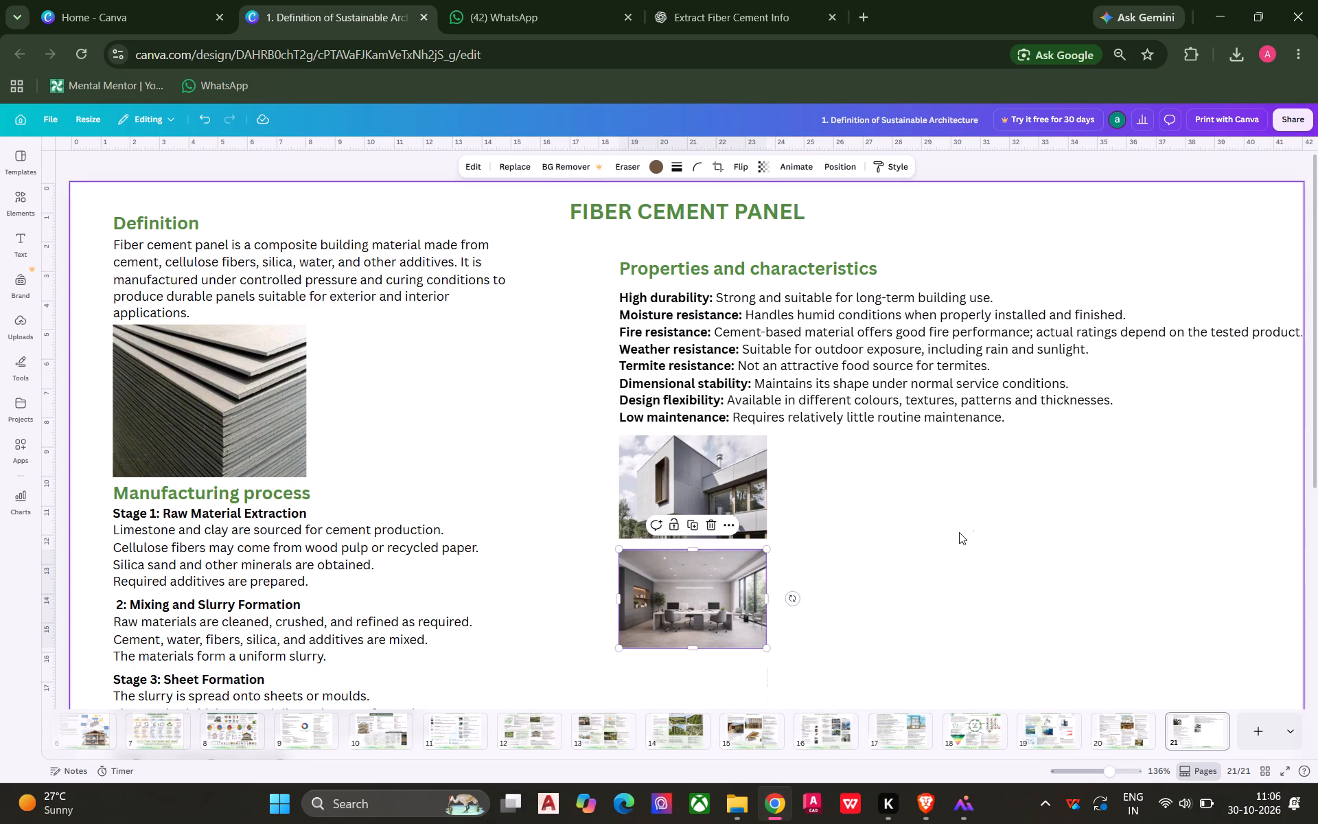
# Copy the wooden ceiling and soffit screenshot from the File Explorer Gallery and paste it onto page 21 in Canva.
pyautogui.click(726, 793)
pyautogui.scroll(-3, 827, 583)
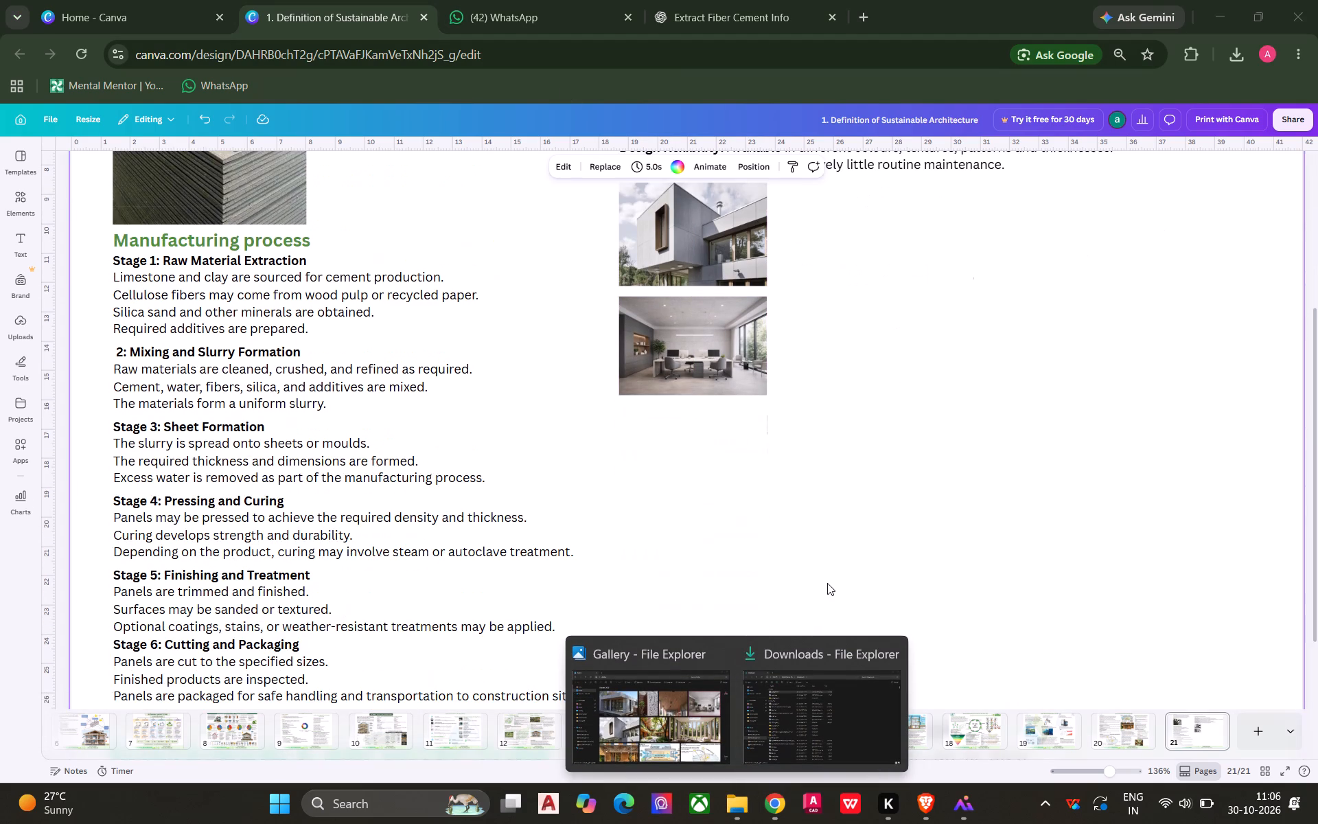
pyautogui.scroll(-2, 827, 583)
pyautogui.click(680, 714)
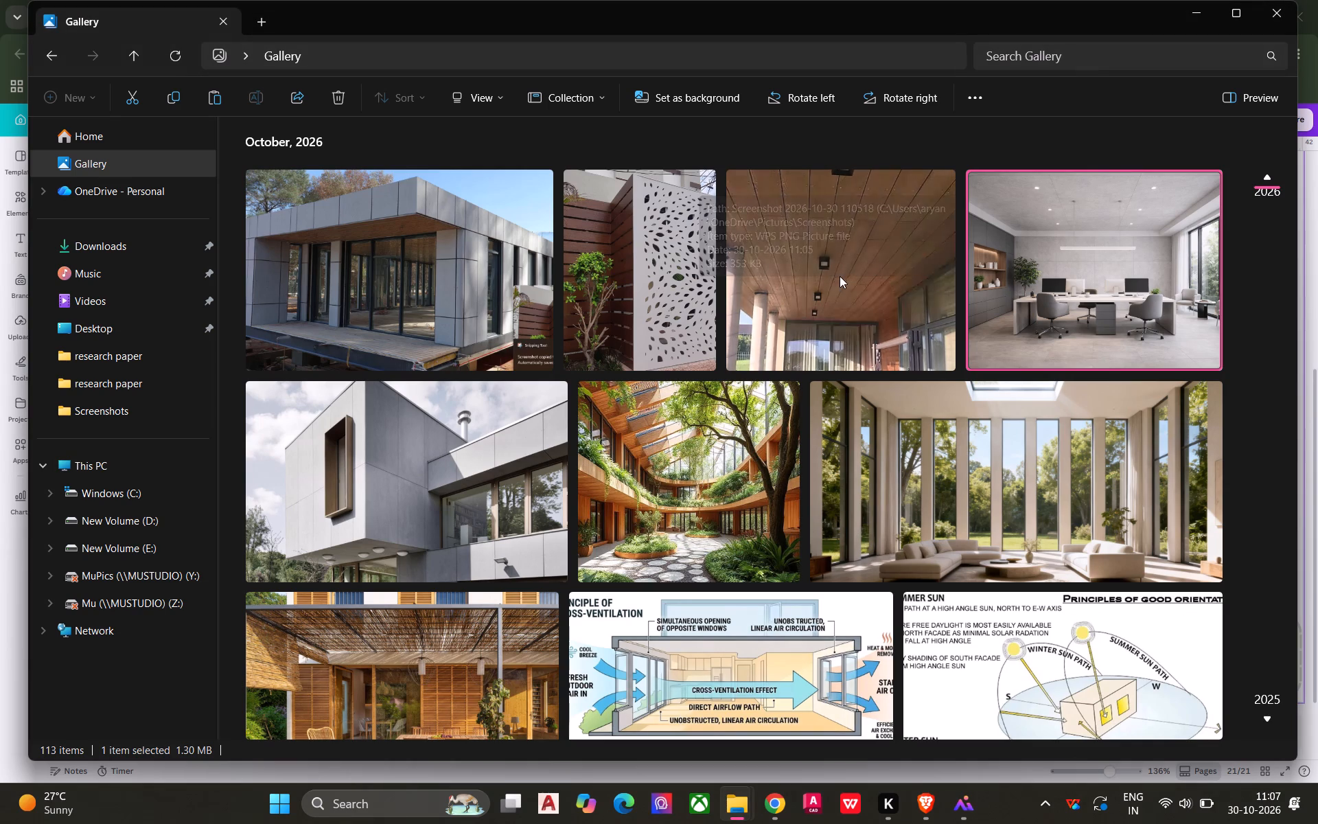
pyautogui.click(840, 275)
pyautogui.hotkey('ctrl', 'c')
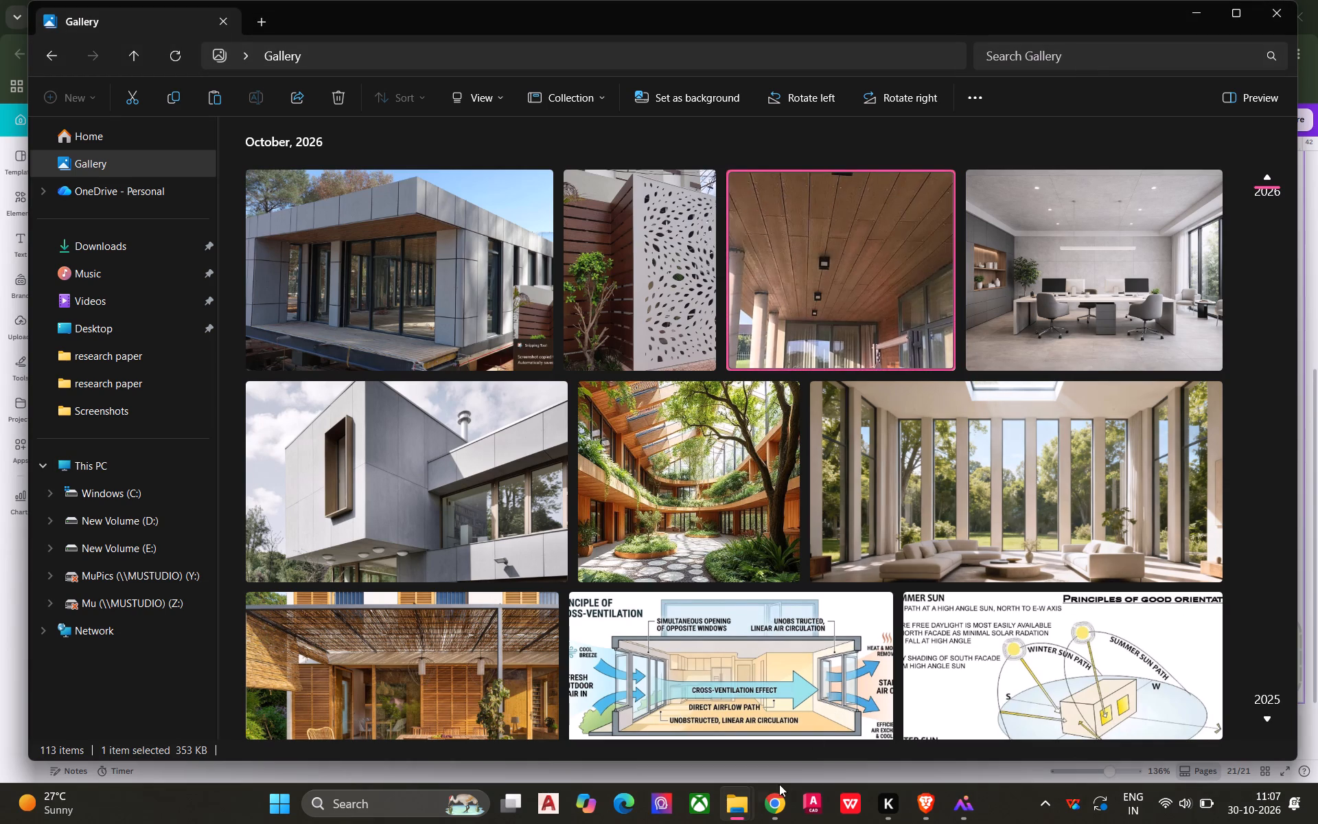
pyautogui.click(763, 803)
pyautogui.click(670, 356)
pyautogui.hotkey('ctrl', 'v')
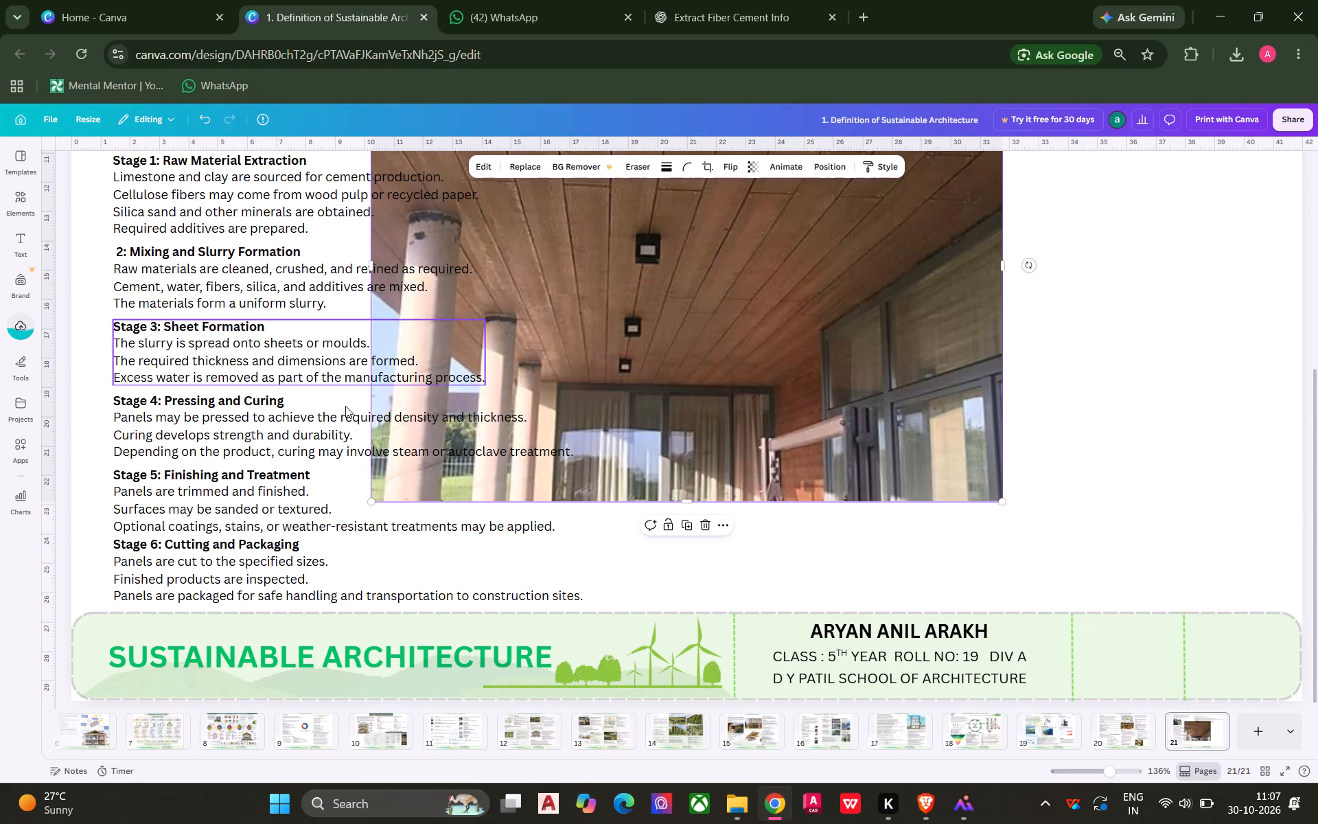
# Shrink the wooden ceiling image to the column's width, about 5, and align it 0.4 beneath the interior office image.
pyautogui.moveTo(371, 499); pyautogui.dragTo(630, 361)
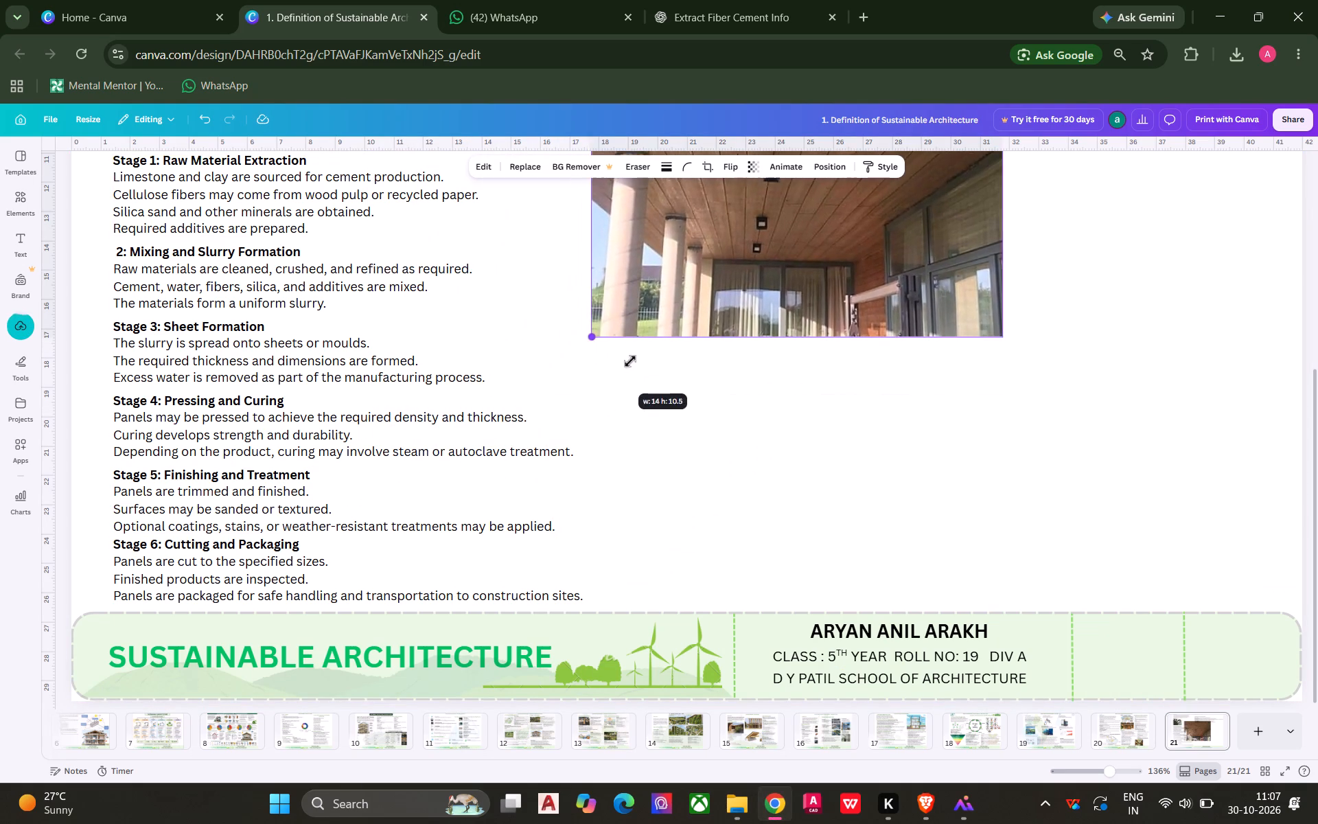
pyautogui.moveTo(630, 361); pyautogui.dragTo(631, 361)
pyautogui.moveTo(636, 298); pyautogui.dragTo(656, 559)
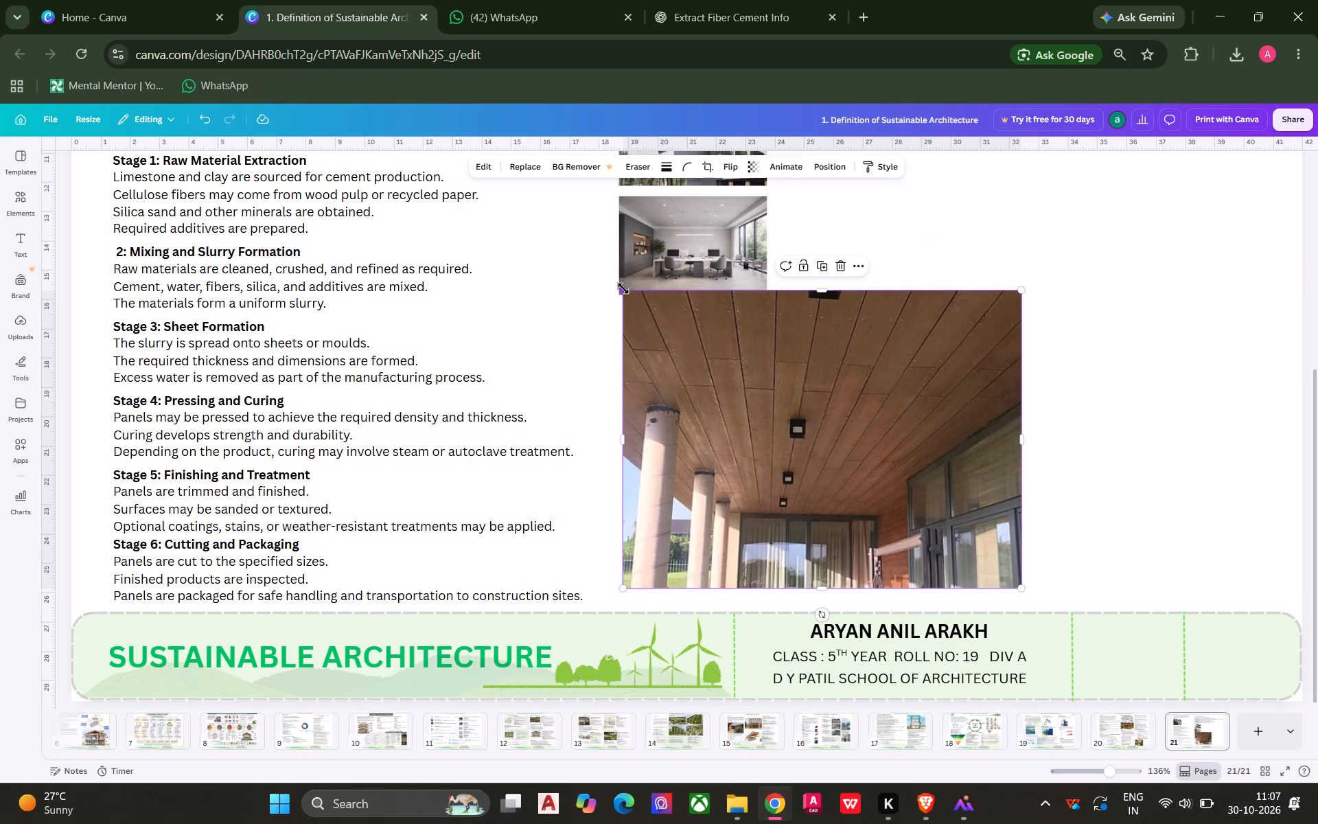
pyautogui.moveTo(623, 288); pyautogui.dragTo(621, 279)
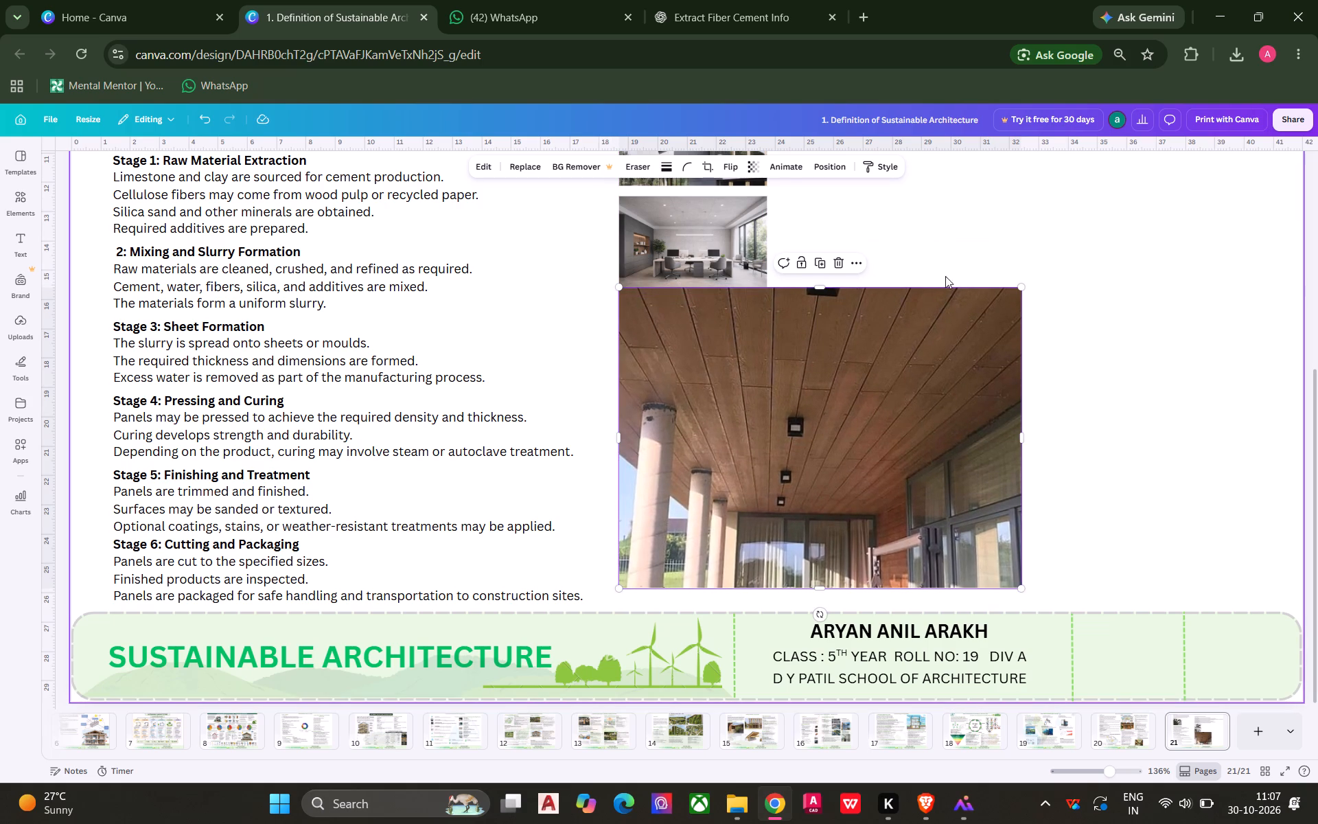
pyautogui.moveTo(1021, 290); pyautogui.dragTo(802, 328)
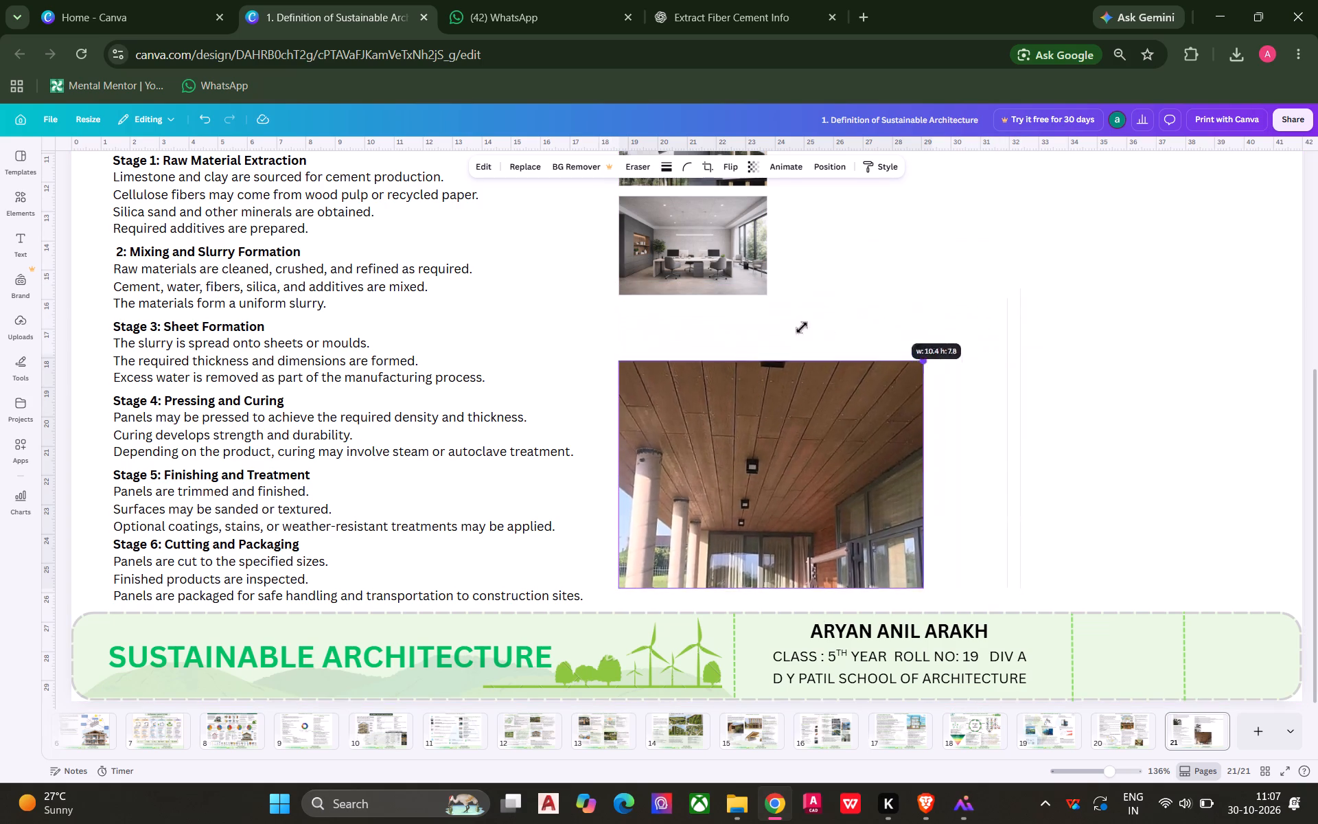
pyautogui.moveTo(802, 328); pyautogui.dragTo(697, 380)
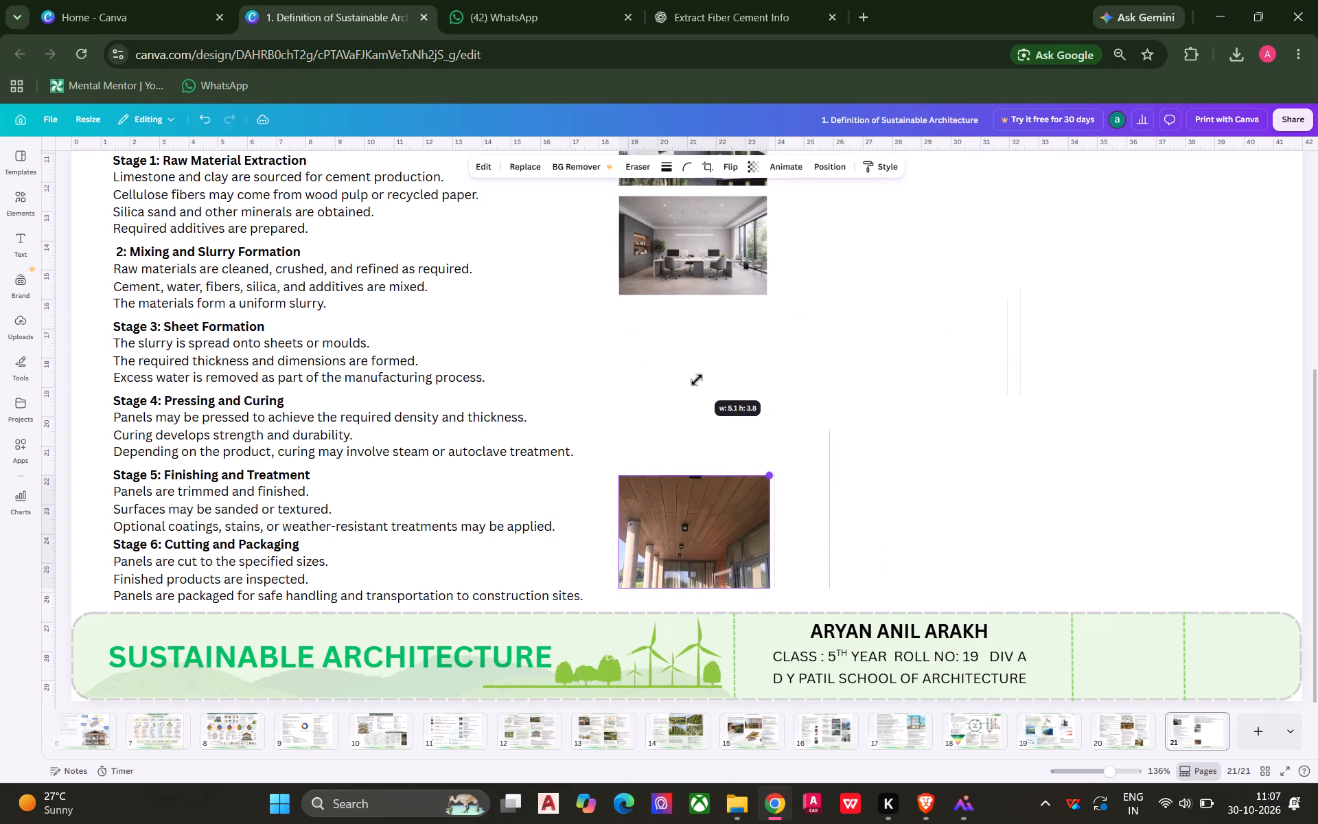
pyautogui.moveTo(697, 380); pyautogui.dragTo(693, 381)
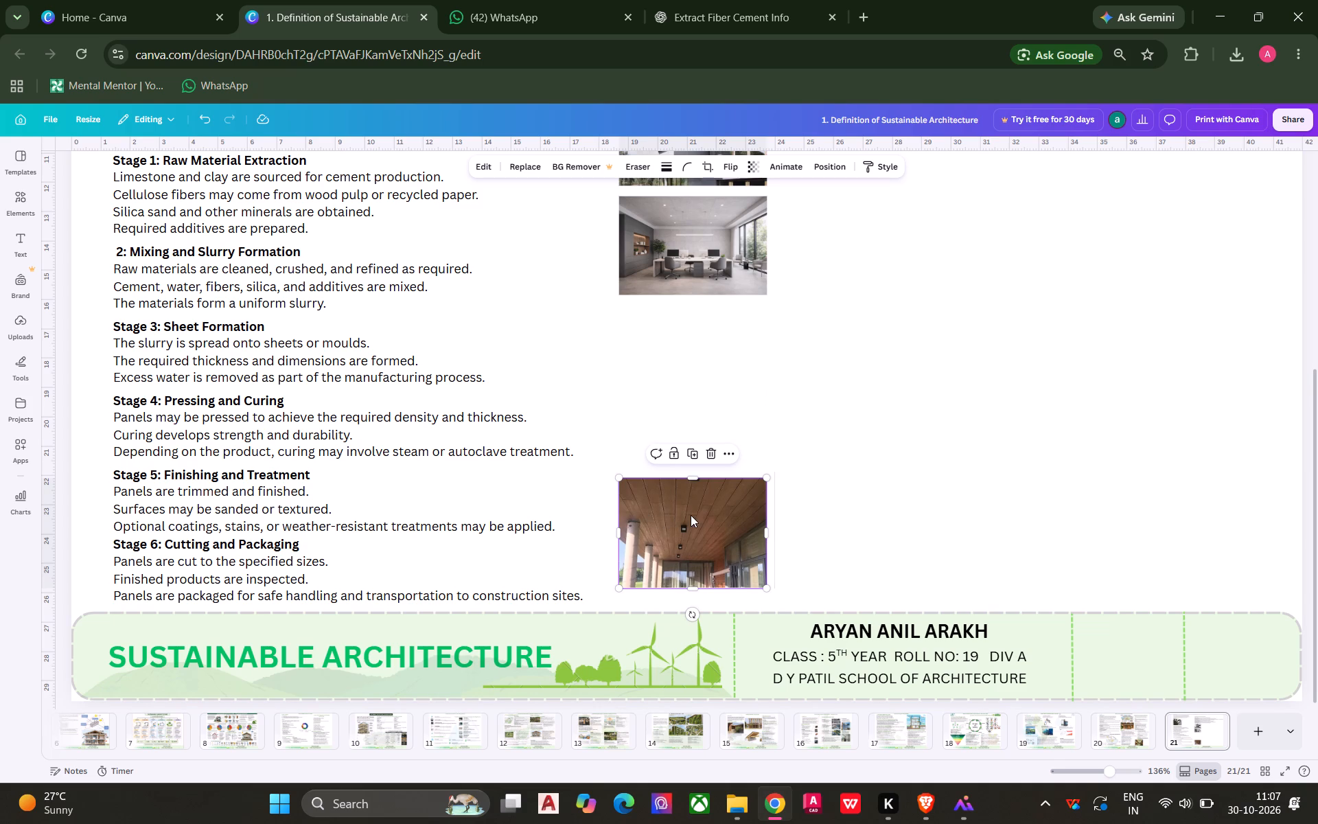
pyautogui.moveTo(691, 515); pyautogui.dragTo(687, 355)
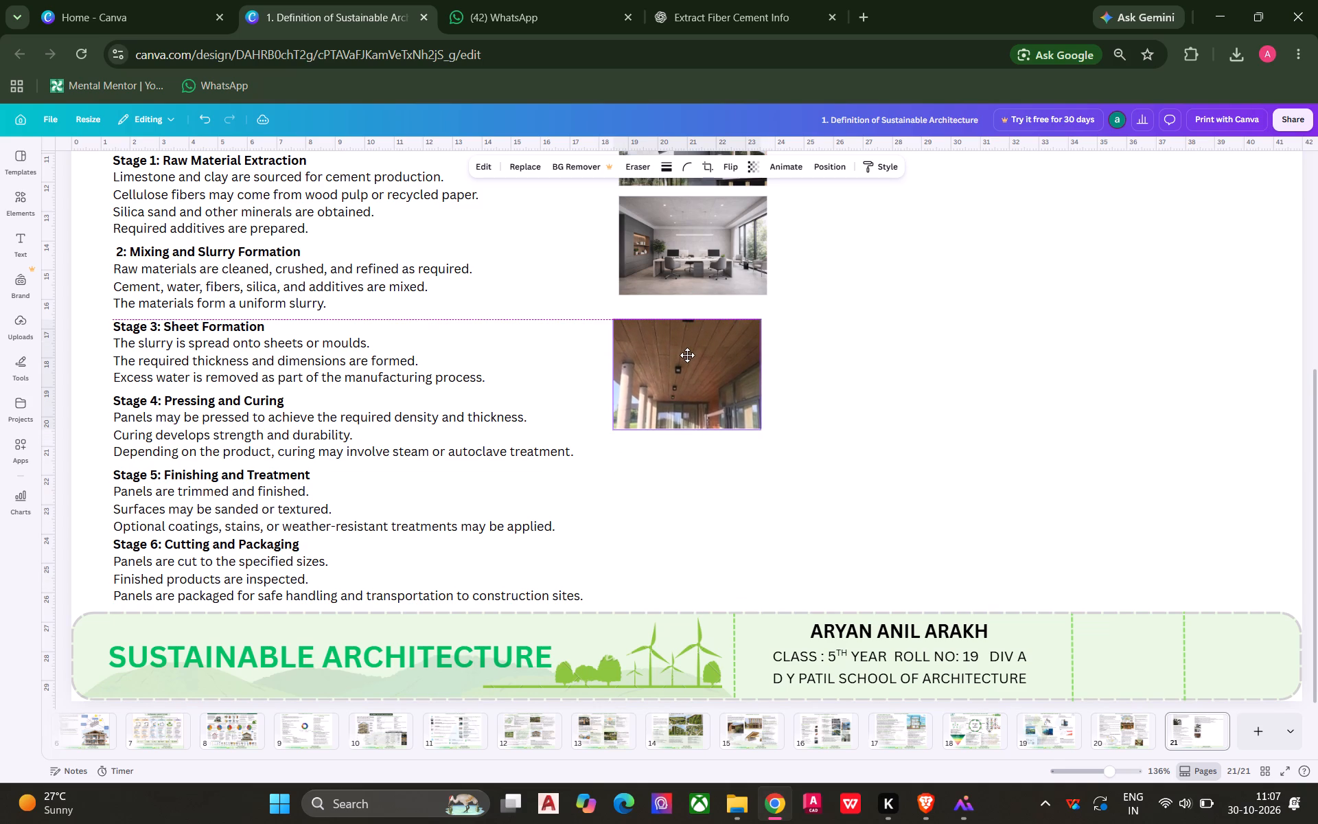
pyautogui.moveTo(687, 355); pyautogui.dragTo(691, 343)
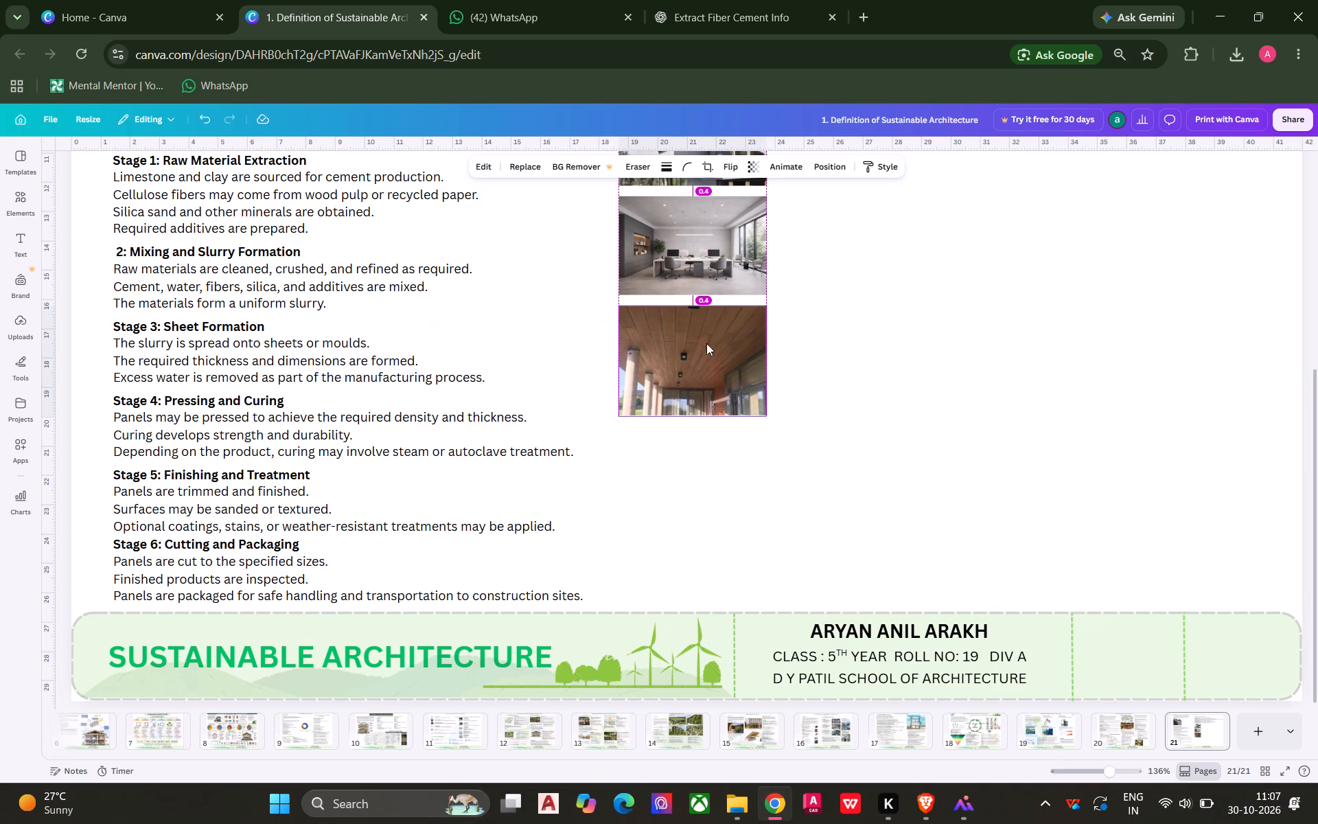
pyautogui.click(857, 337)
pyautogui.click(857, 336)
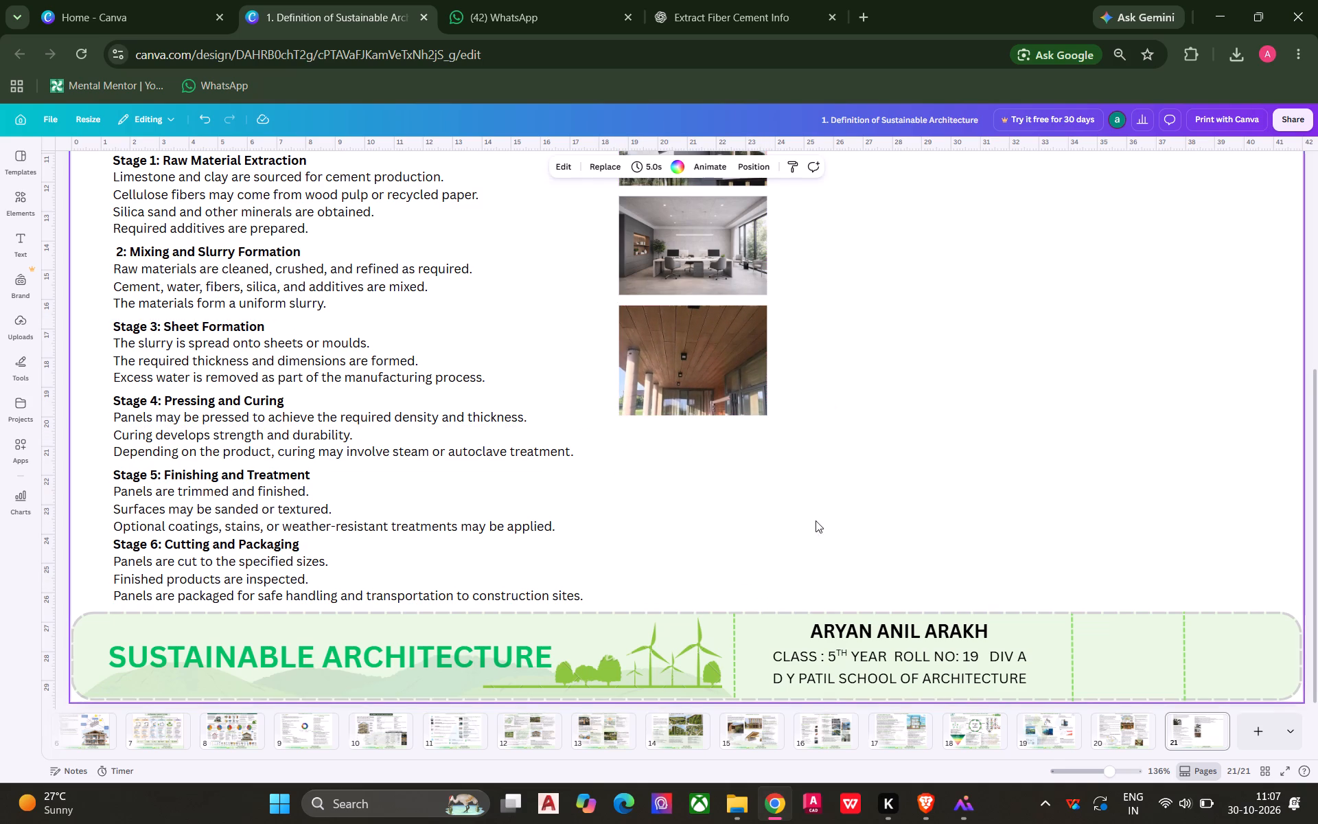
# Copy the perforated white screen panel screenshot from the File Explorer Gallery and paste it onto page 21 in Canva.
pyautogui.click(736, 790)
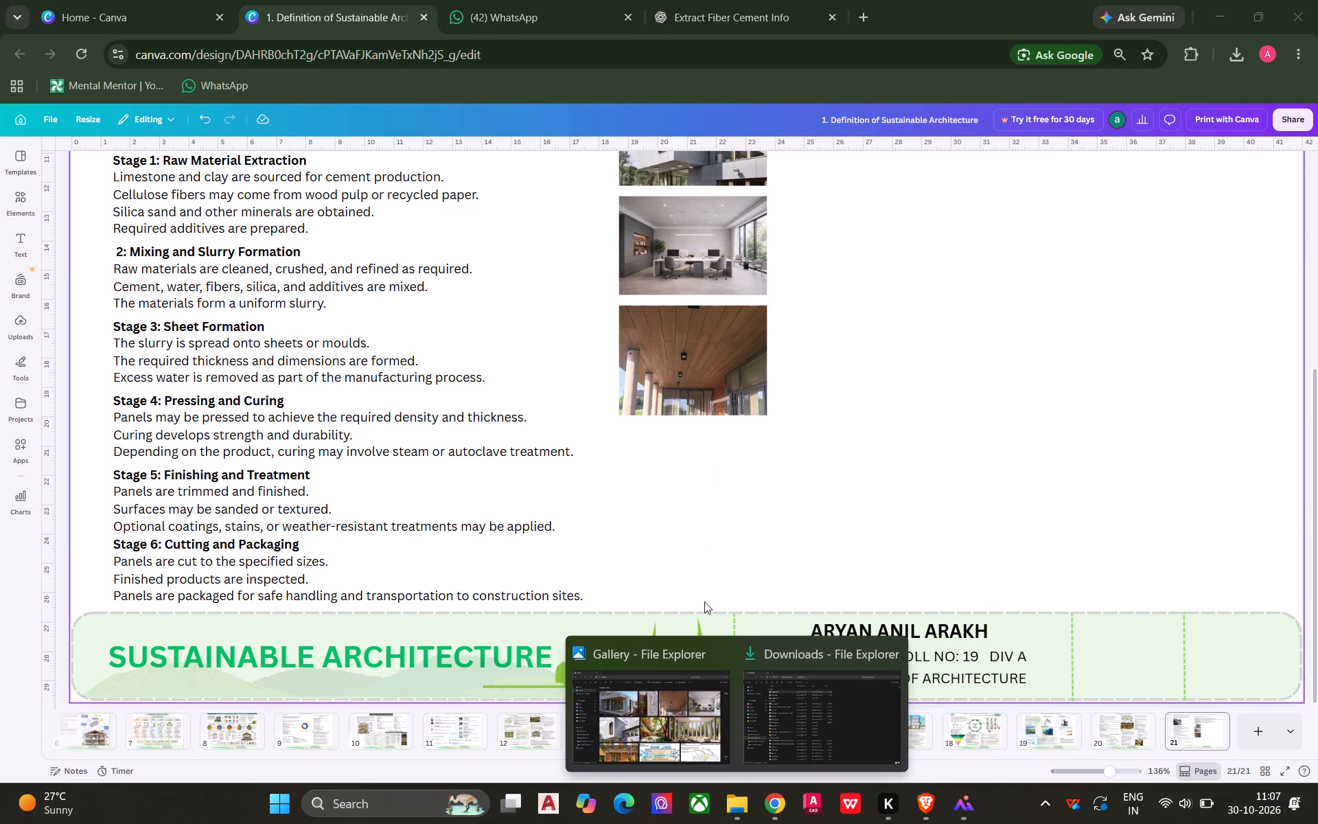
pyautogui.click(664, 700)
pyautogui.click(647, 293)
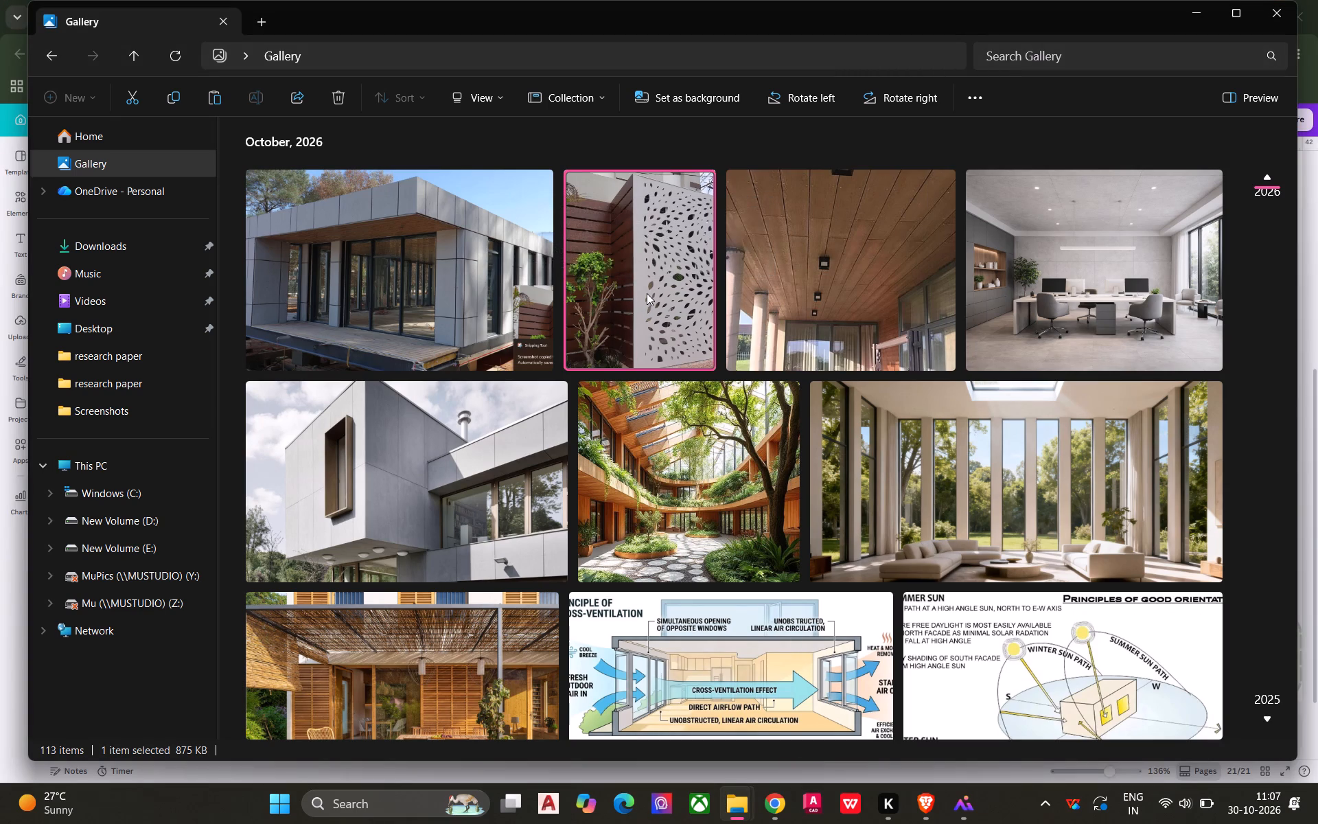
pyautogui.hotkey('ctrl', 'c')
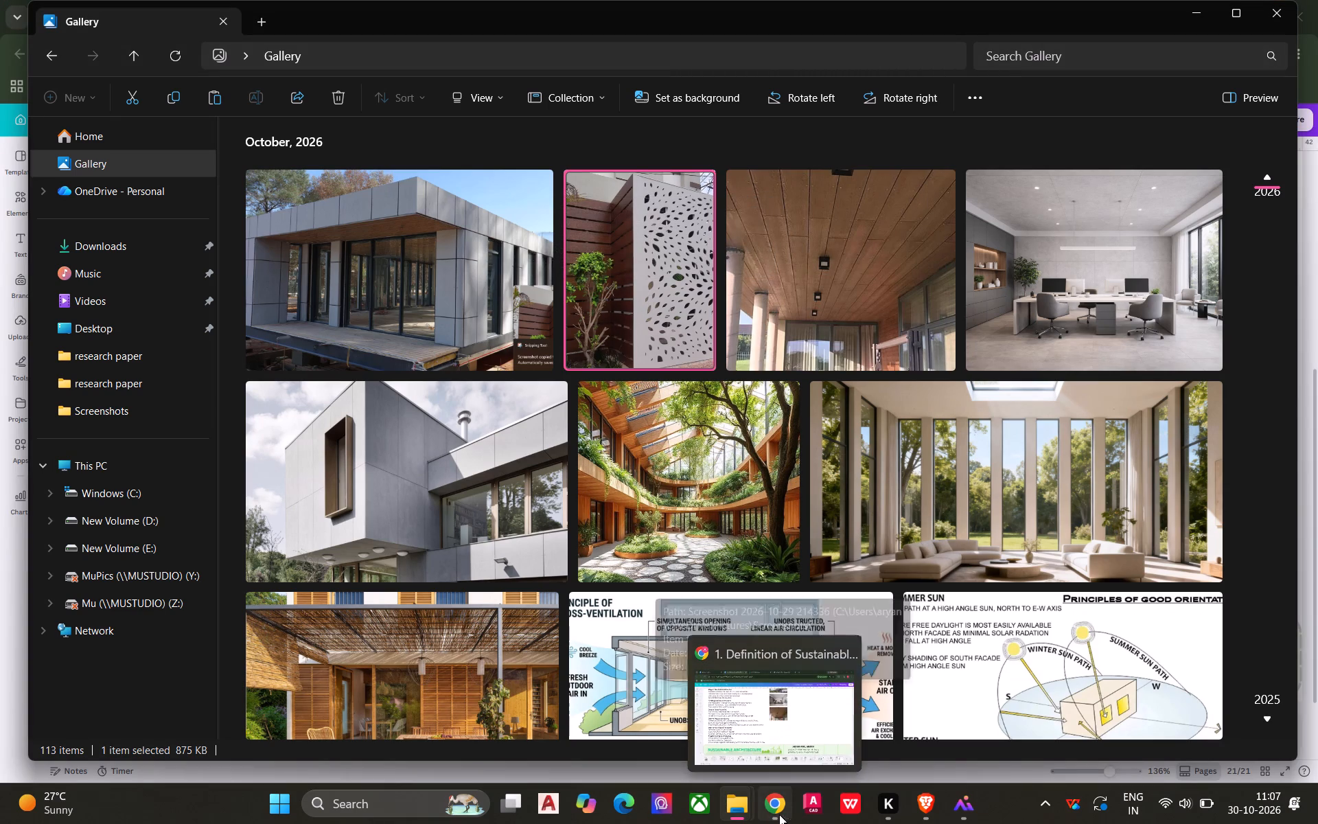
pyautogui.click(770, 804)
pyautogui.click(704, 503)
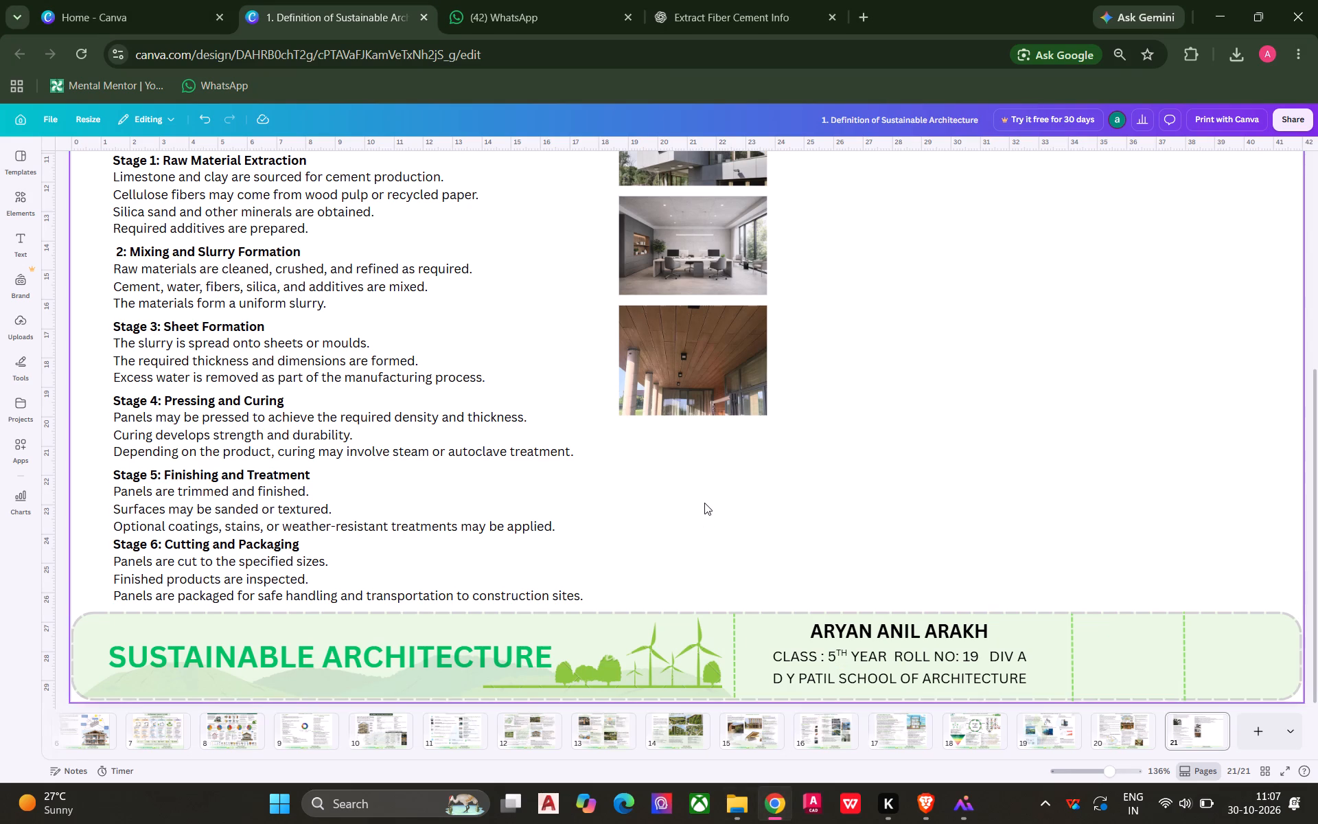
pyautogui.hotkey('ctrl', 'v')
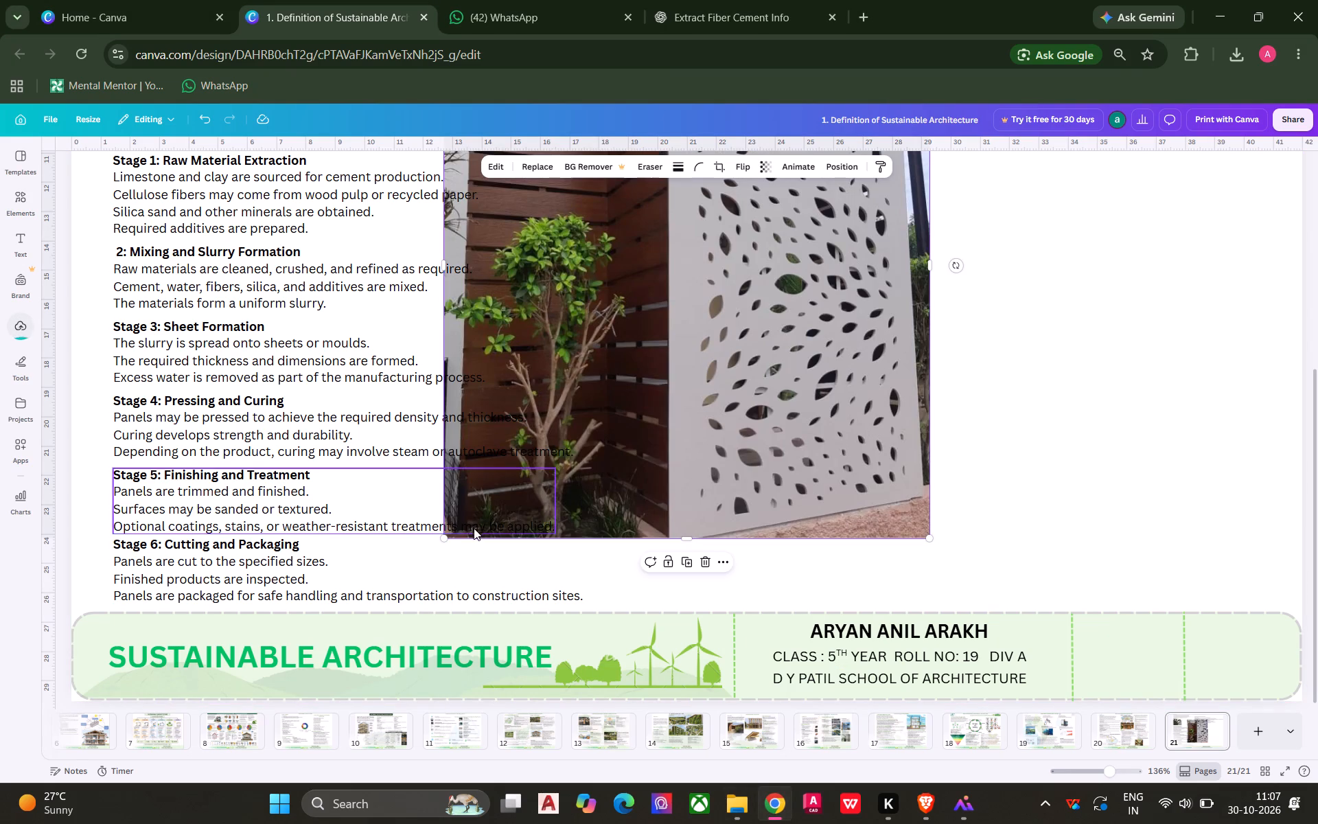
# Shrink the perforated screen image to the column's width, about 5, and align it directly beneath the wooden ceiling image.
pyautogui.moveTo(444, 540); pyautogui.dragTo(683, 432)
pyautogui.click(683, 432)
pyautogui.click(610, 349)
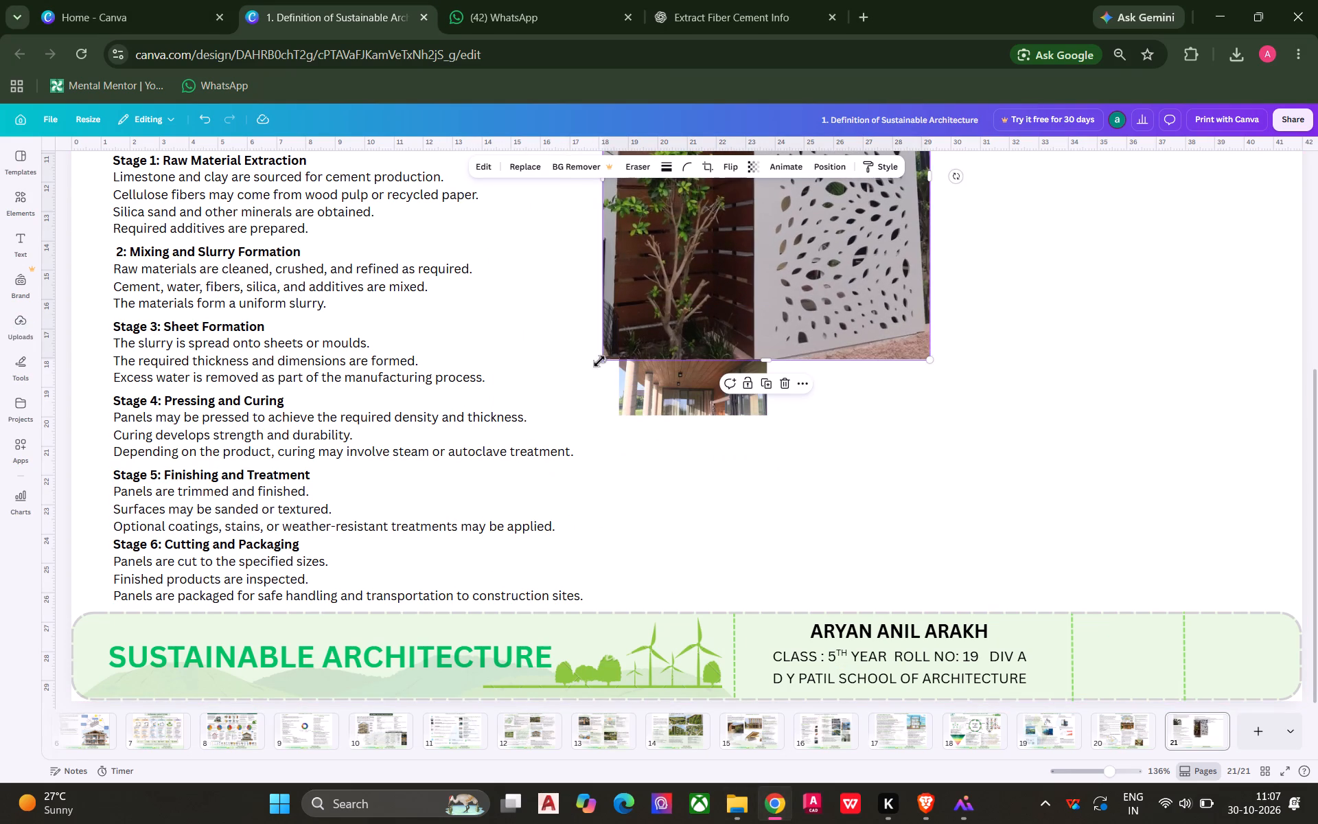
pyautogui.moveTo(599, 362); pyautogui.dragTo(619, 347)
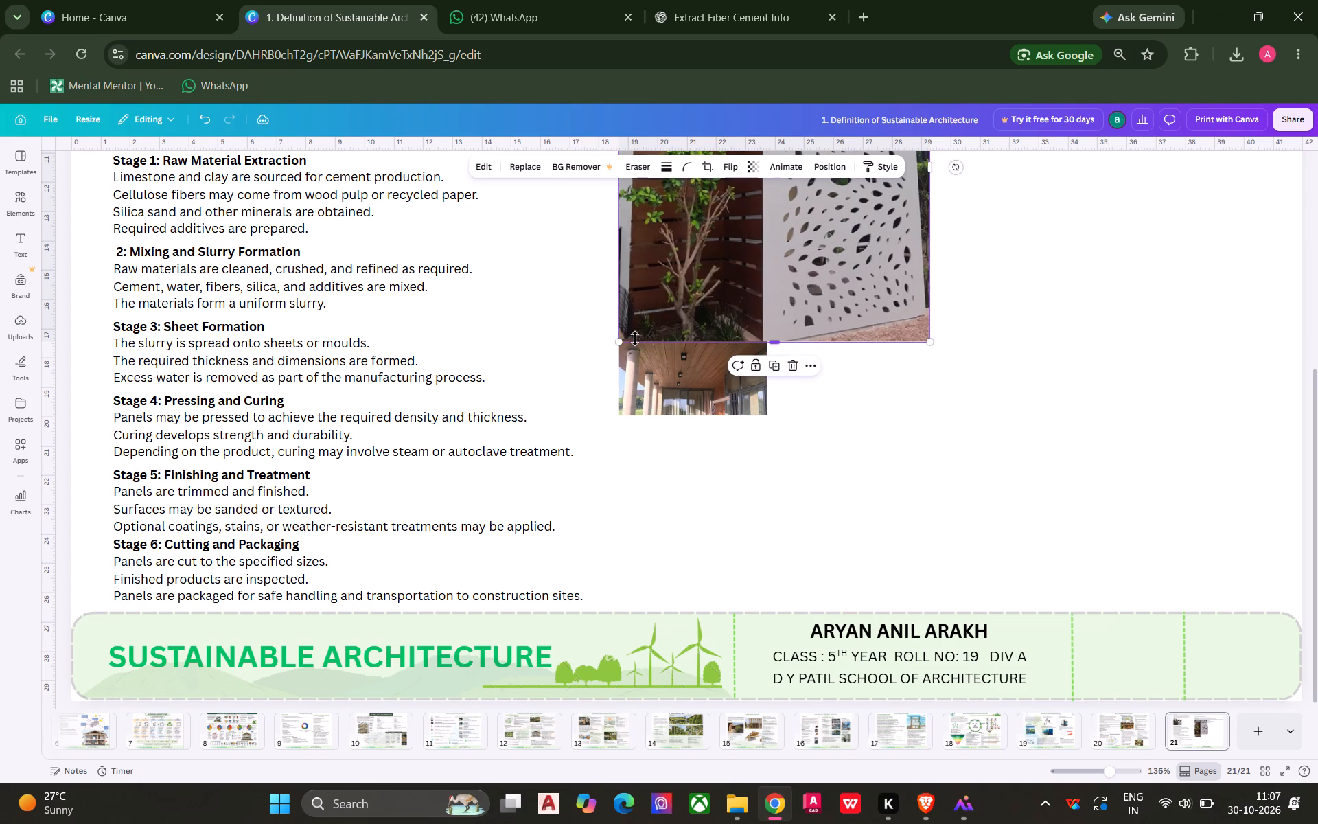
pyautogui.moveTo(649, 325); pyautogui.dragTo(641, 529)
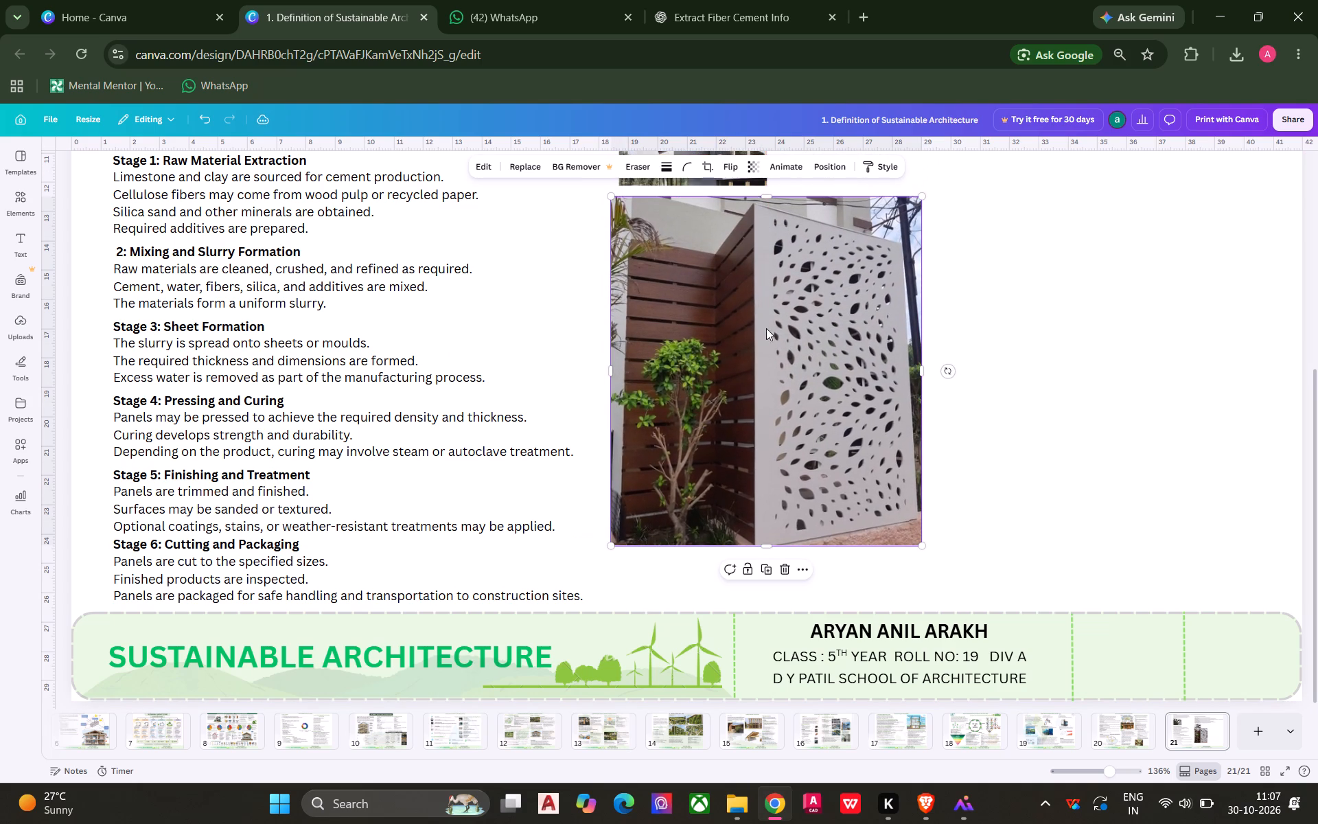
pyautogui.moveTo(924, 196); pyautogui.dragTo(827, 336)
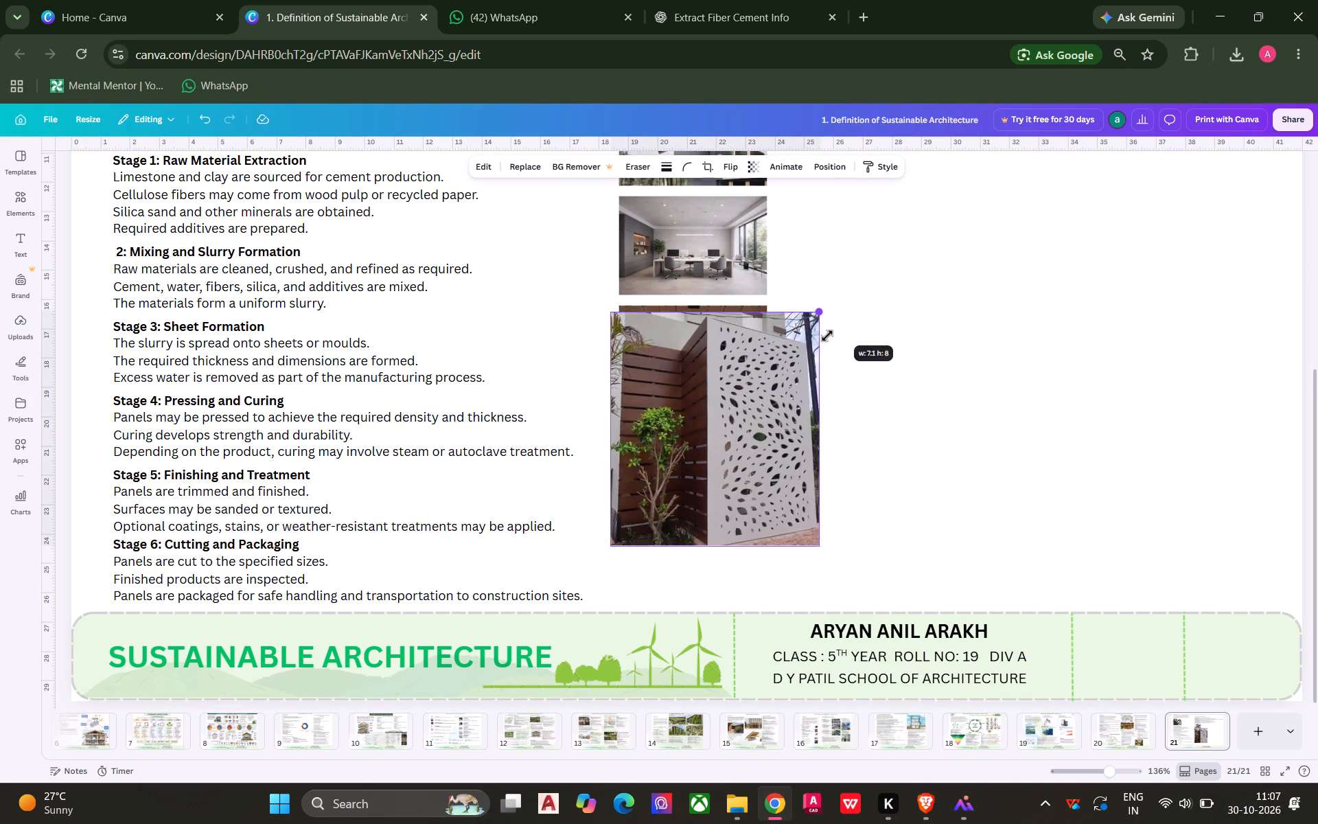
pyautogui.moveTo(827, 336); pyautogui.dragTo(781, 414)
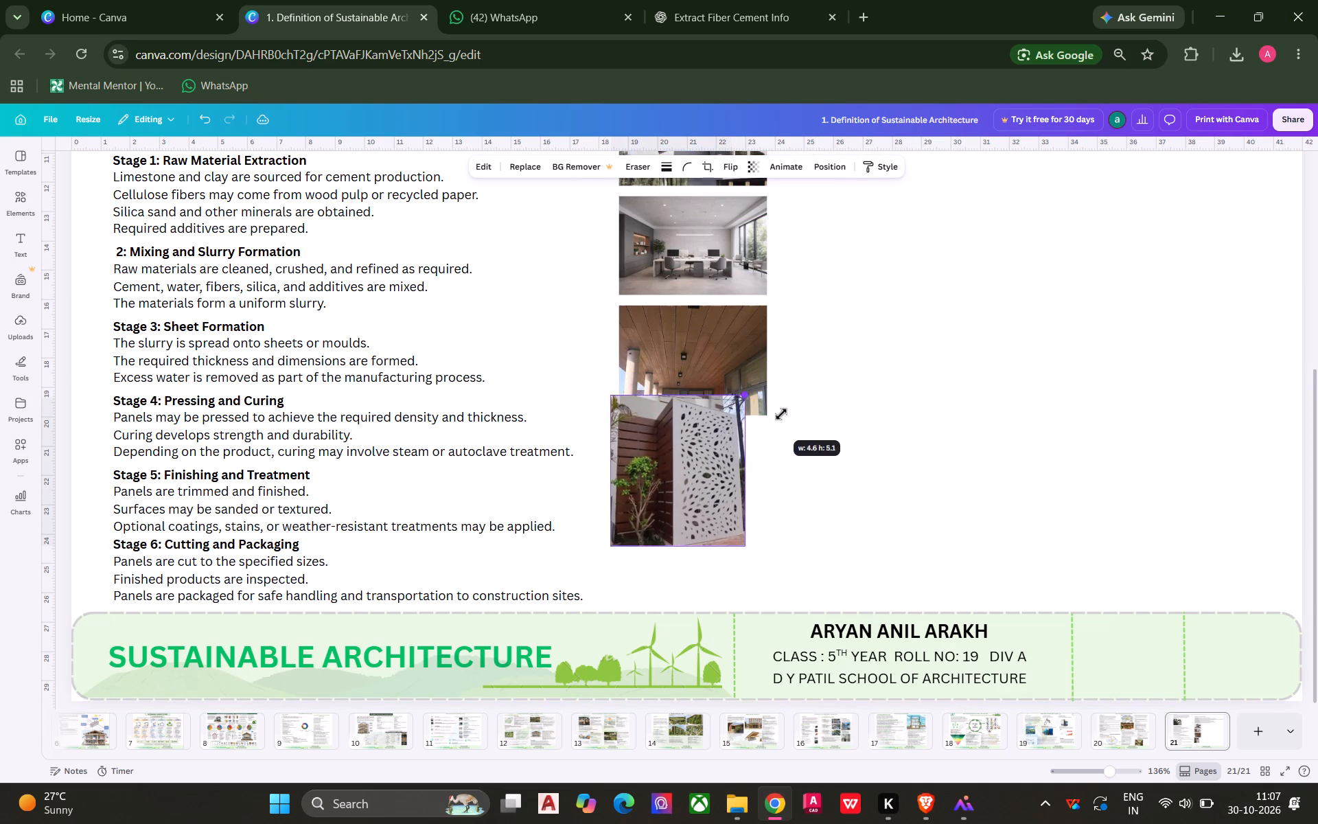
pyautogui.moveTo(781, 414); pyautogui.dragTo(791, 396)
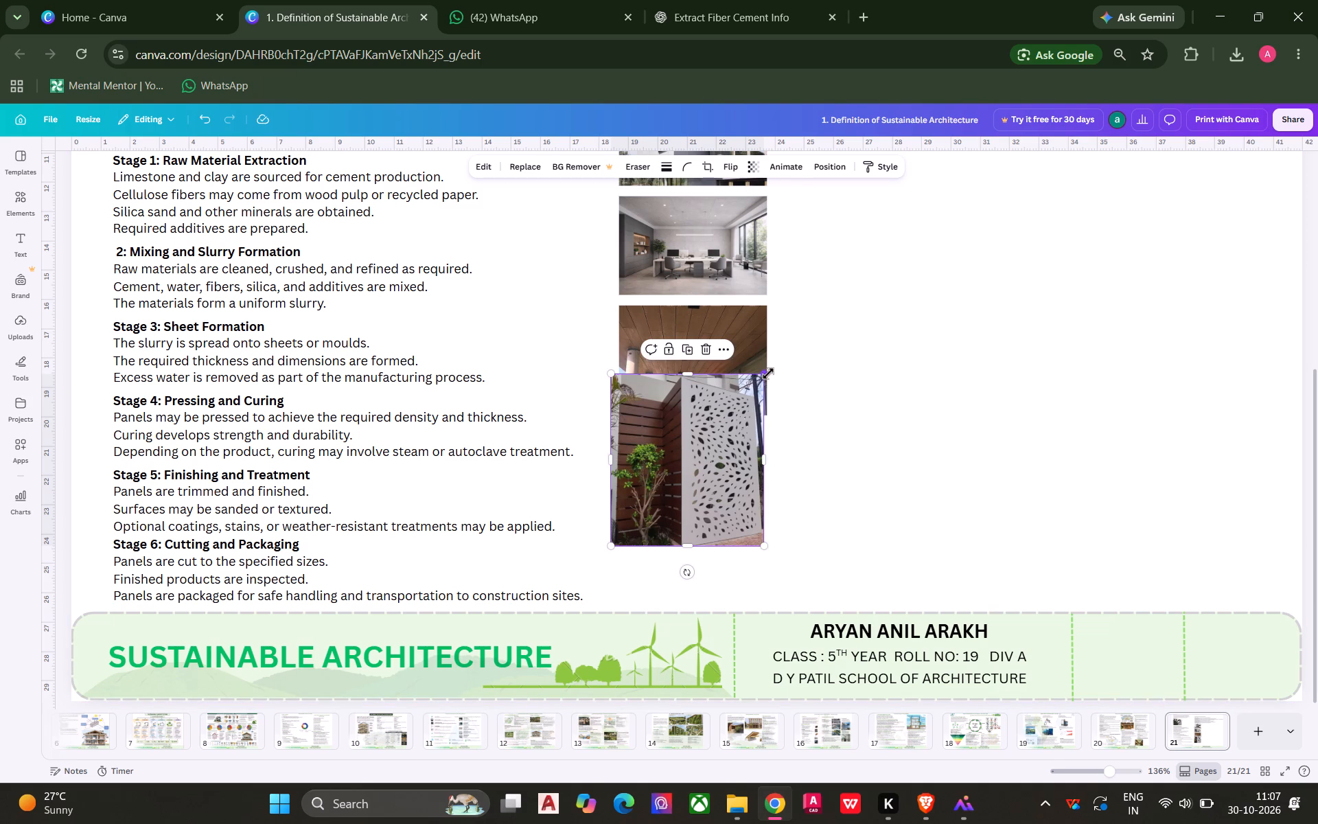
pyautogui.moveTo(767, 374); pyautogui.dragTo(774, 371)
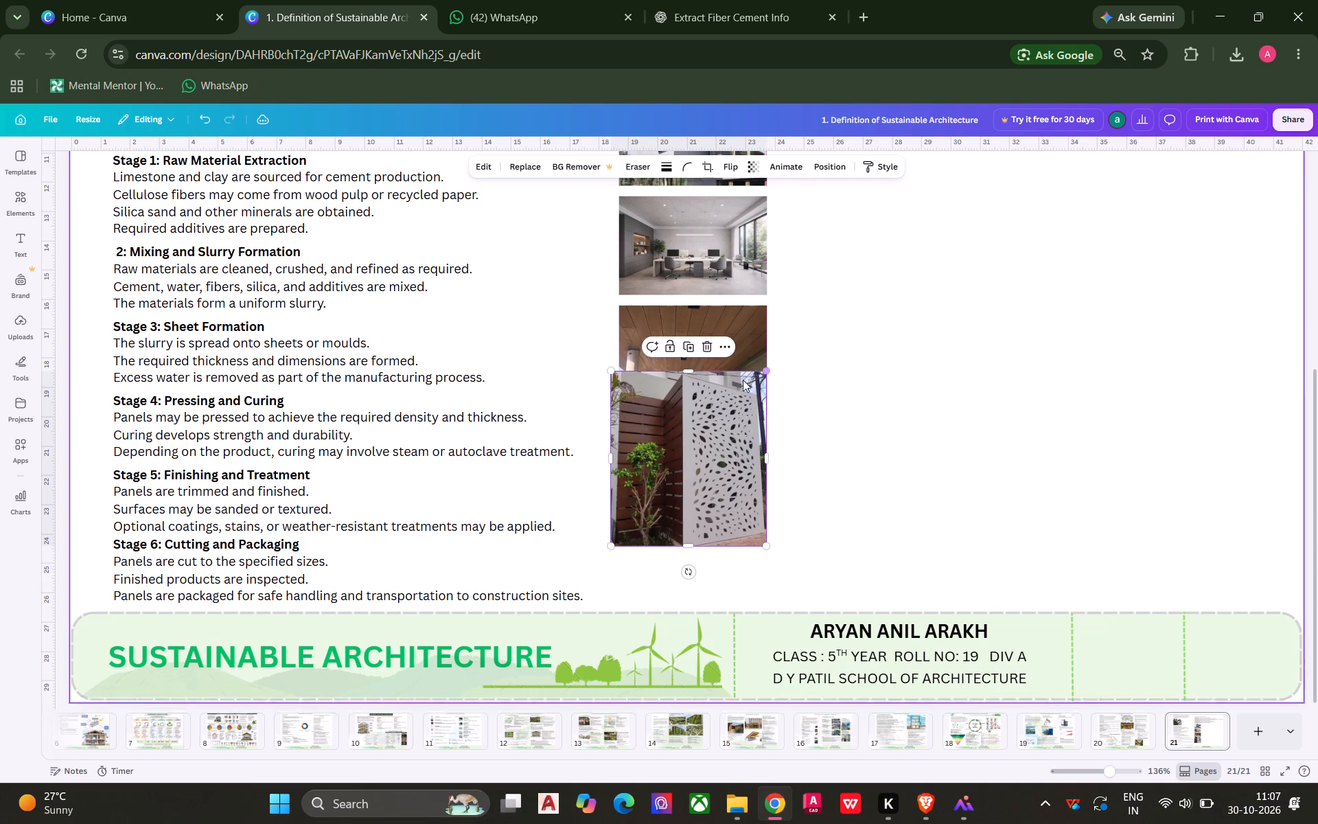
pyautogui.moveTo(615, 370); pyautogui.dragTo(620, 369)
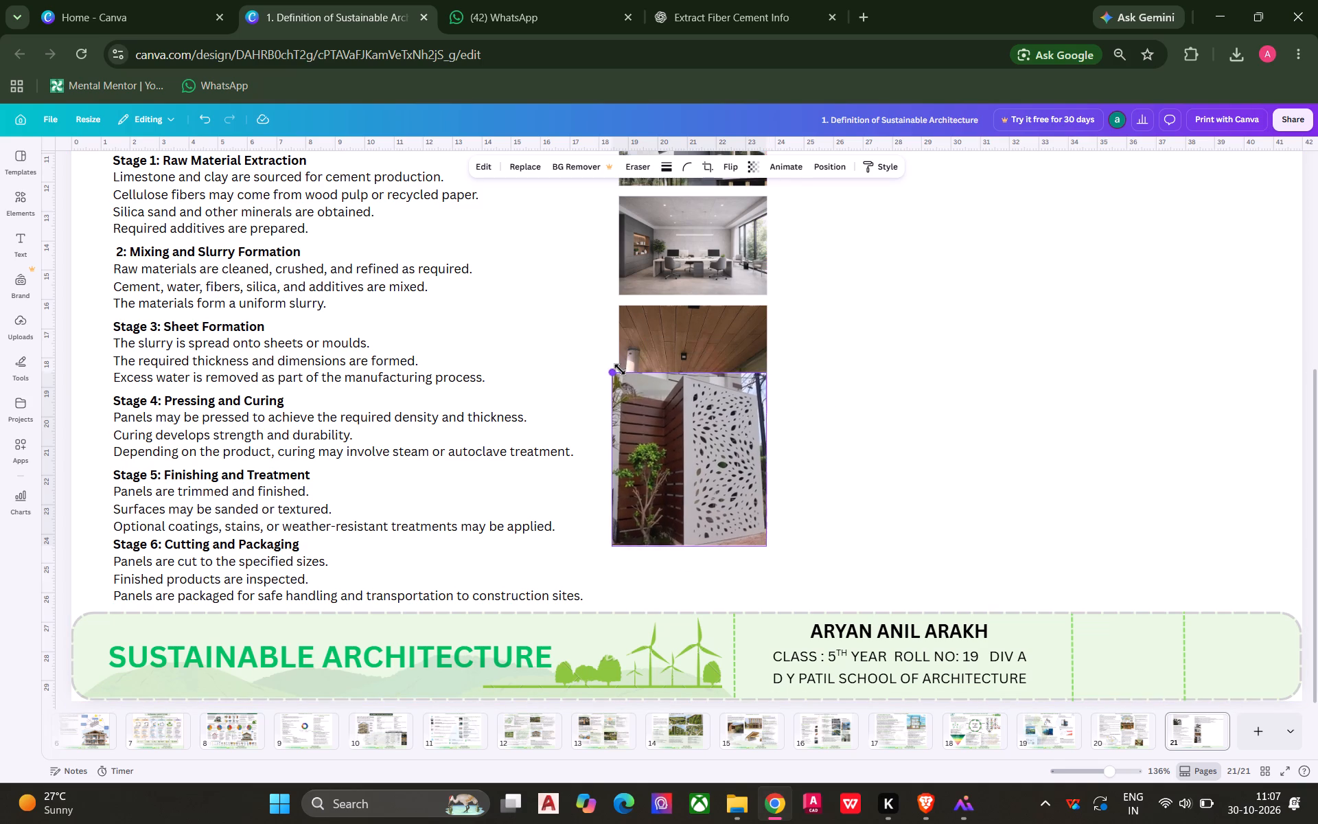
pyautogui.moveTo(620, 369); pyautogui.dragTo(633, 374)
pyautogui.moveTo(691, 459); pyautogui.dragTo(692, 497)
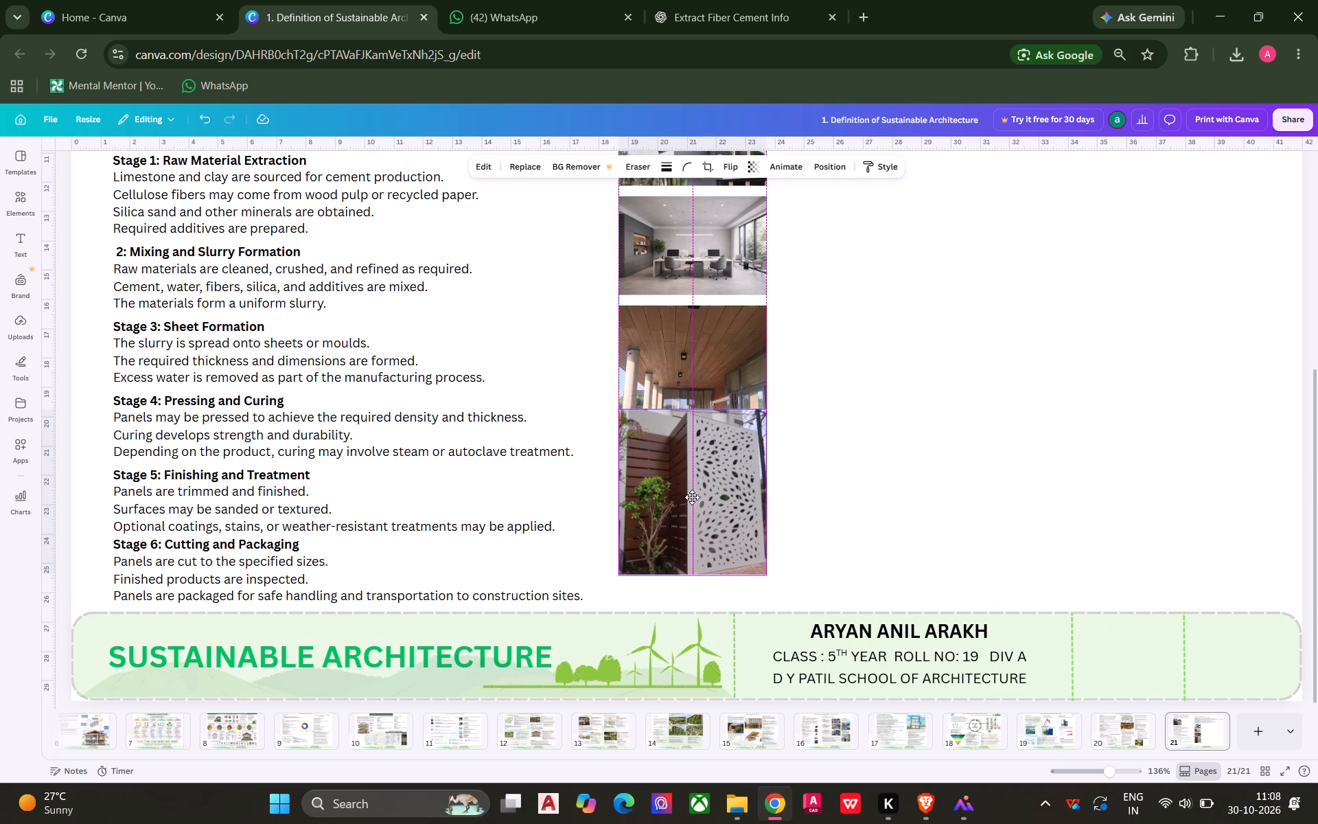
pyautogui.moveTo(692, 497); pyautogui.dragTo(692, 507)
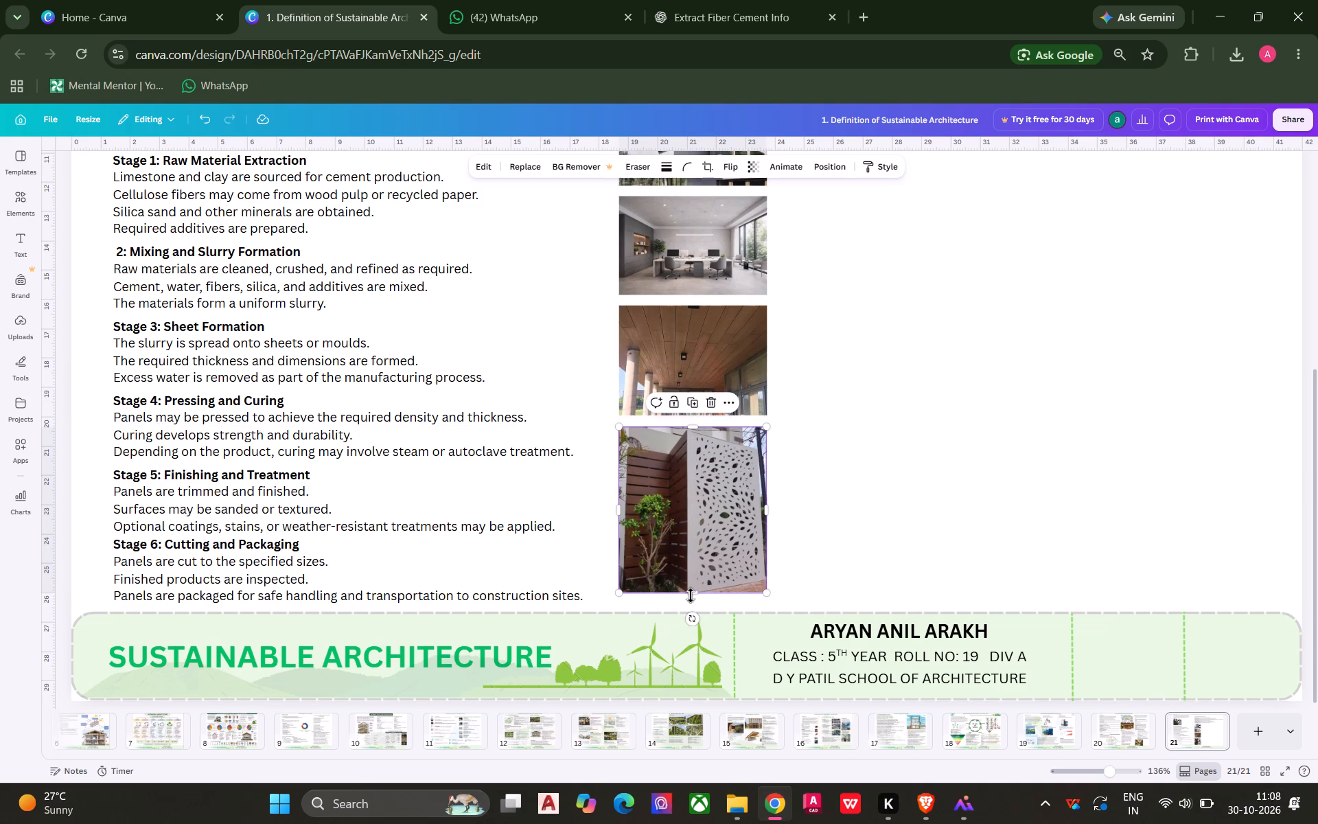
# Crop a thin strip off the bottom of the perforated screen image, keeping its width at 5.
pyautogui.moveTo(691, 593); pyautogui.dragTo(691, 582)
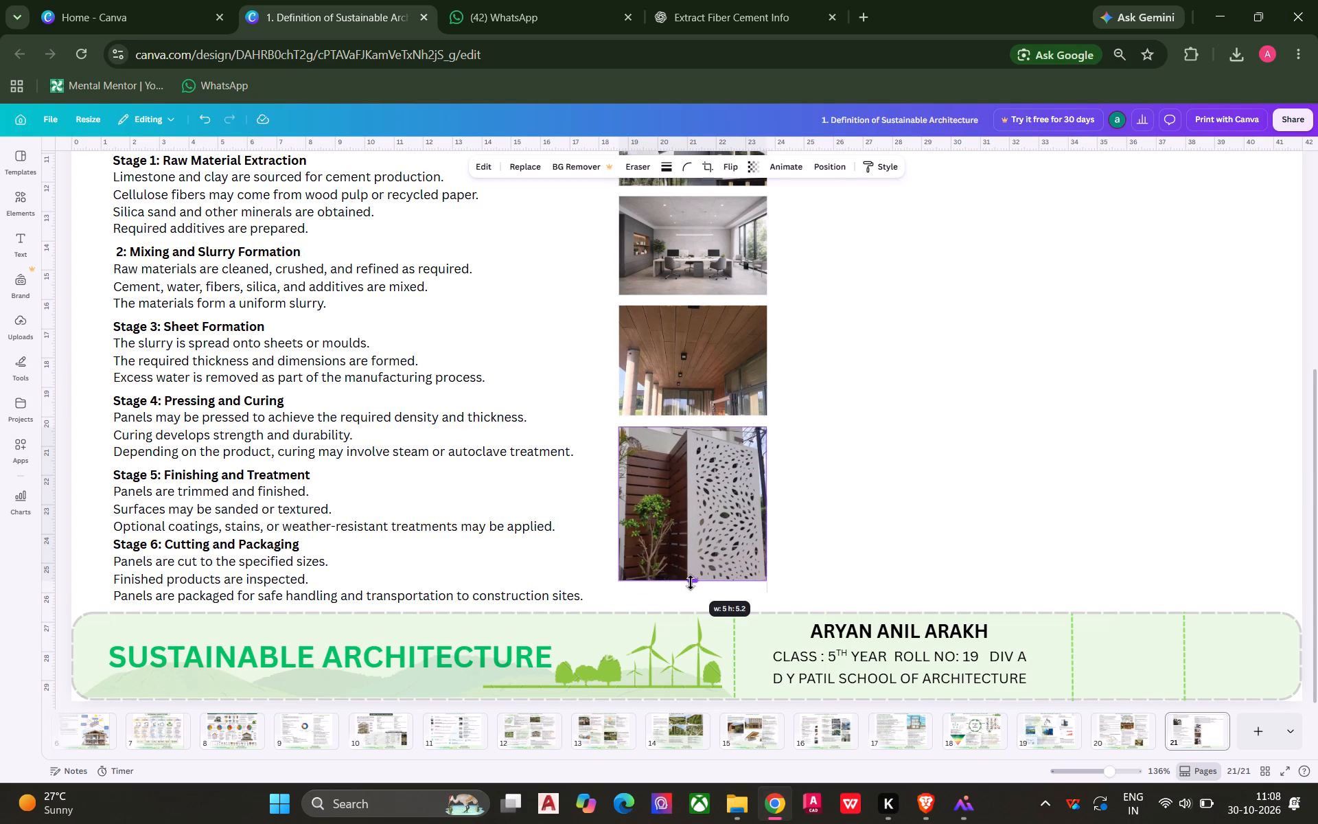
pyautogui.moveTo(691, 582); pyautogui.dragTo(691, 586)
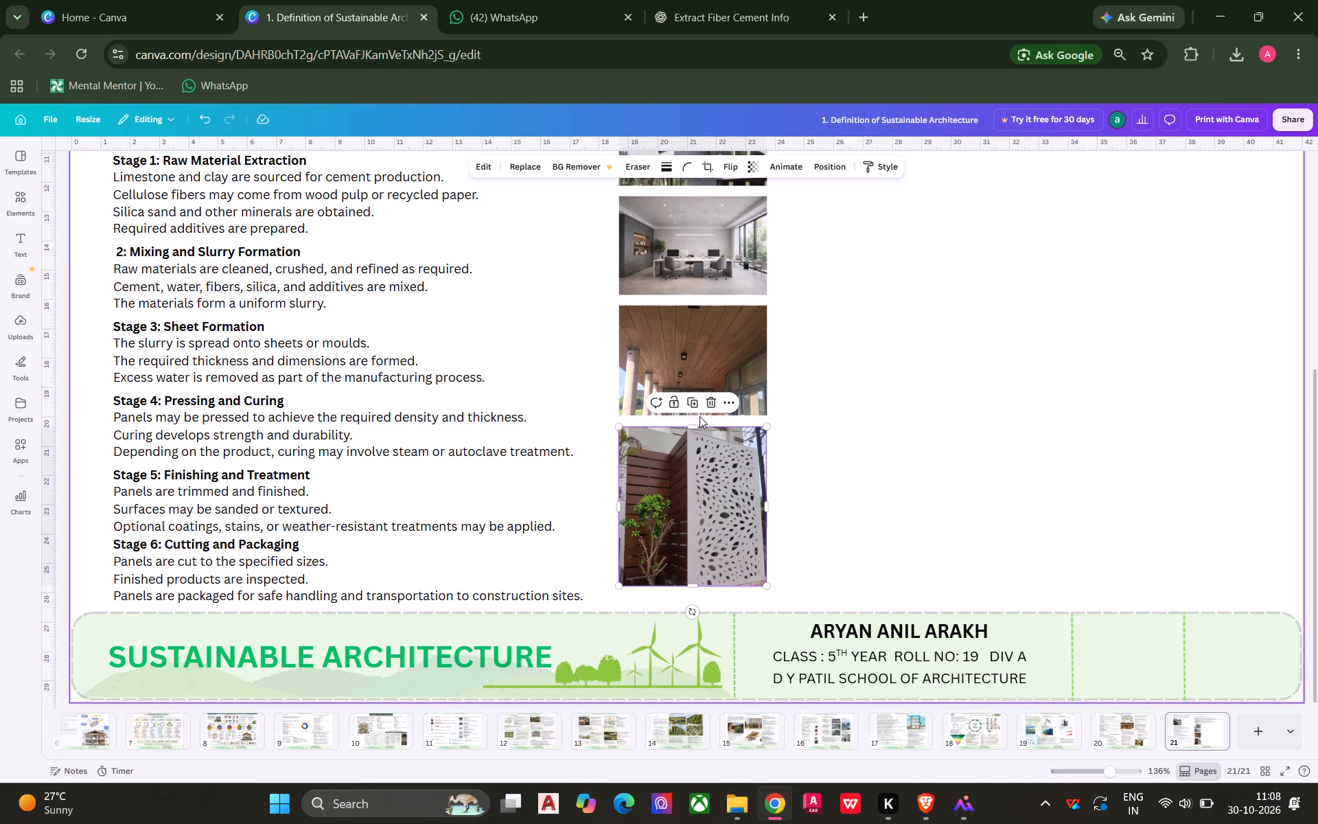
pyautogui.click(766, 426)
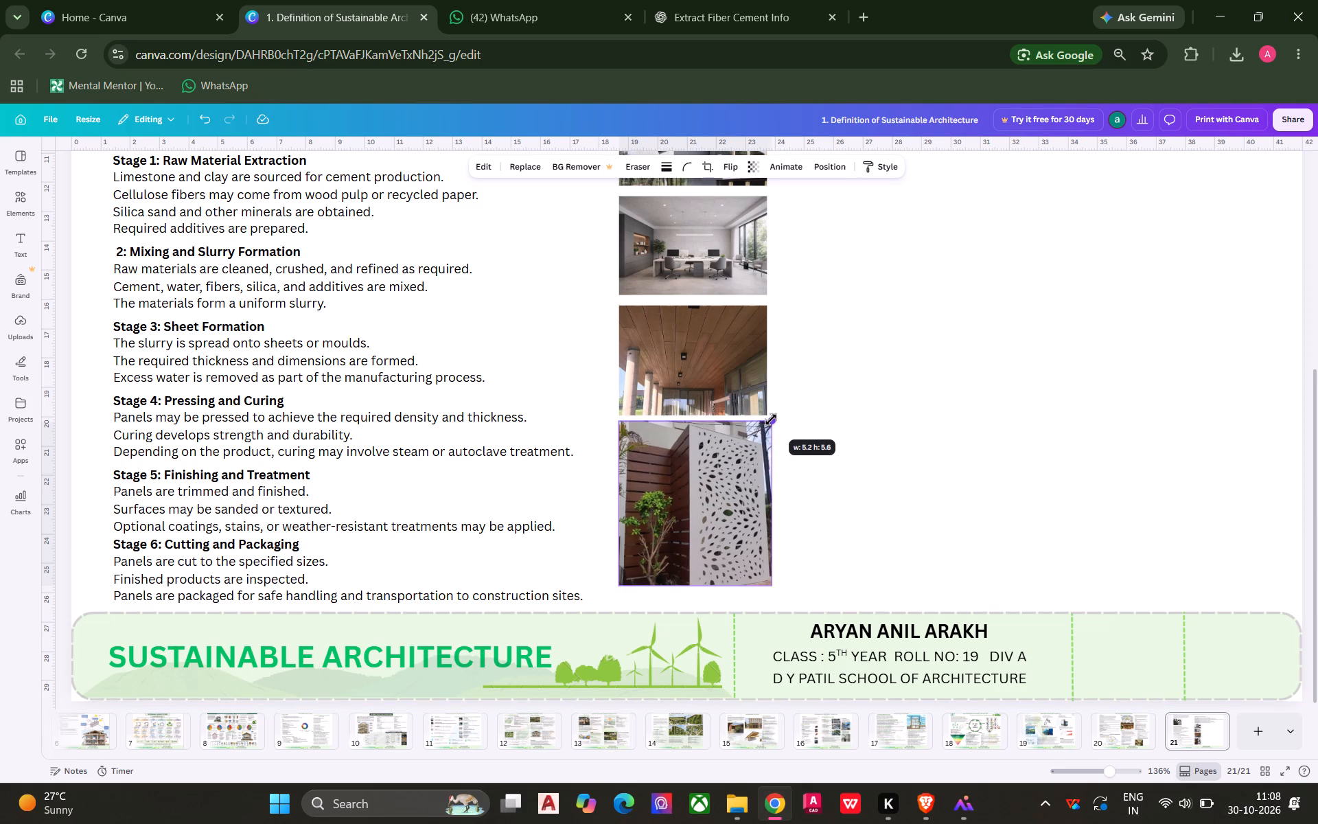
pyautogui.click(813, 415)
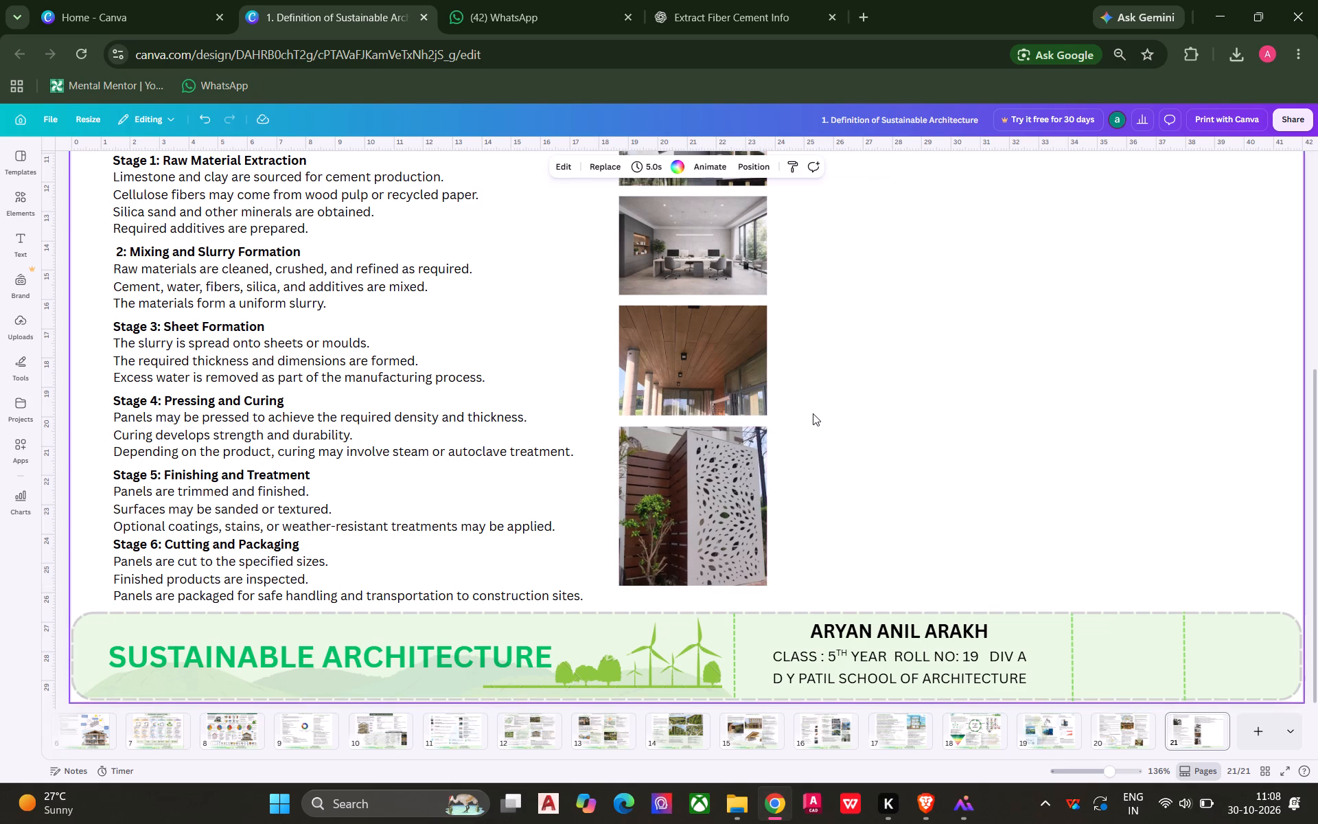
# Select all four application images, scale them down together slightly, and move the column up directly below the Low maintenance line.
pyautogui.scroll(1, 813, 413)
pyautogui.keyDown('ctrl'); pyautogui.scroll(-1, 813, 413); pyautogui.keyUp('ctrl')
pyautogui.moveTo(789, 238); pyautogui.dragTo(675, 549)
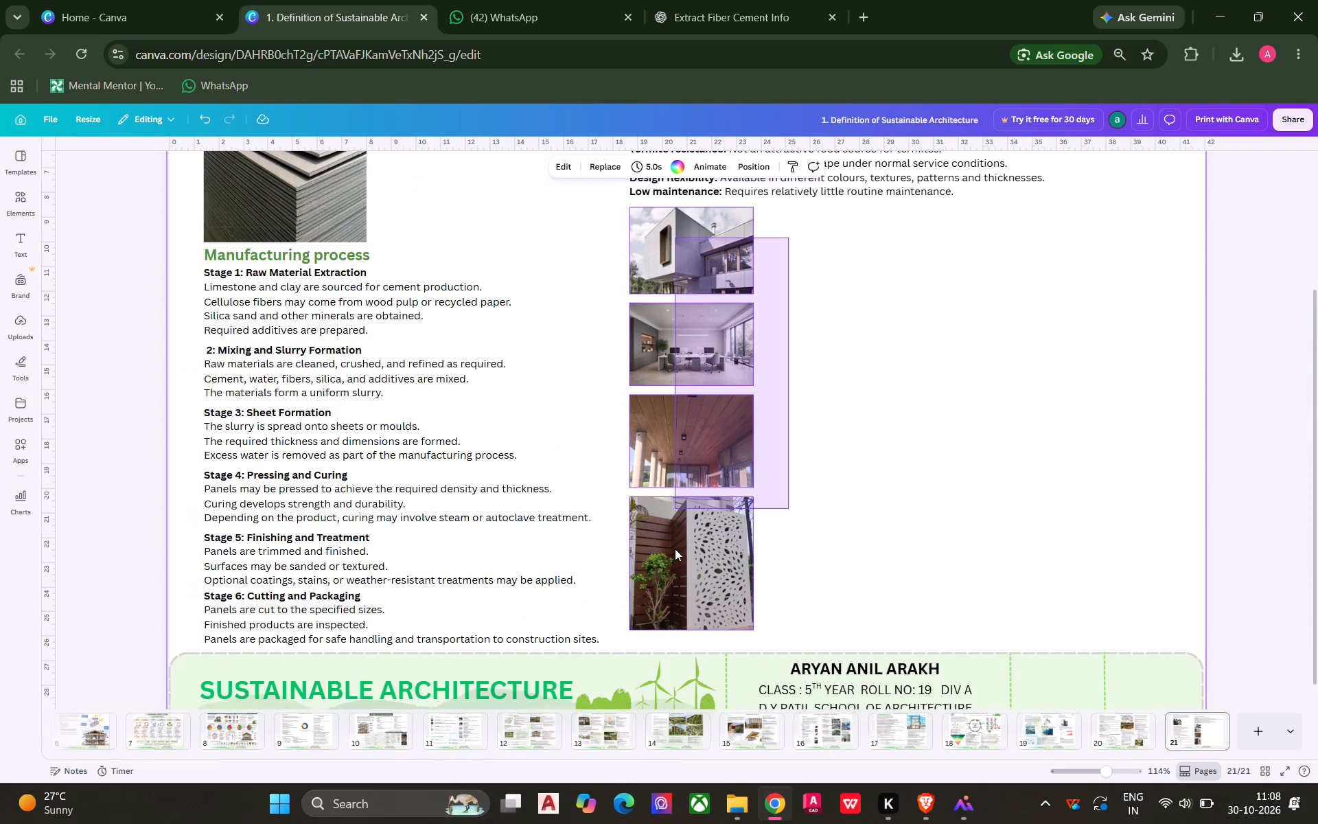
pyautogui.moveTo(675, 549); pyautogui.dragTo(675, 564)
pyautogui.moveTo(754, 206); pyautogui.dragTo(745, 222)
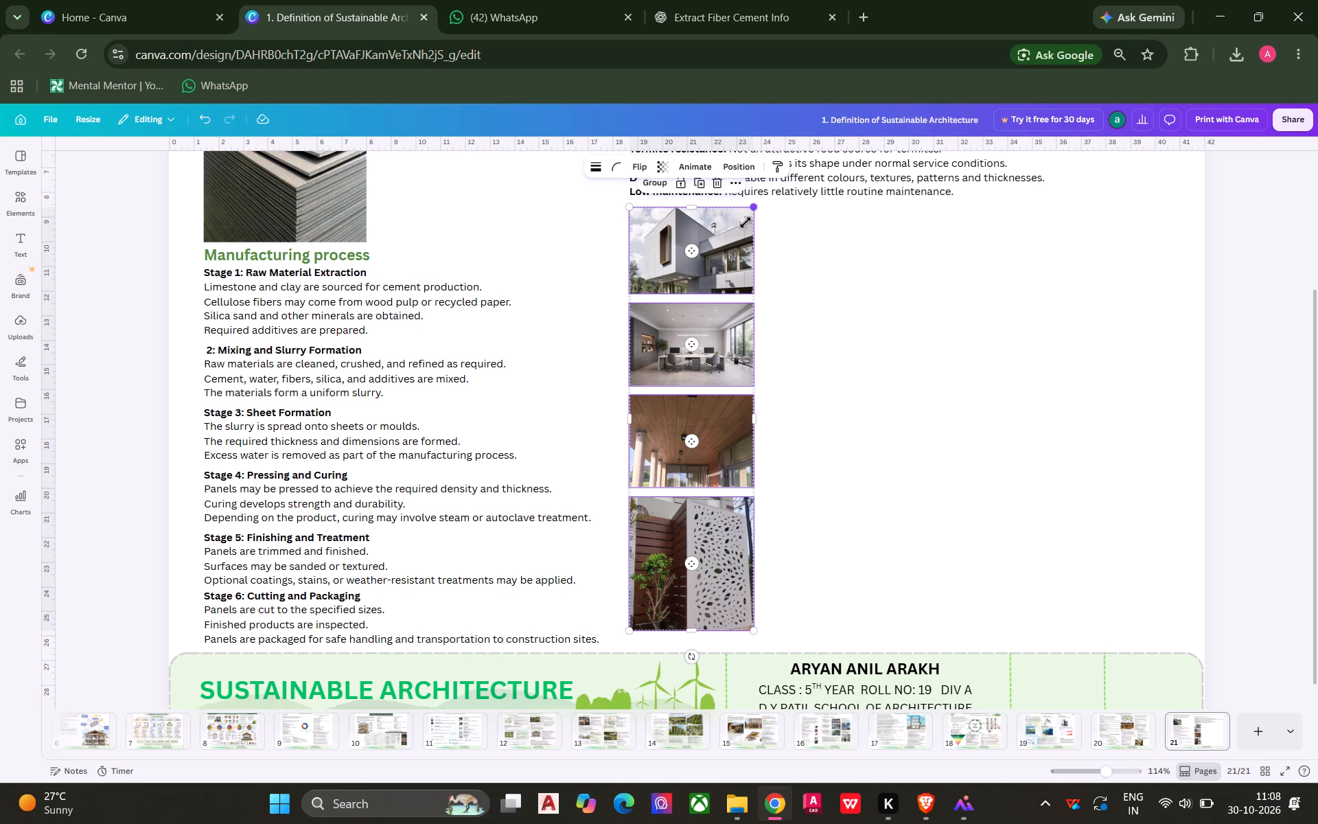
pyautogui.moveTo(745, 222); pyautogui.dragTo(725, 263)
pyautogui.moveTo(700, 292); pyautogui.dragTo(704, 246)
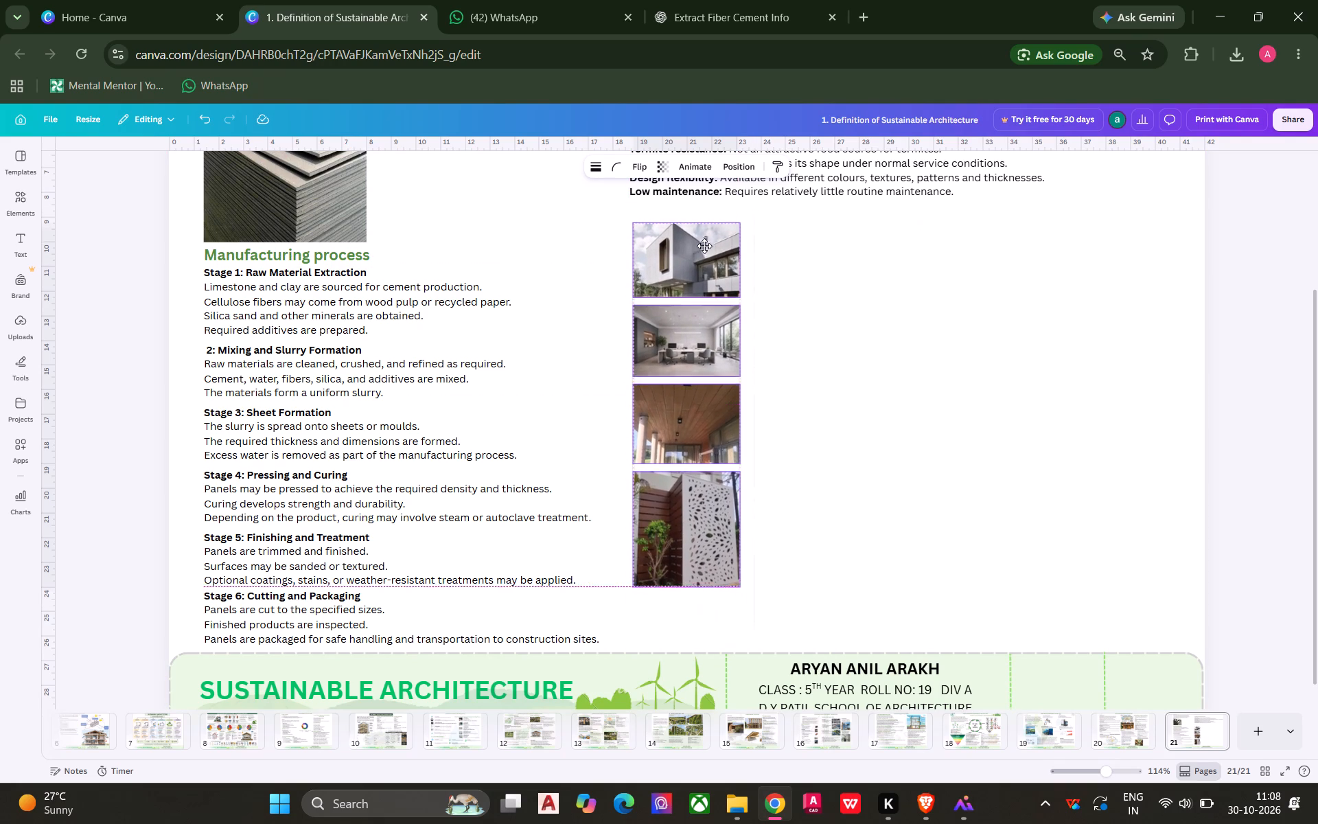
pyautogui.moveTo(704, 246); pyautogui.dragTo(704, 226)
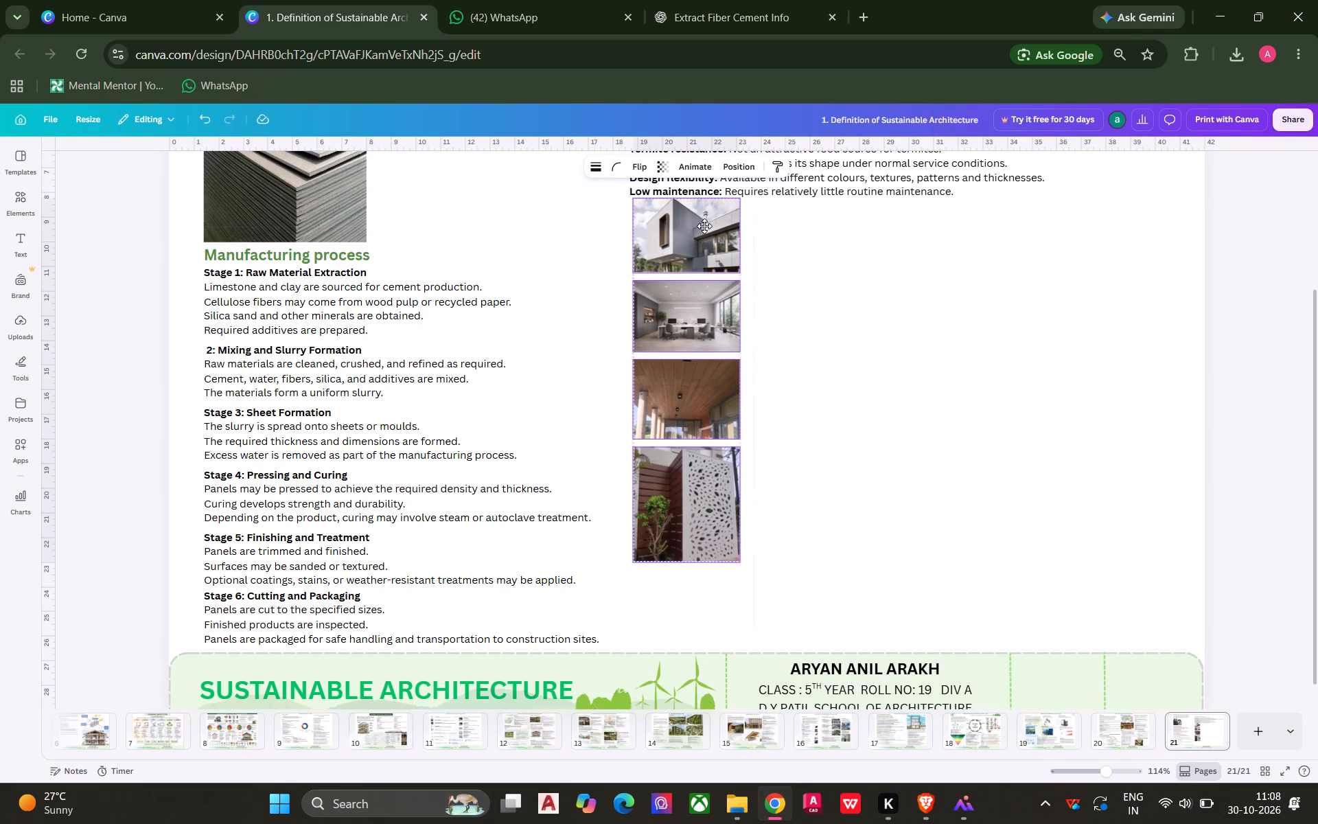
pyautogui.moveTo(704, 226); pyautogui.dragTo(704, 227)
pyautogui.click(823, 229)
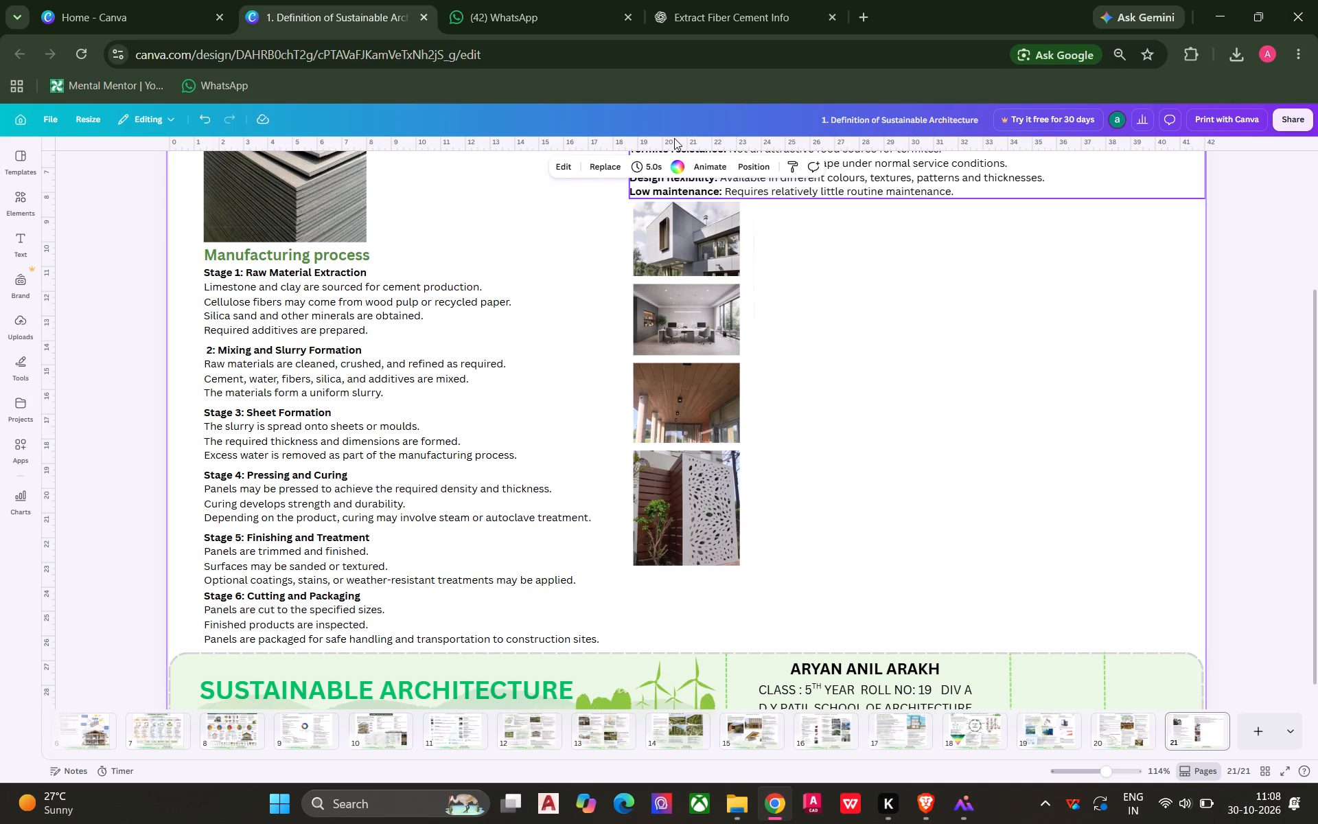
# Copy the grey-panelled modular building screenshot from the File Explorer Gallery and paste it onto page 21 in Canva.
pyautogui.click(744, 819)
pyautogui.click(660, 752)
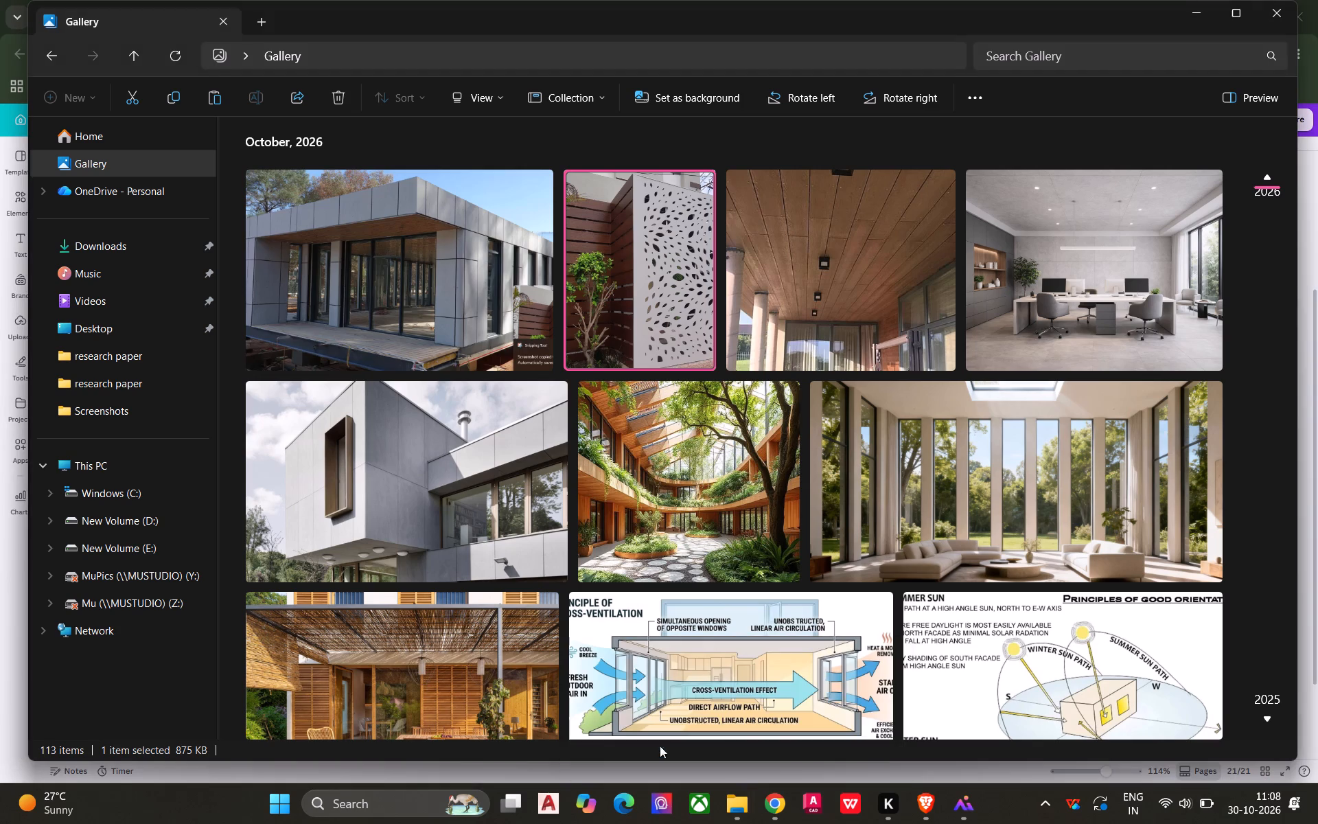
pyautogui.click(481, 314)
pyautogui.hotkey('ctrl', 'c')
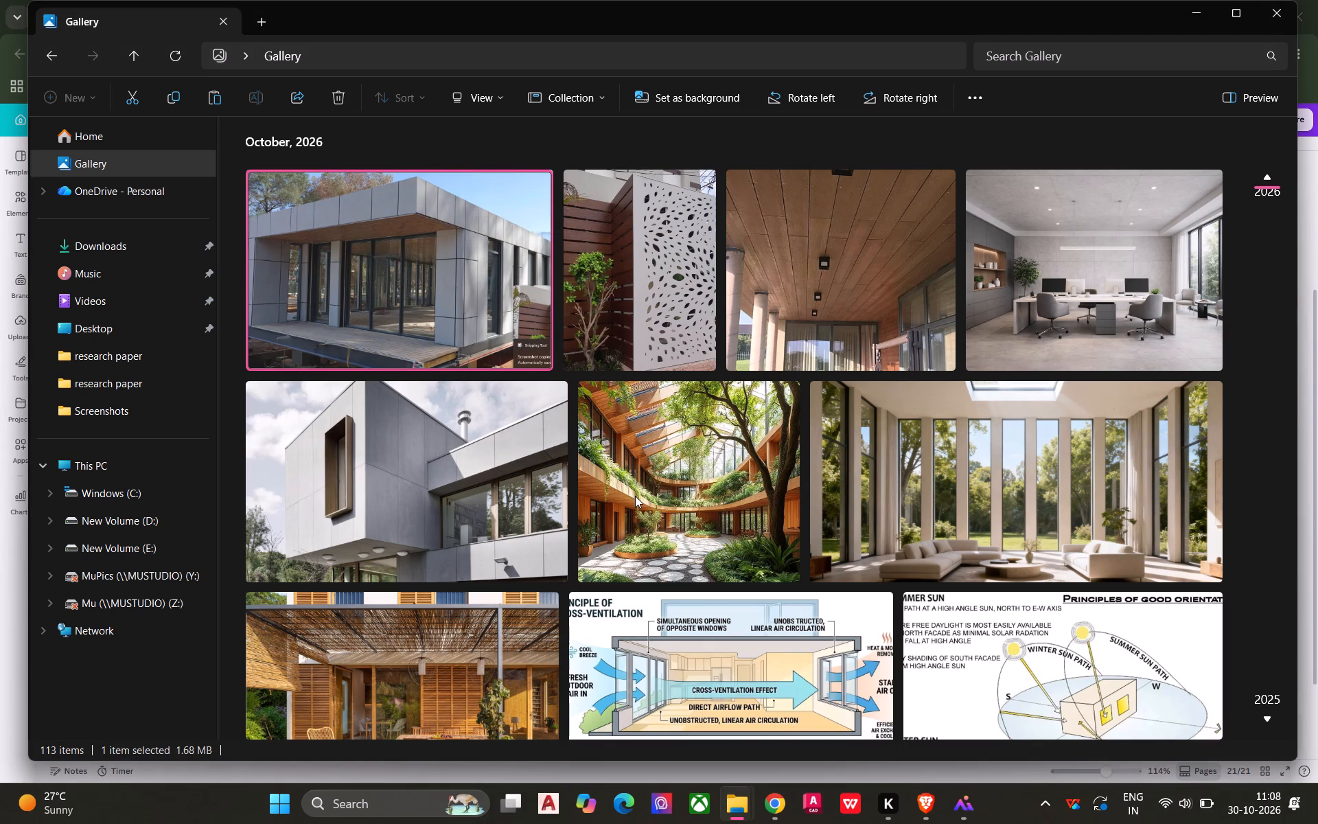
pyautogui.click(782, 805)
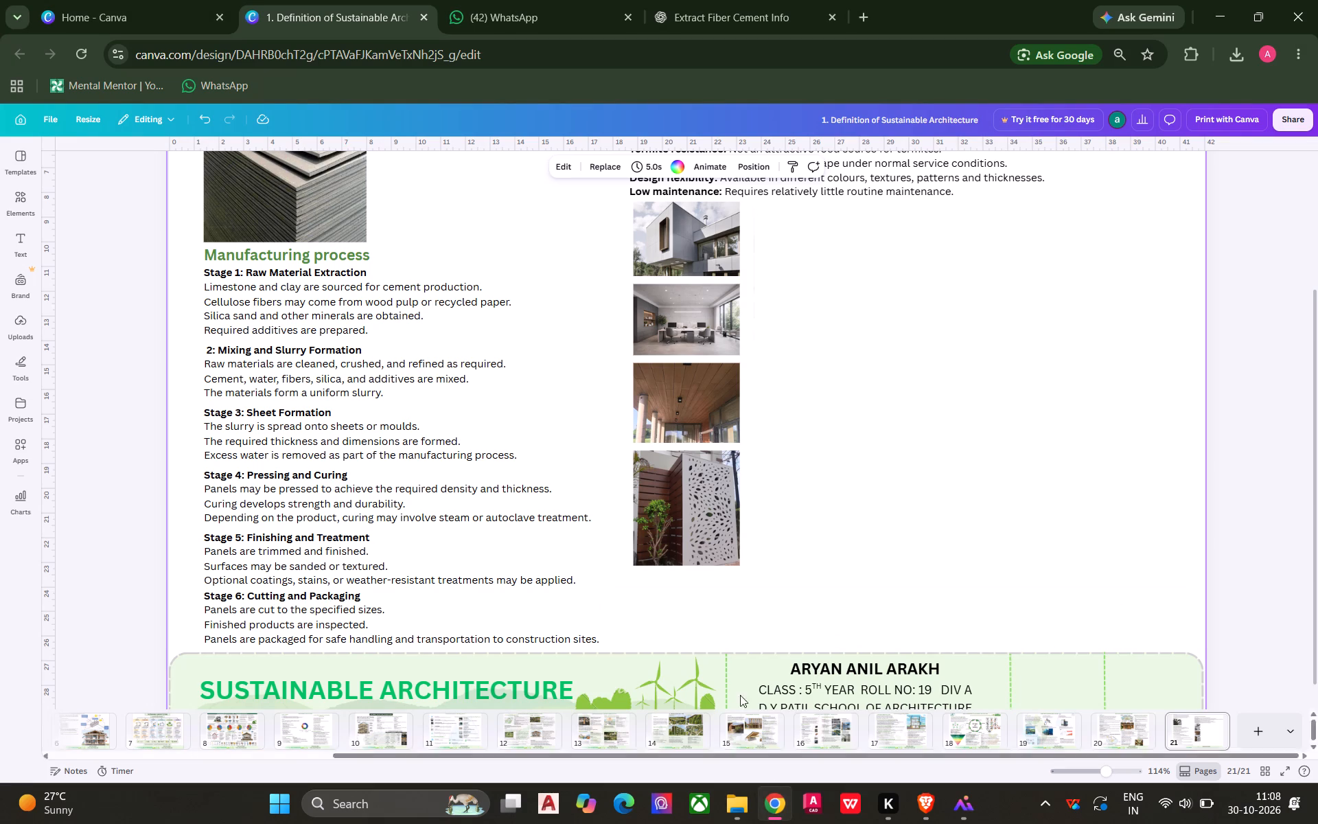
pyautogui.click(714, 589)
pyautogui.hotkey('ctrl', 'v')
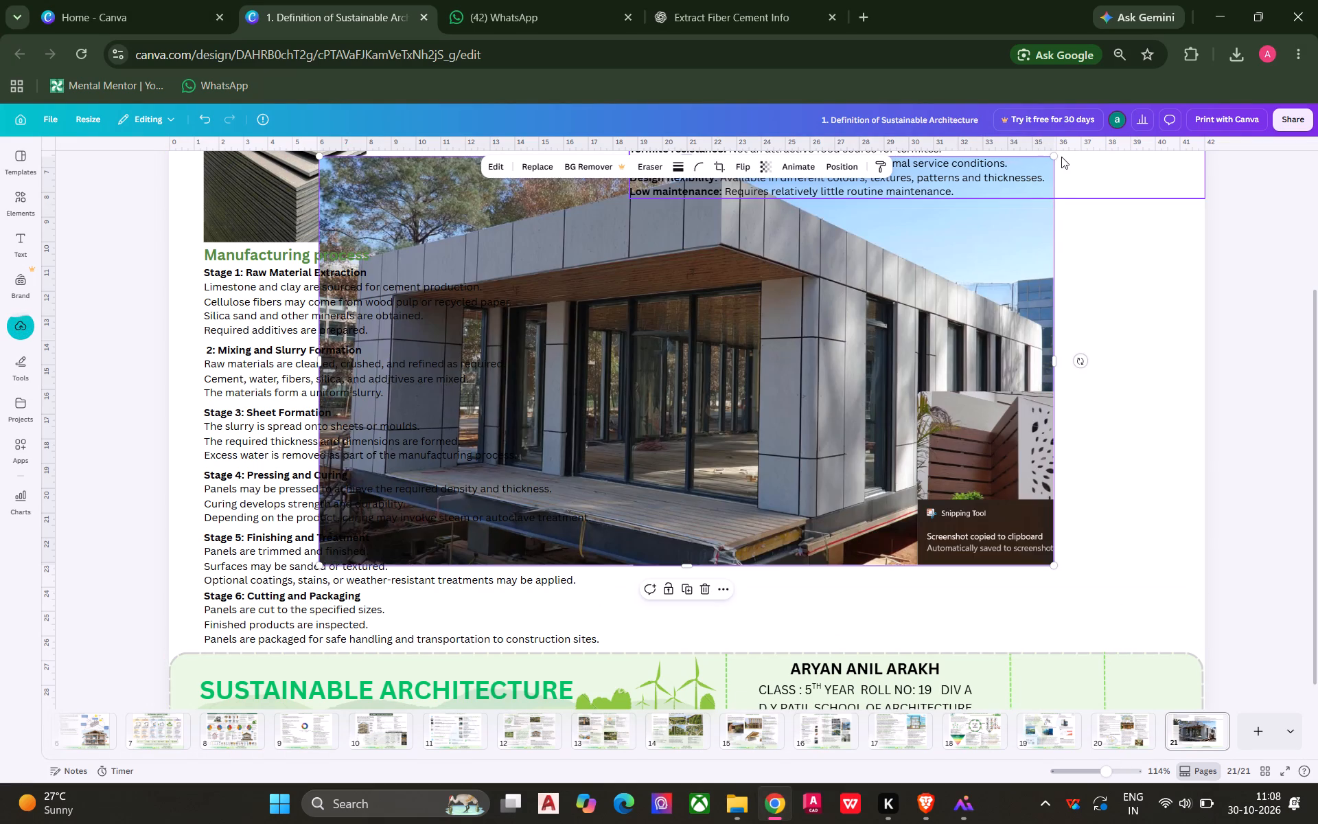
# Shrink the modular building image to the column's width and place it directly beneath the perforated screen image.
pyautogui.moveTo(1053, 157); pyautogui.dragTo(786, 419)
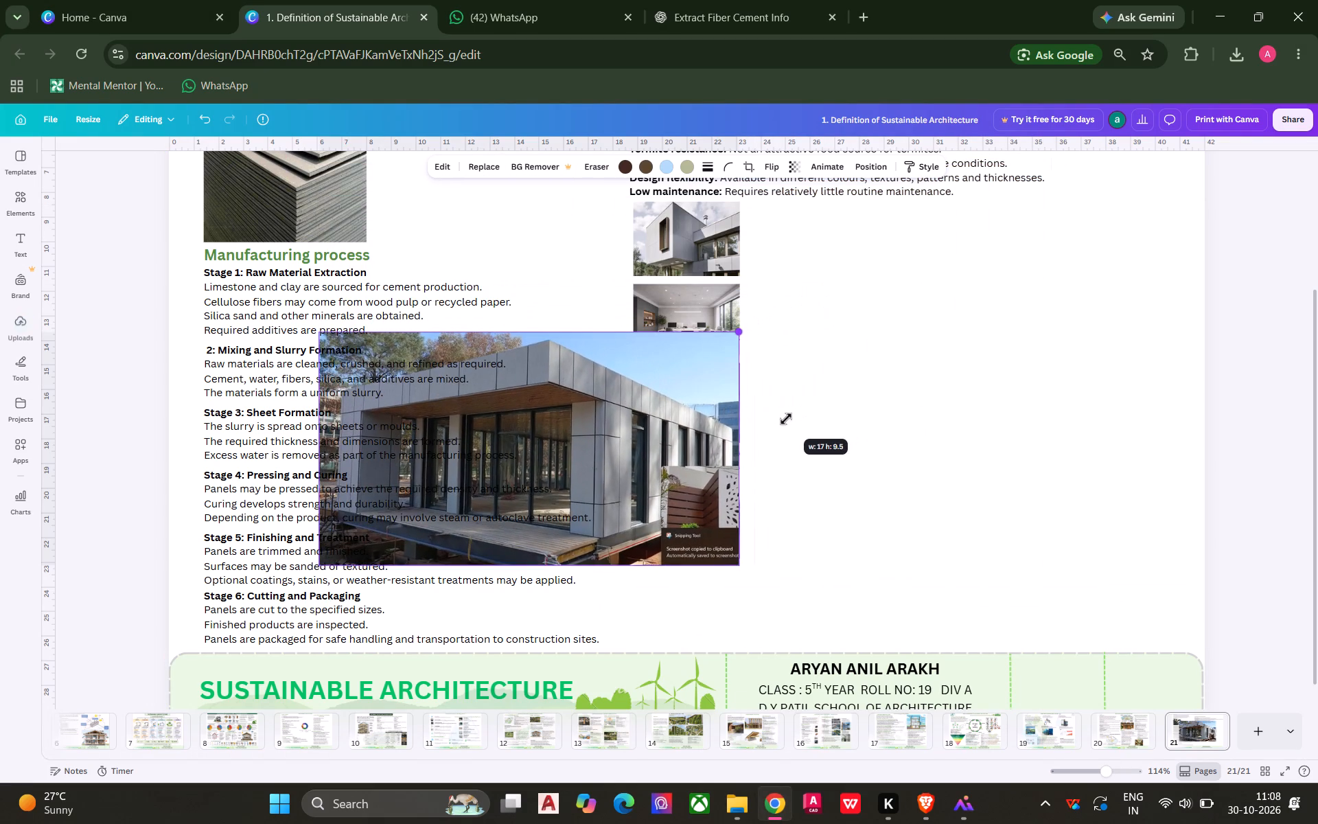
pyautogui.moveTo(786, 419); pyautogui.dragTo(786, 417)
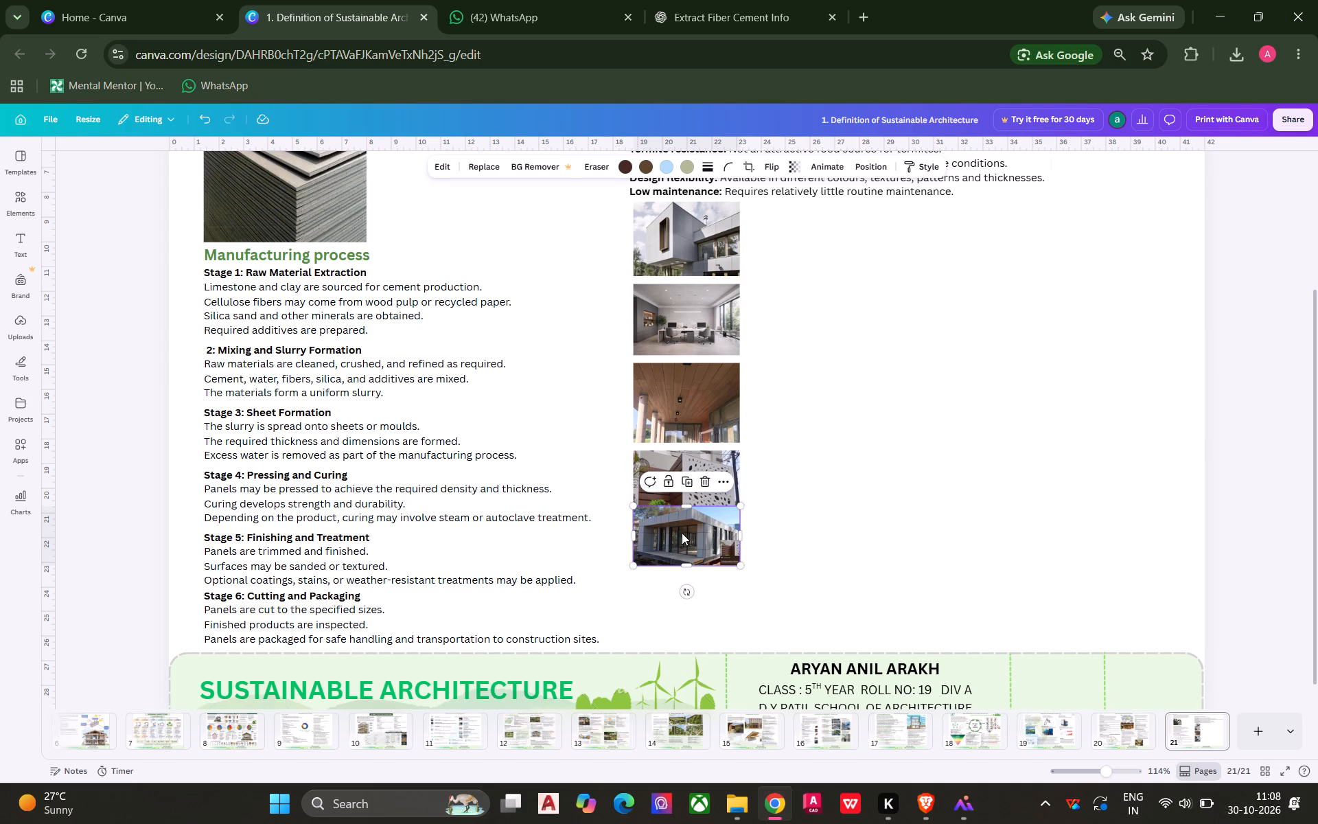
pyautogui.moveTo(686, 527); pyautogui.dragTo(685, 589)
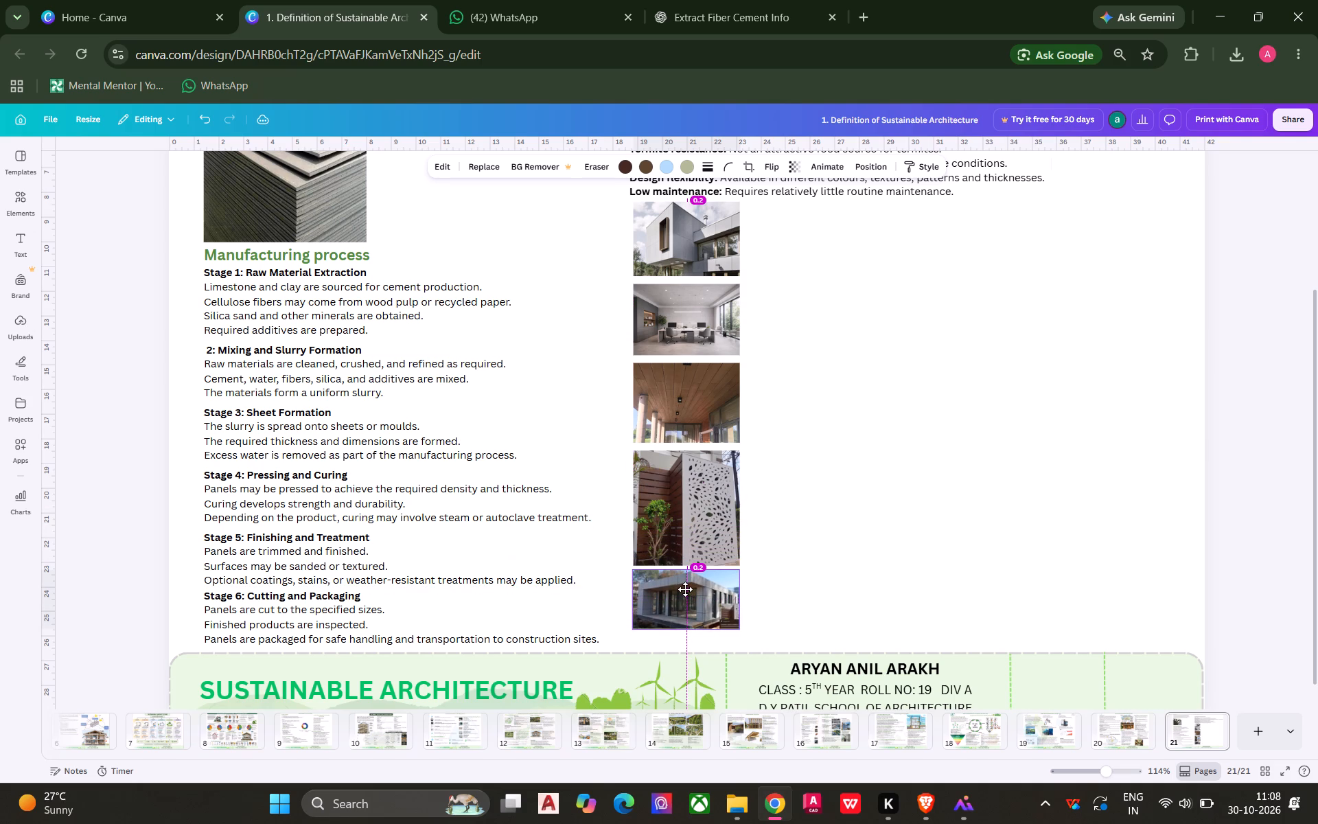
pyautogui.moveTo(685, 589); pyautogui.dragTo(685, 595)
pyautogui.click(865, 551)
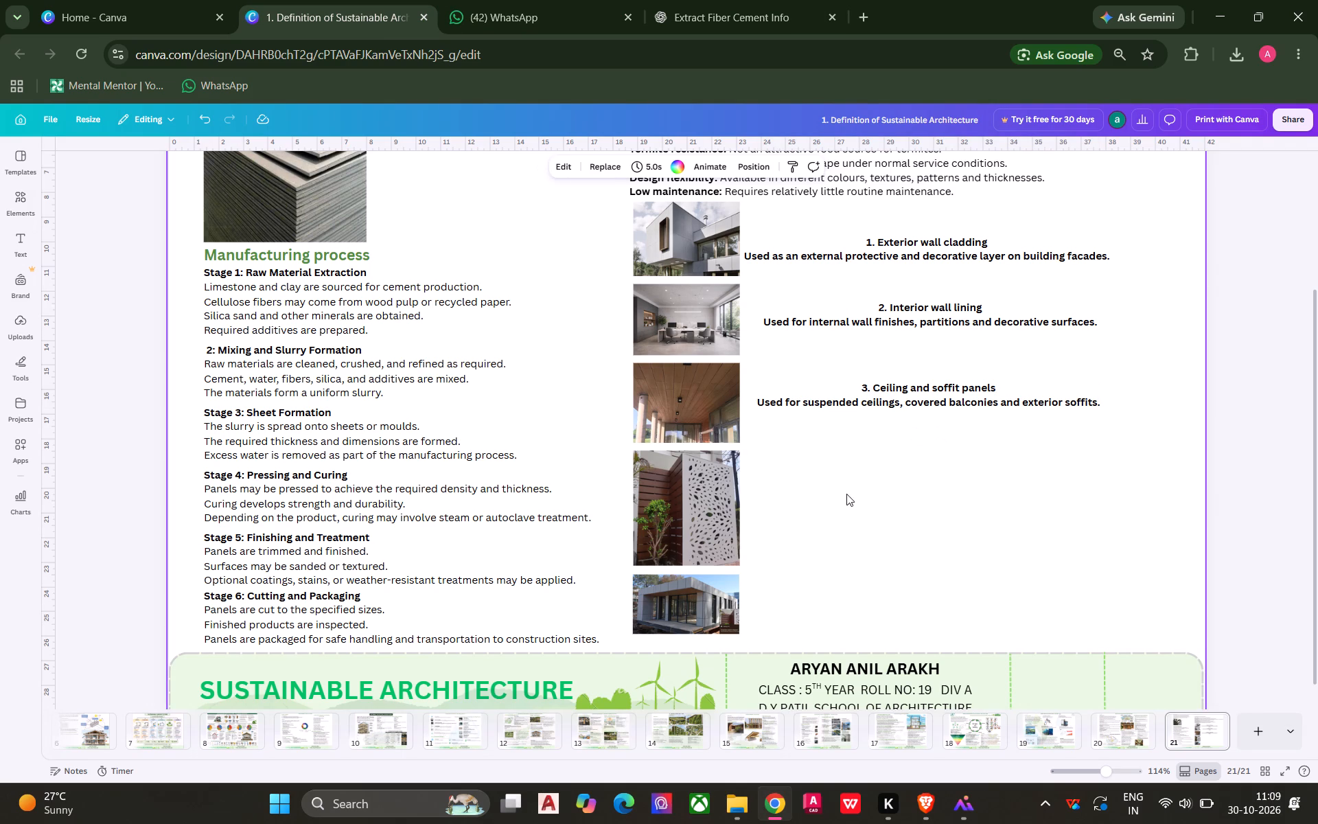
pyautogui.hotkey('ctrl', 'v')
pyautogui.moveTo(700, 474); pyautogui.dragTo(980, 560)
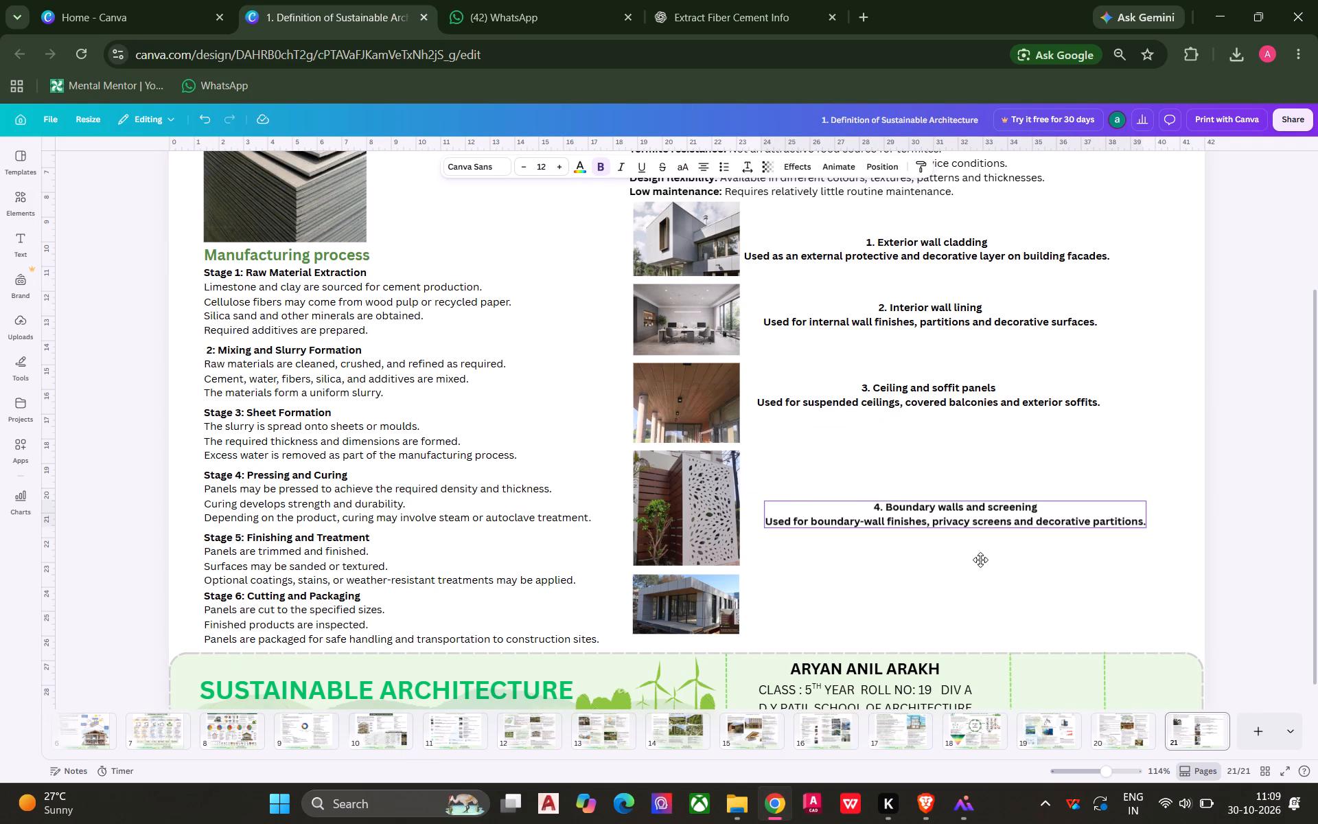
pyautogui.moveTo(980, 560); pyautogui.dragTo(953, 542)
# Copy the "5. Modular construction" heading and description from ChatGPT and place them beside the modular building image in Canva.
pyautogui.click(753, 0)
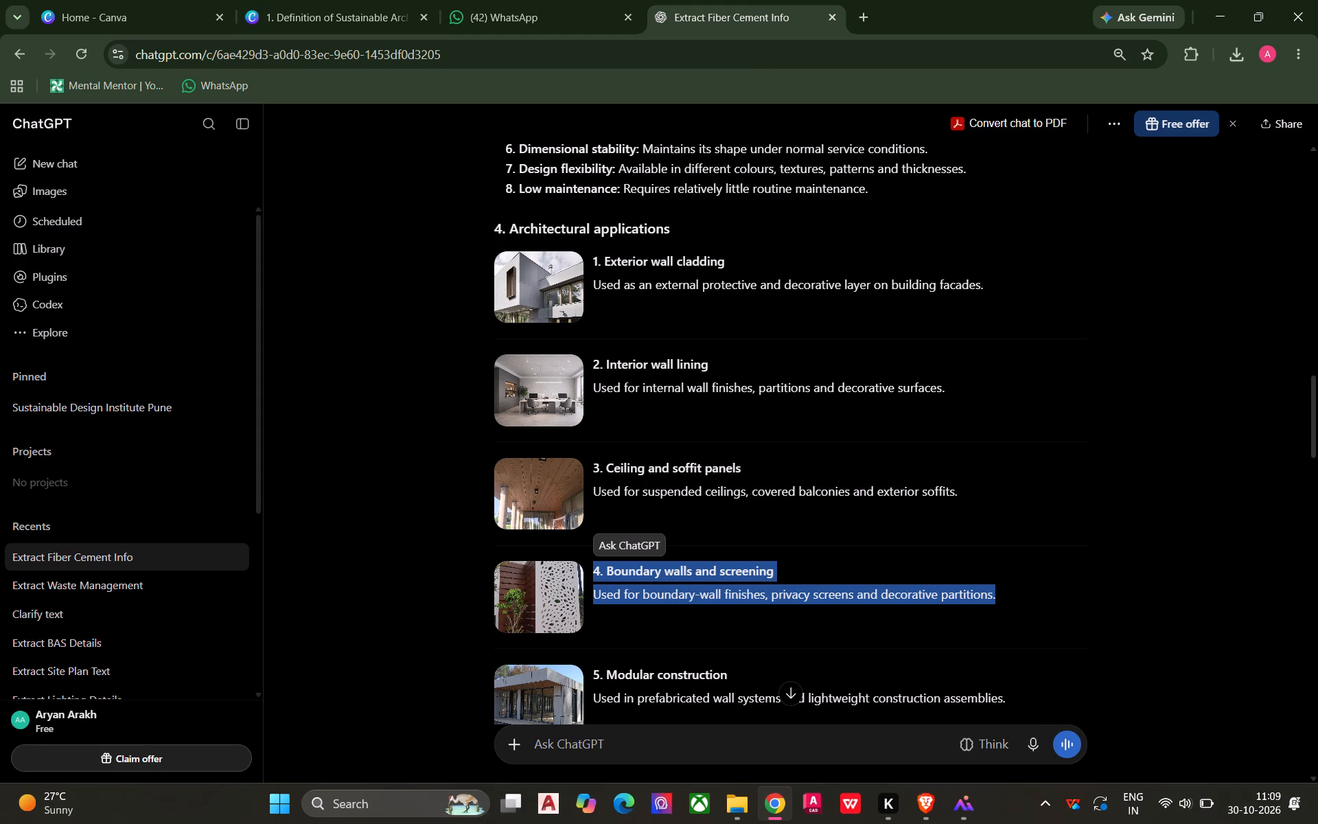
pyautogui.moveTo(1023, 702); pyautogui.dragTo(587, 675)
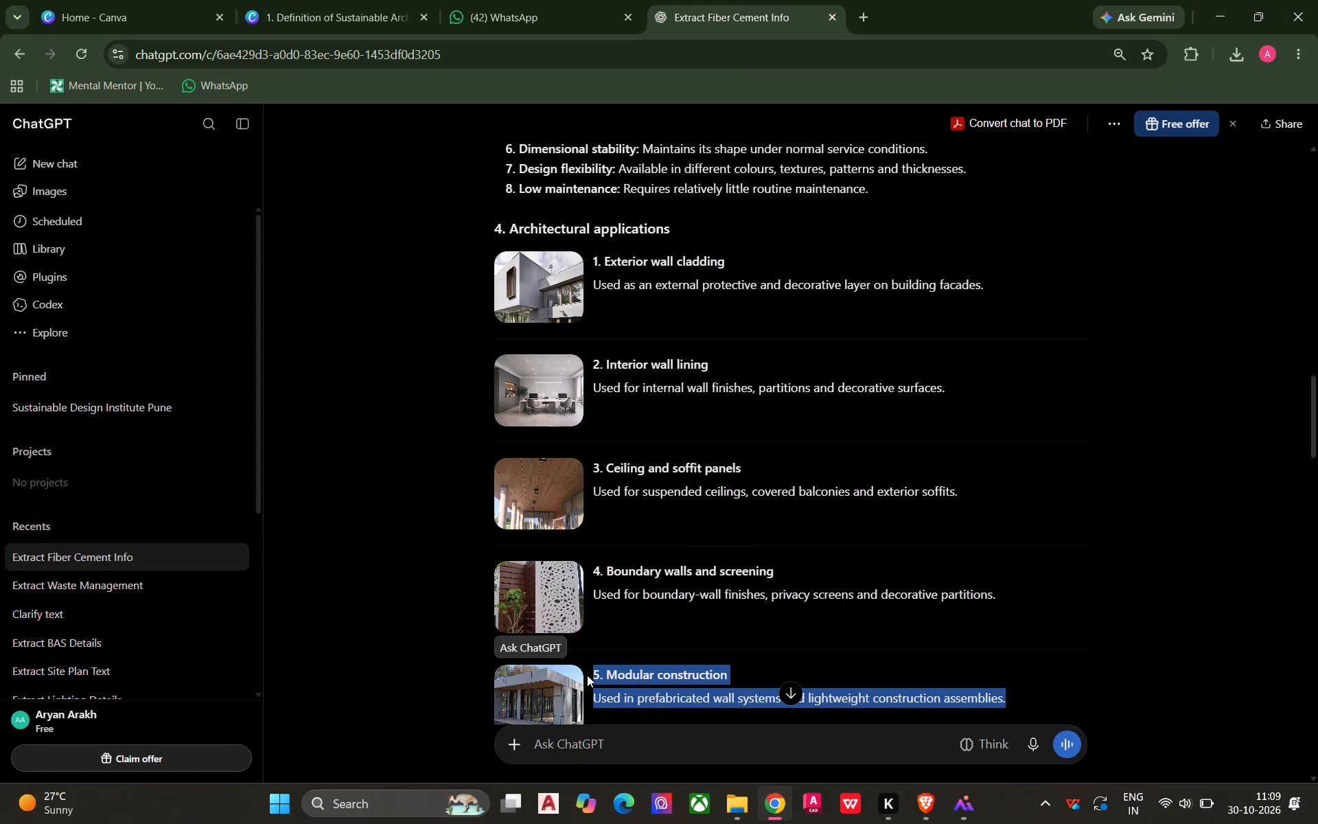
pyautogui.hotkey('ctrl', 'c')
pyautogui.click(304, 6)
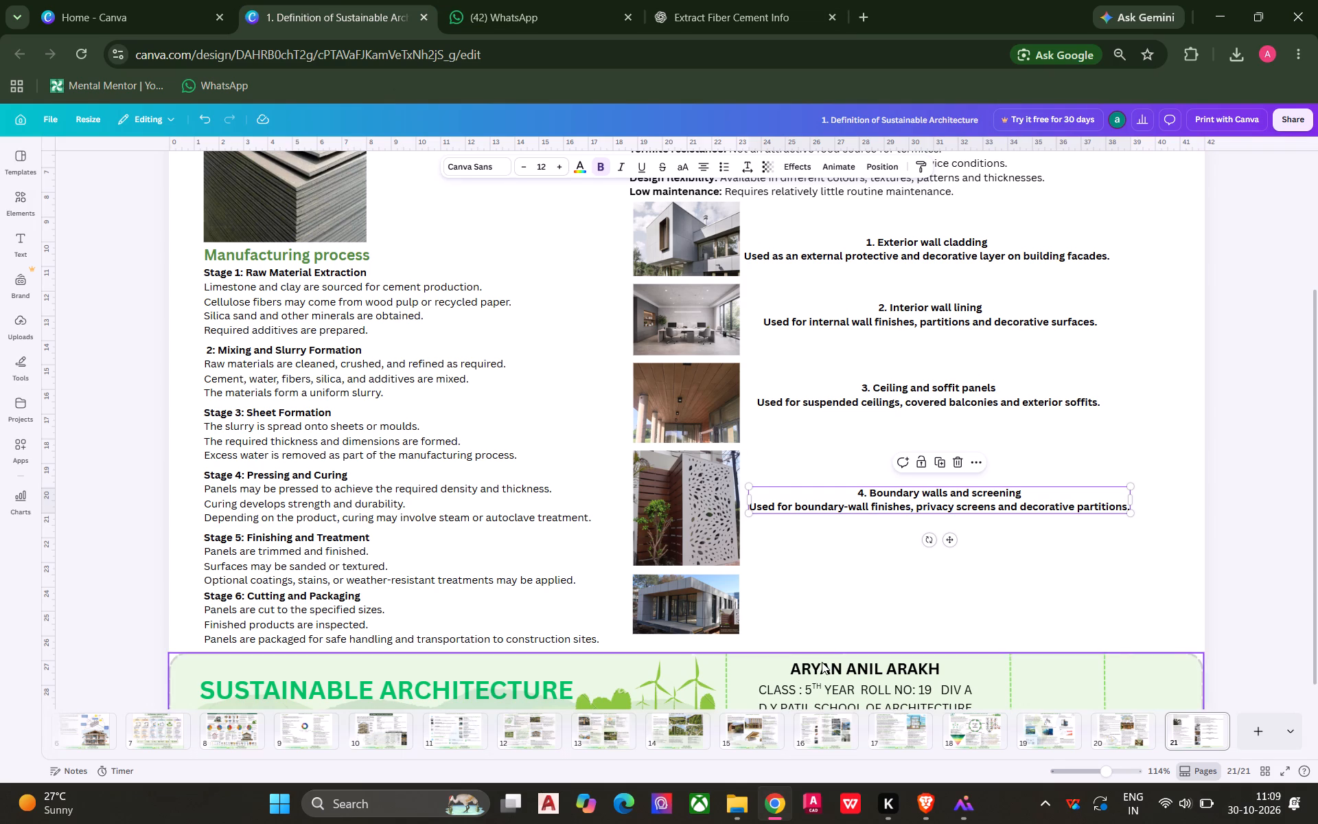
pyautogui.click(825, 566)
pyautogui.hotkey('ctrl', 'v')
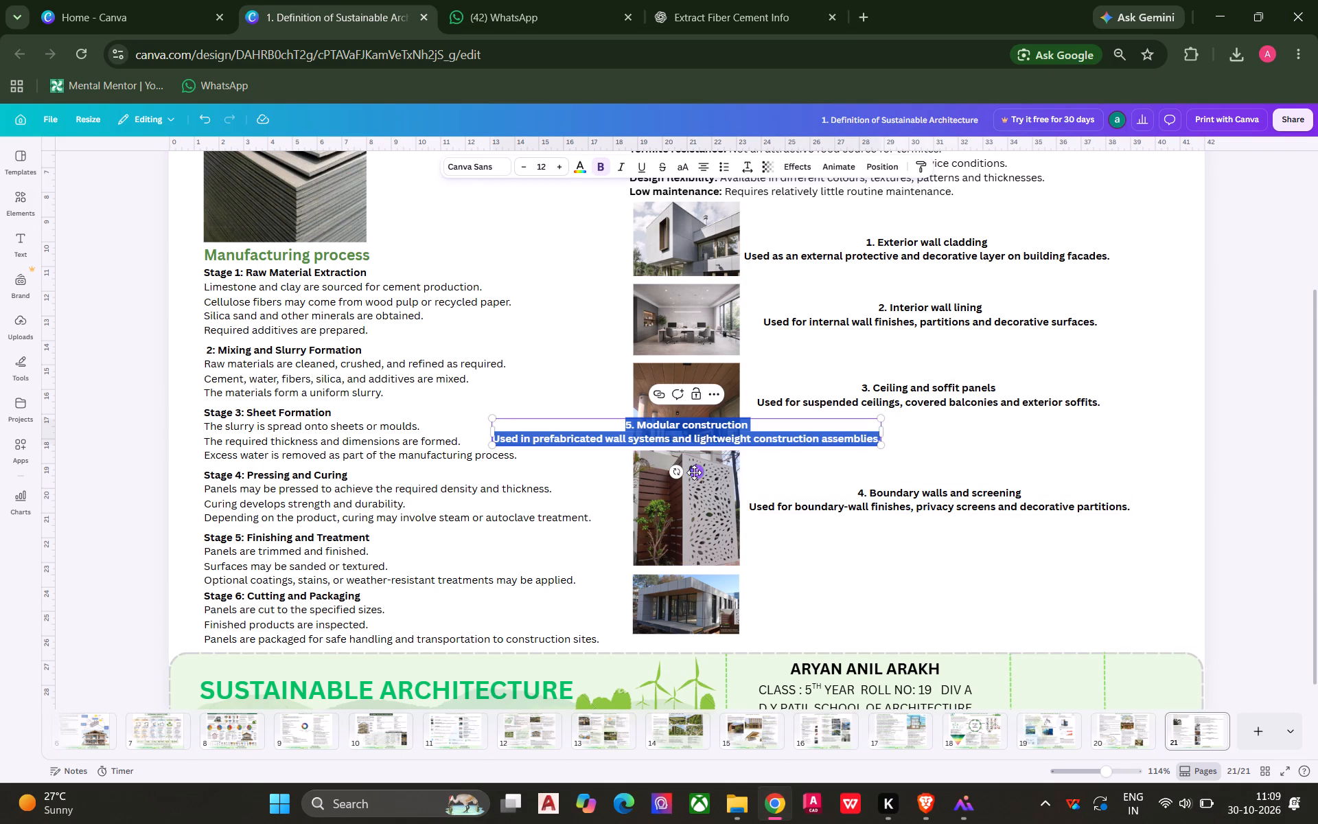
pyautogui.moveTo(694, 472); pyautogui.dragTo(968, 644)
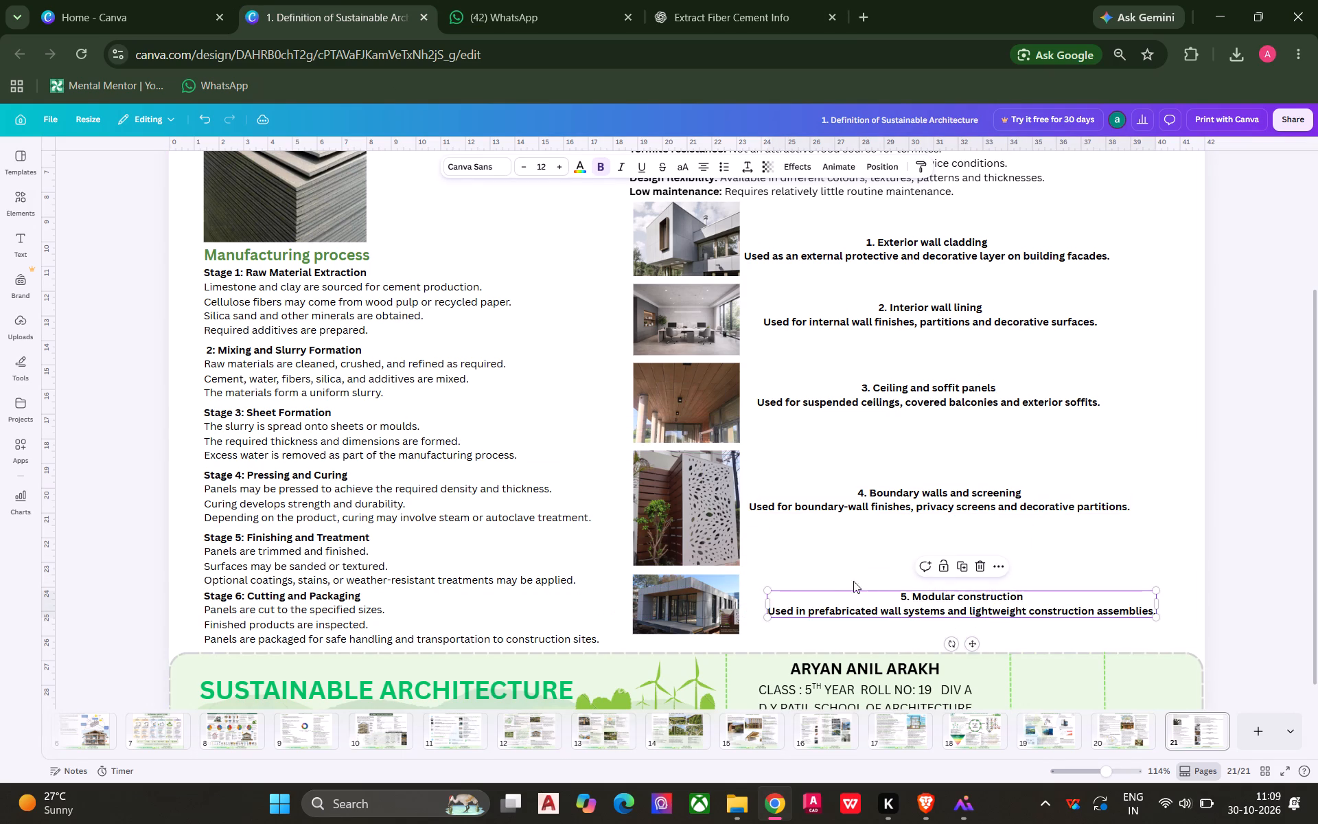
pyautogui.click(837, 573)
# Copy the text style of the "Stage 1: Raw Material Extraction" block onto all five application captions.
pyautogui.click(424, 313)
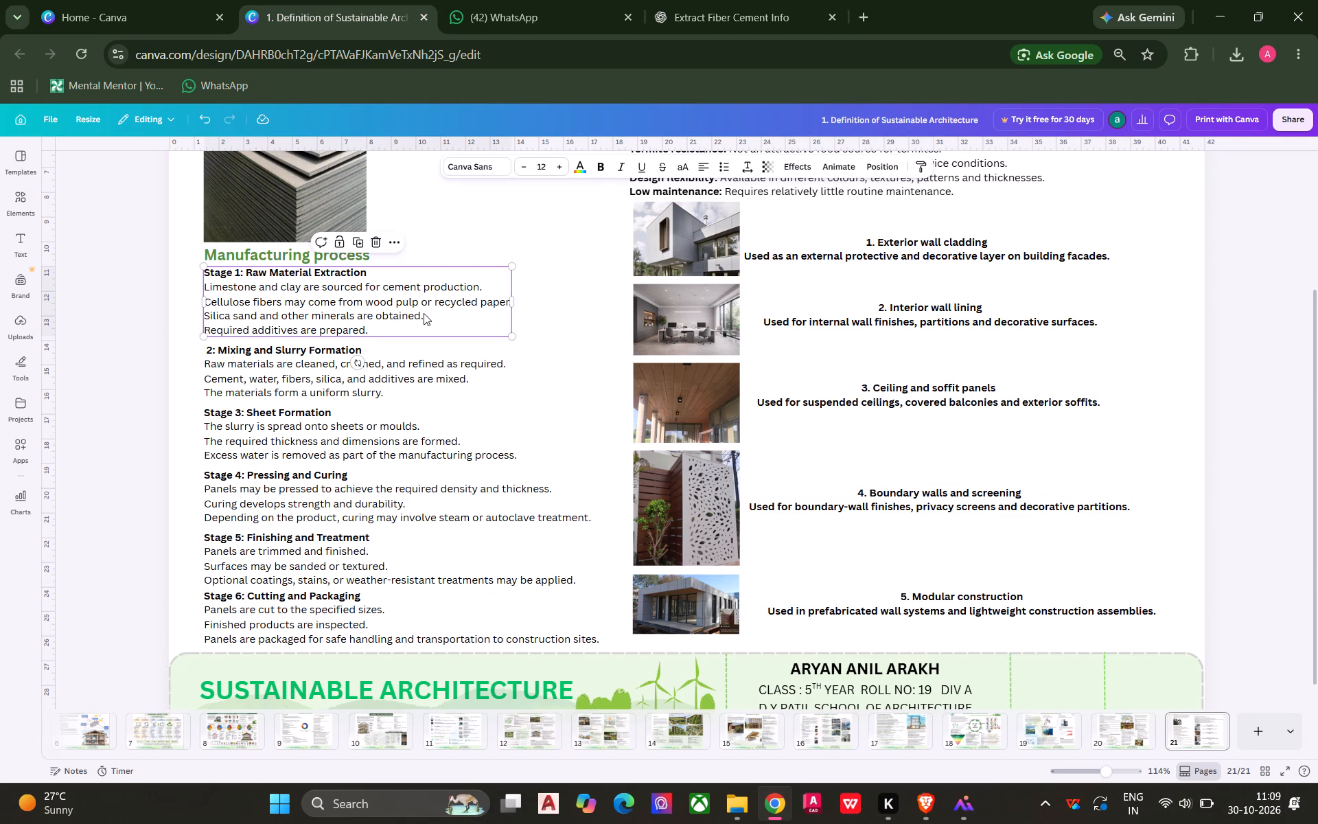
pyautogui.click(918, 163)
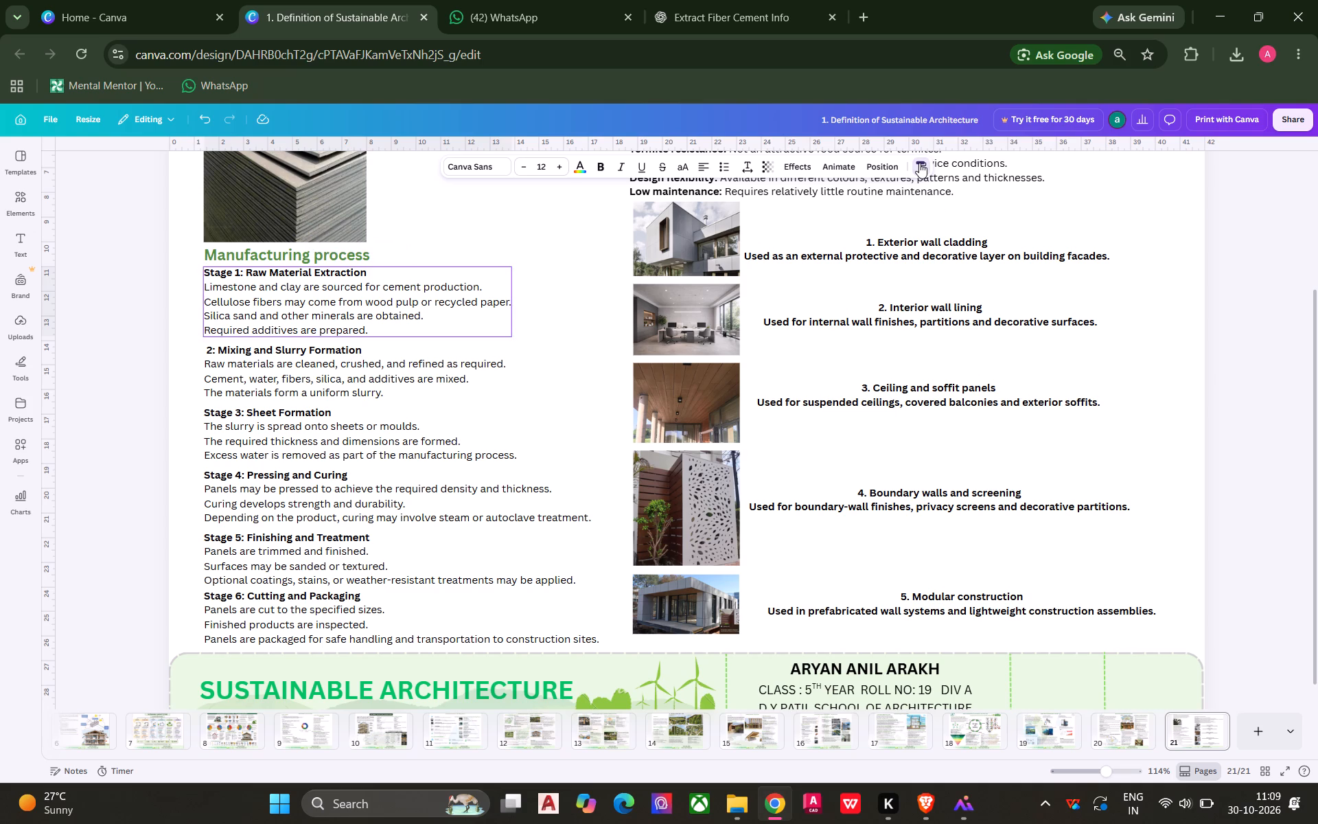
pyautogui.keyDown('shift'); pyautogui.click(938, 597); pyautogui.keyUp('shift')
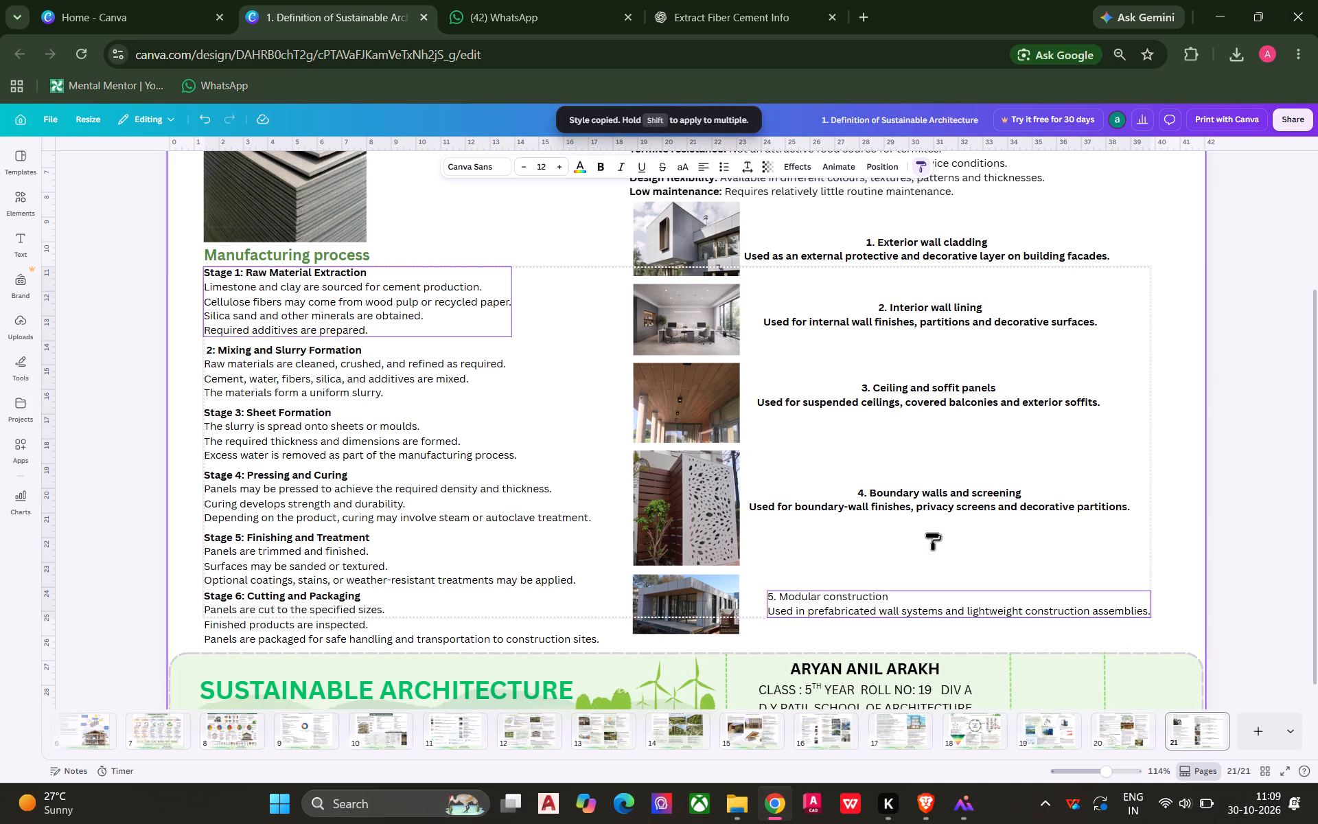
pyautogui.keyDown('shift'); pyautogui.click(926, 508); pyautogui.keyUp('shift')
pyautogui.keyDown('shift'); pyautogui.click(923, 399); pyautogui.keyUp('shift')
pyautogui.keyDown('shift'); pyautogui.click(921, 325); pyautogui.keyUp('shift')
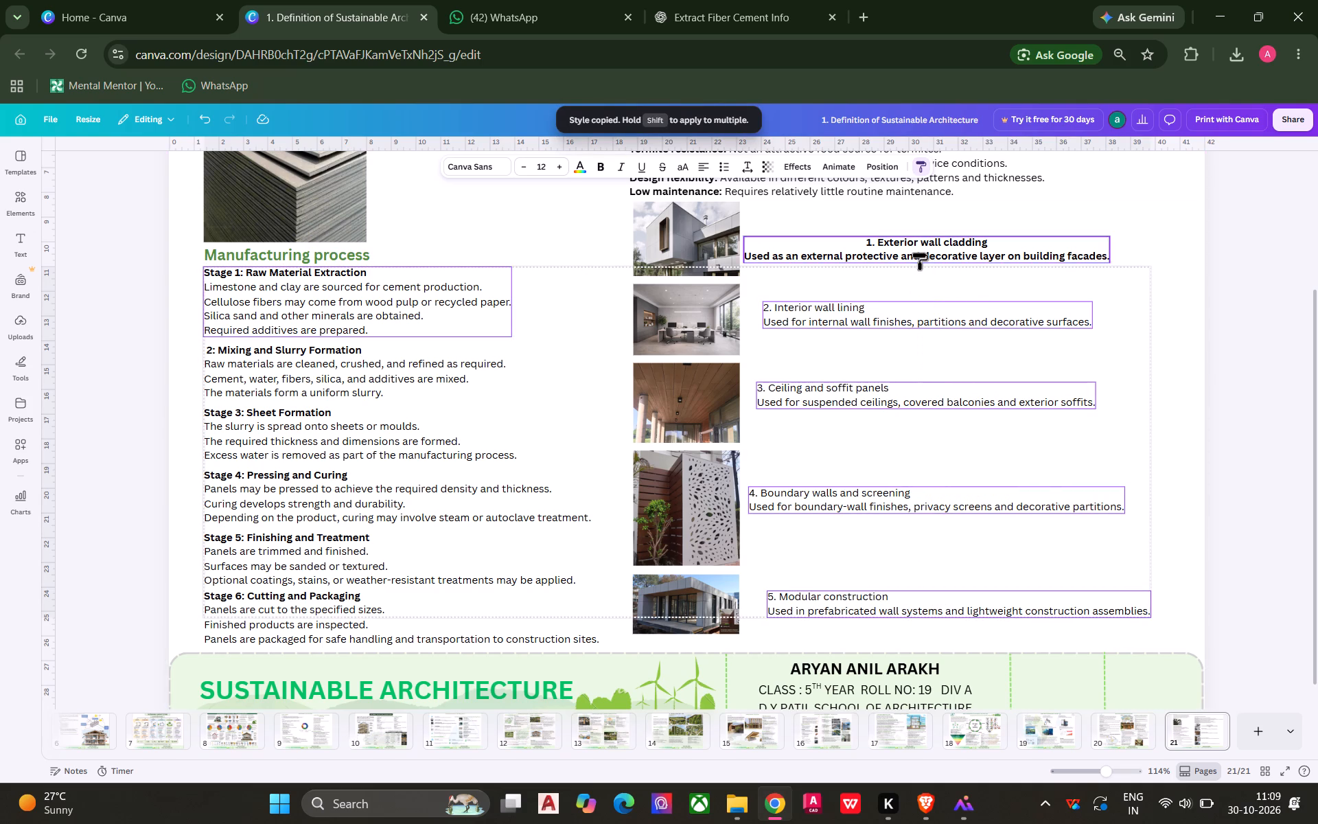
pyautogui.keyDown('shift'); pyautogui.click(919, 252); pyautogui.keyUp('shift')
pyautogui.click(1253, 246)
pyautogui.press('Escape')
pyautogui.press('Escape')
pyautogui.press('Escape')
pyautogui.press('Escape')
pyautogui.press('Escape')
pyautogui.press('Escape')
pyautogui.press('Escape')
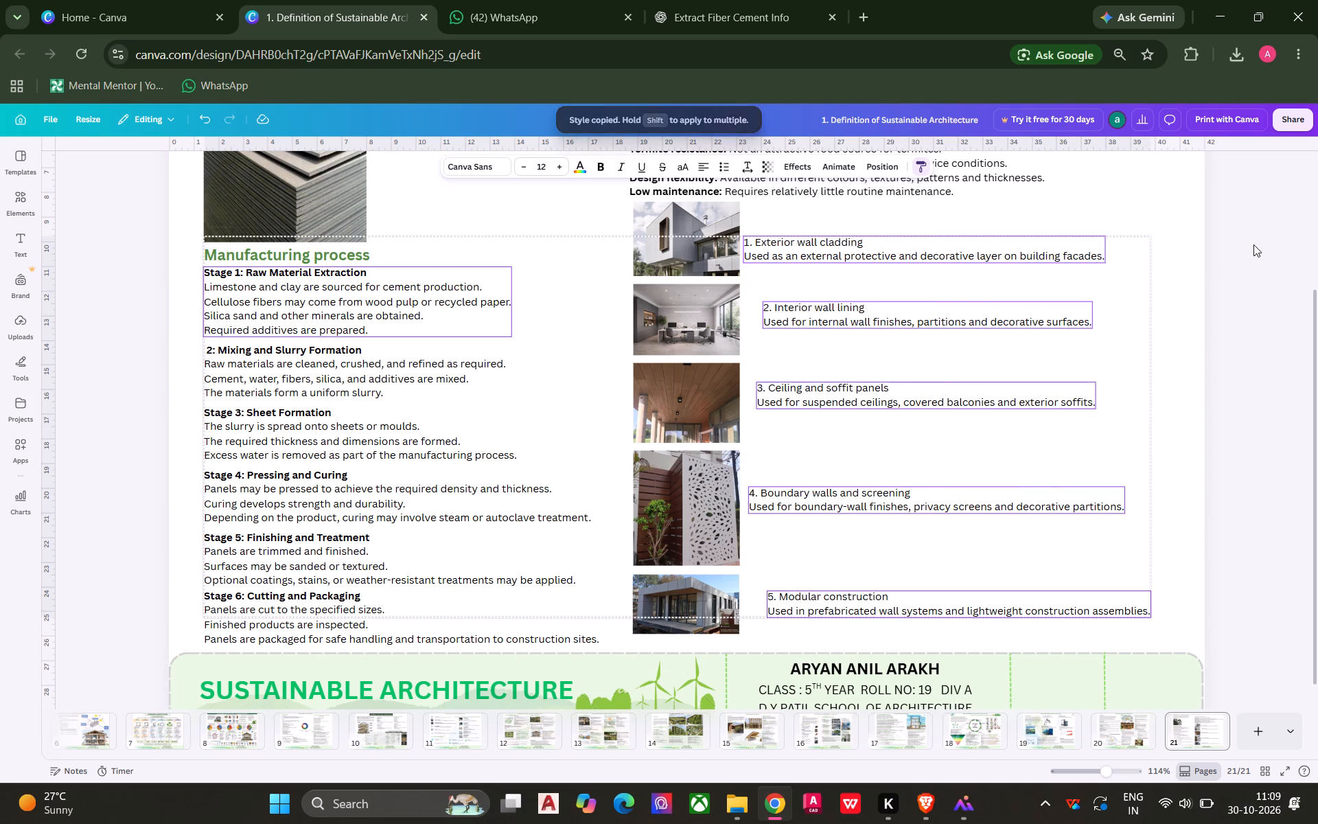
pyautogui.press('Escape')
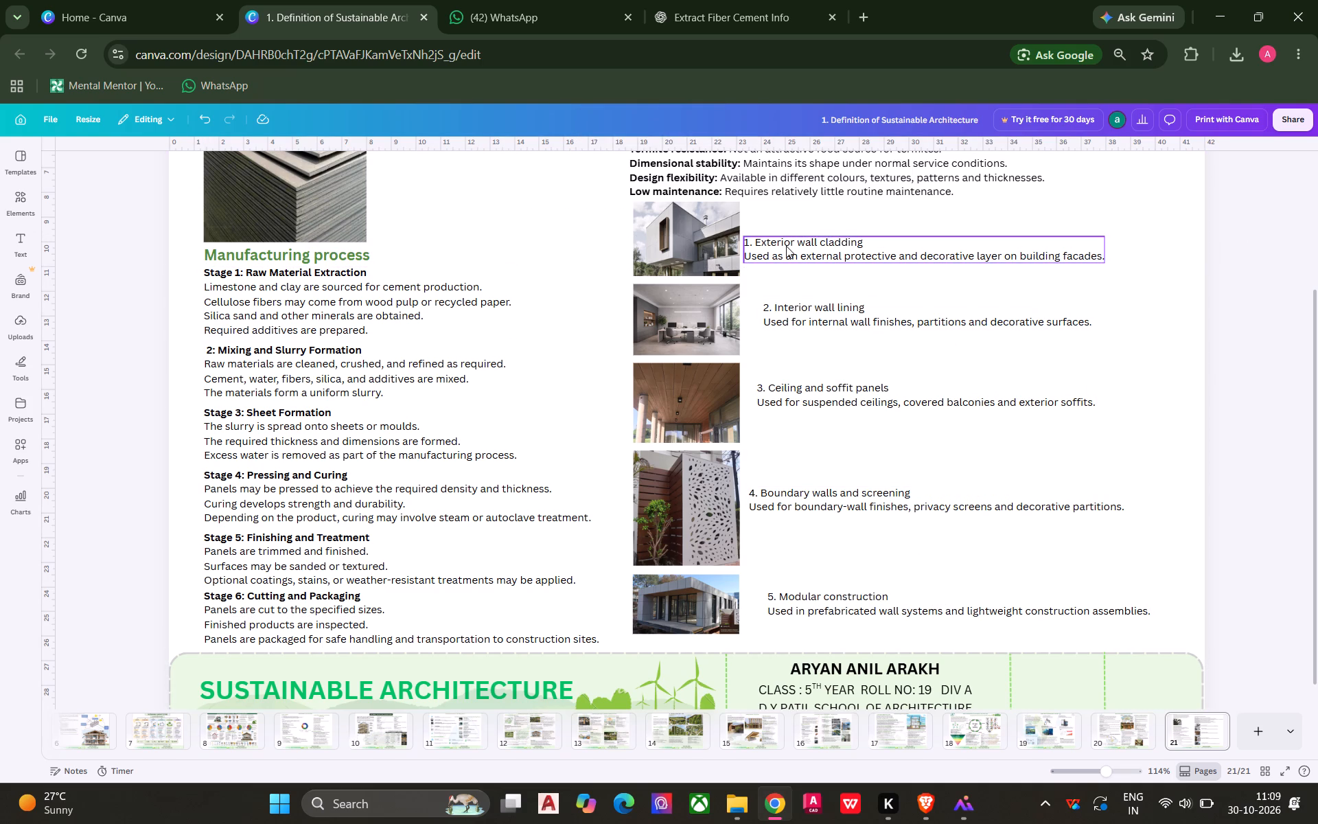
# Reposition the five application captions so they share one left edge and sit roughly mid-height beside their images.
pyautogui.moveTo(786, 246); pyautogui.dragTo(792, 227)
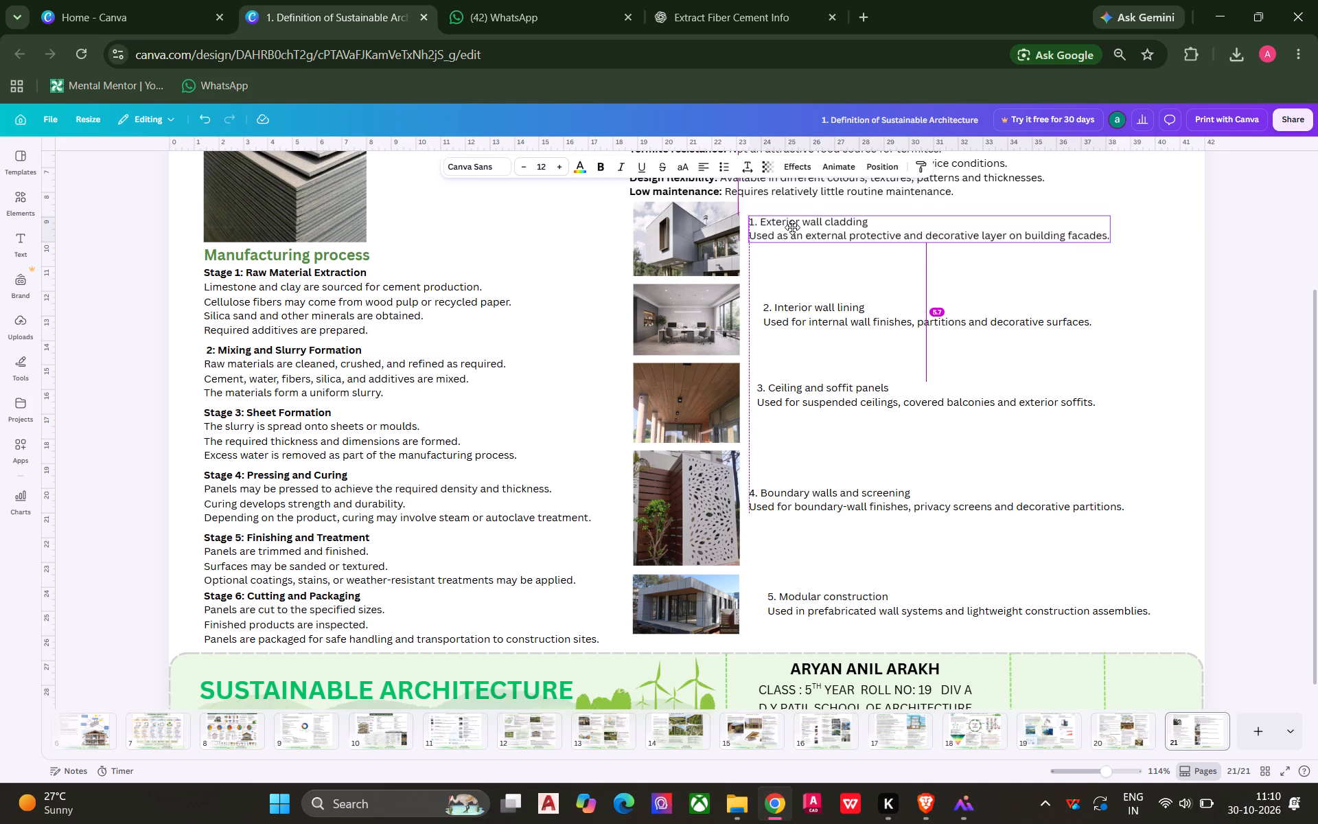
pyautogui.moveTo(792, 227); pyautogui.dragTo(790, 231)
pyautogui.moveTo(785, 310); pyautogui.dragTo(776, 310)
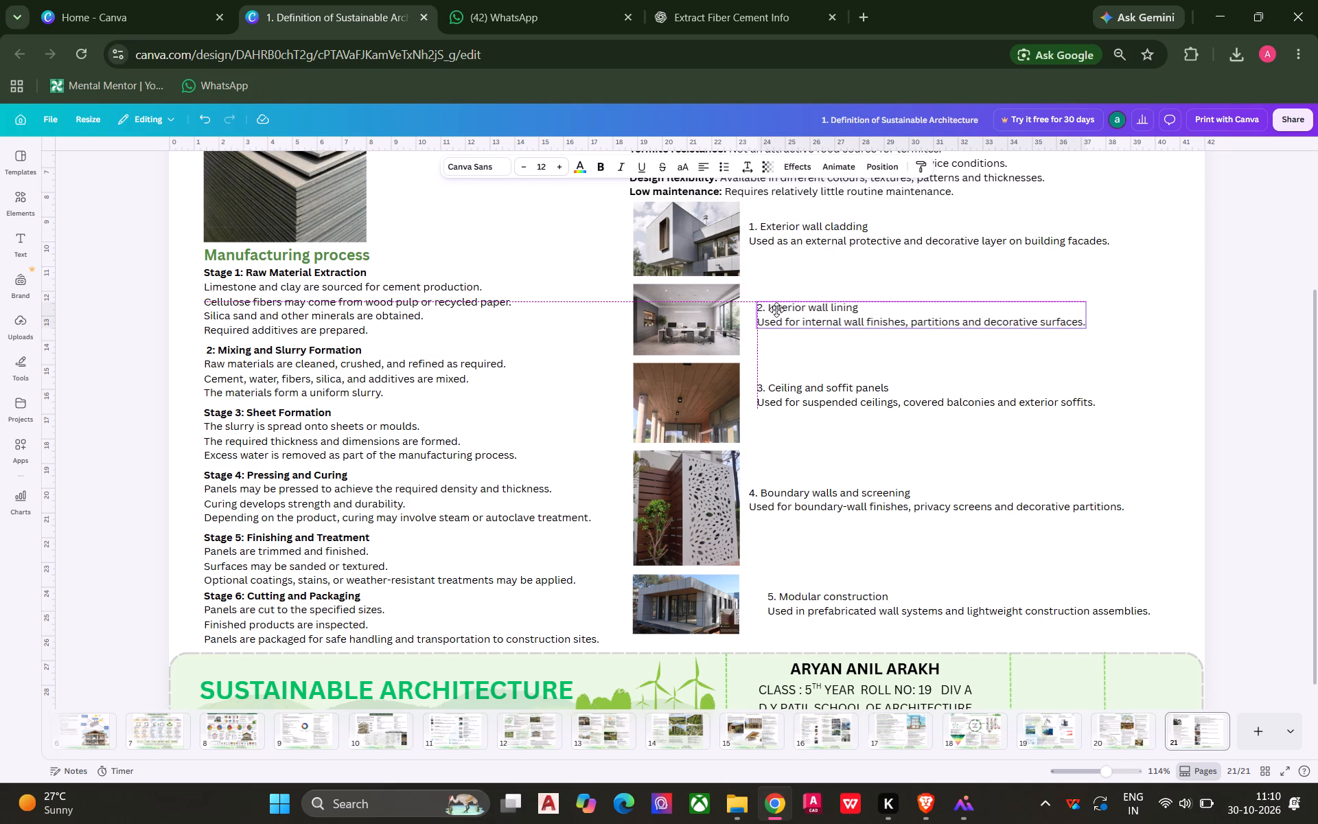
pyautogui.moveTo(776, 310); pyautogui.dragTo(772, 310)
pyautogui.moveTo(761, 391); pyautogui.dragTo(754, 393)
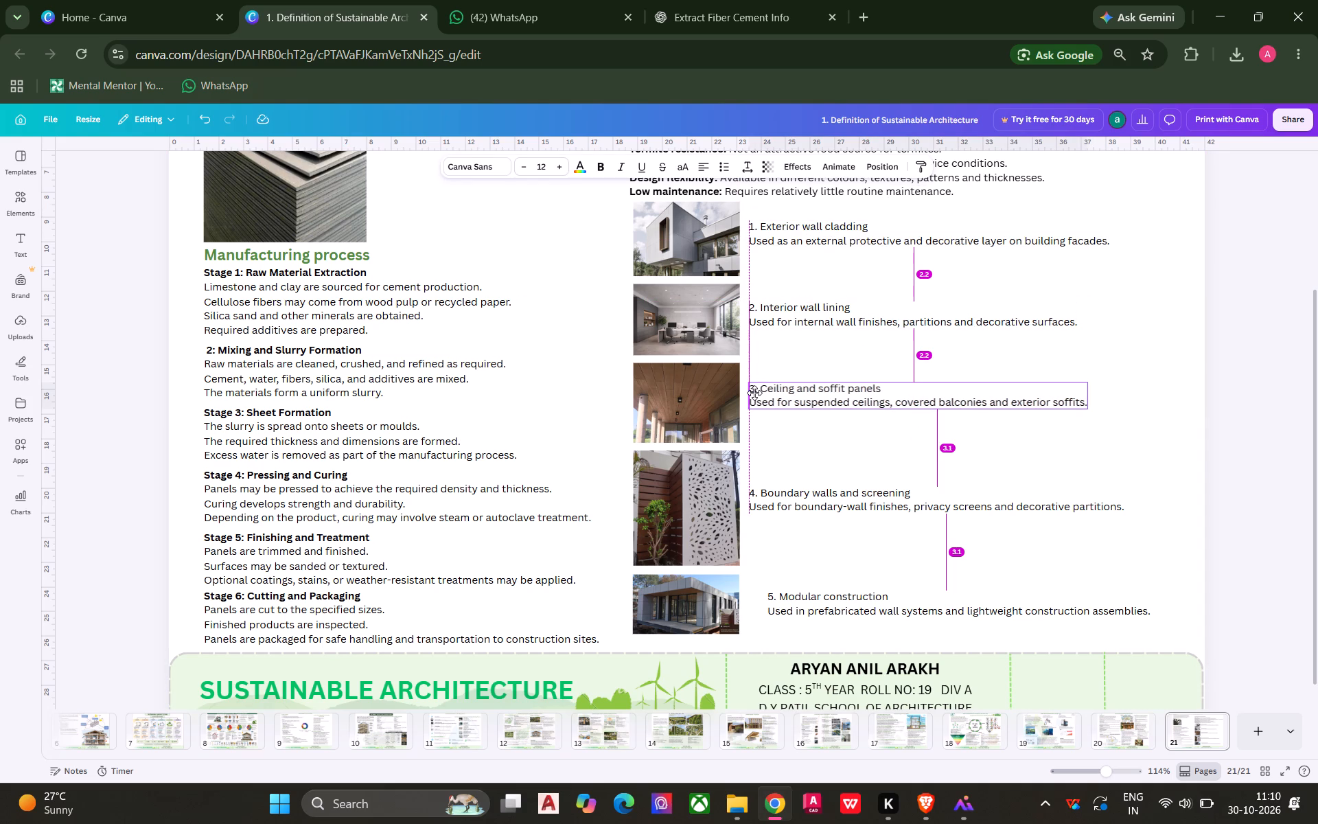
pyautogui.moveTo(754, 393); pyautogui.dragTo(754, 397)
pyautogui.click(752, 310)
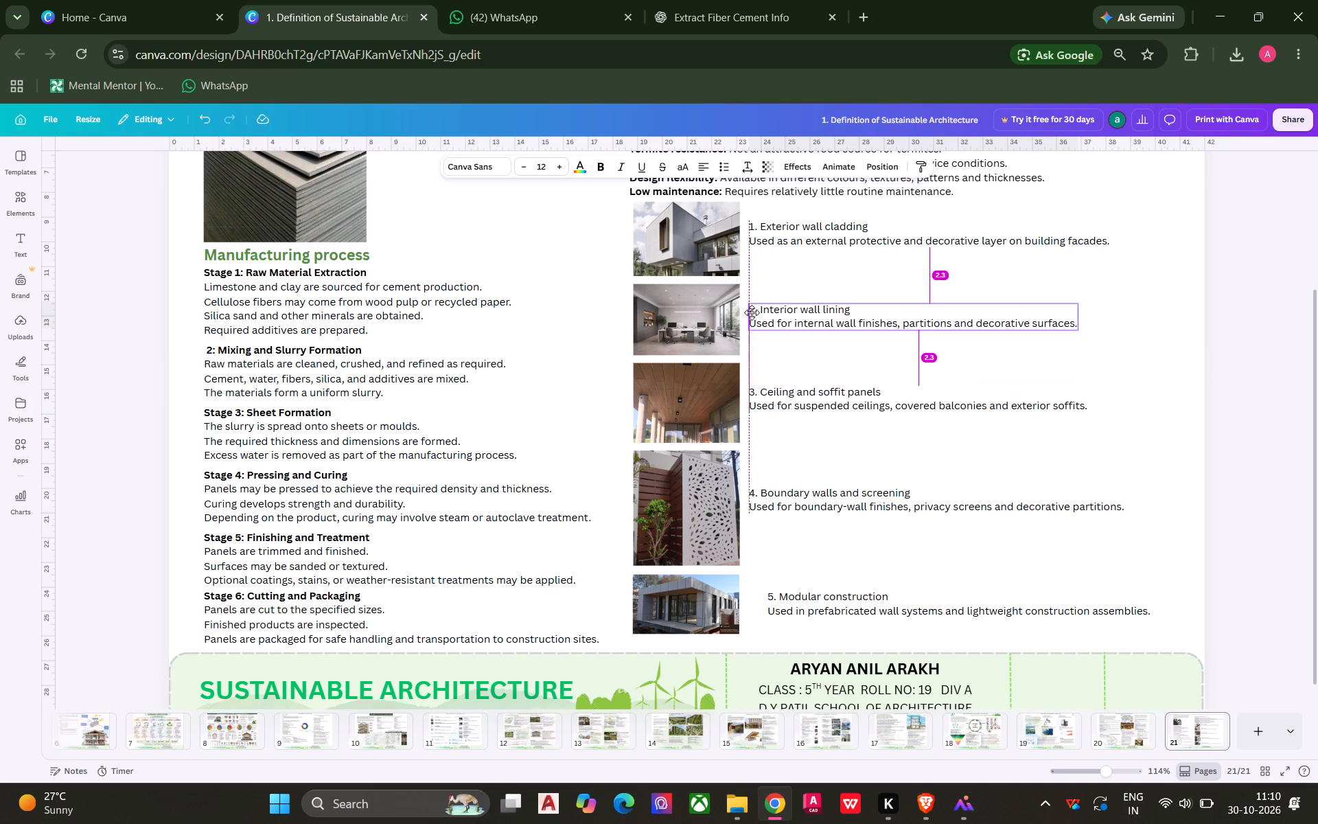
pyautogui.moveTo(752, 492); pyautogui.dragTo(752, 492)
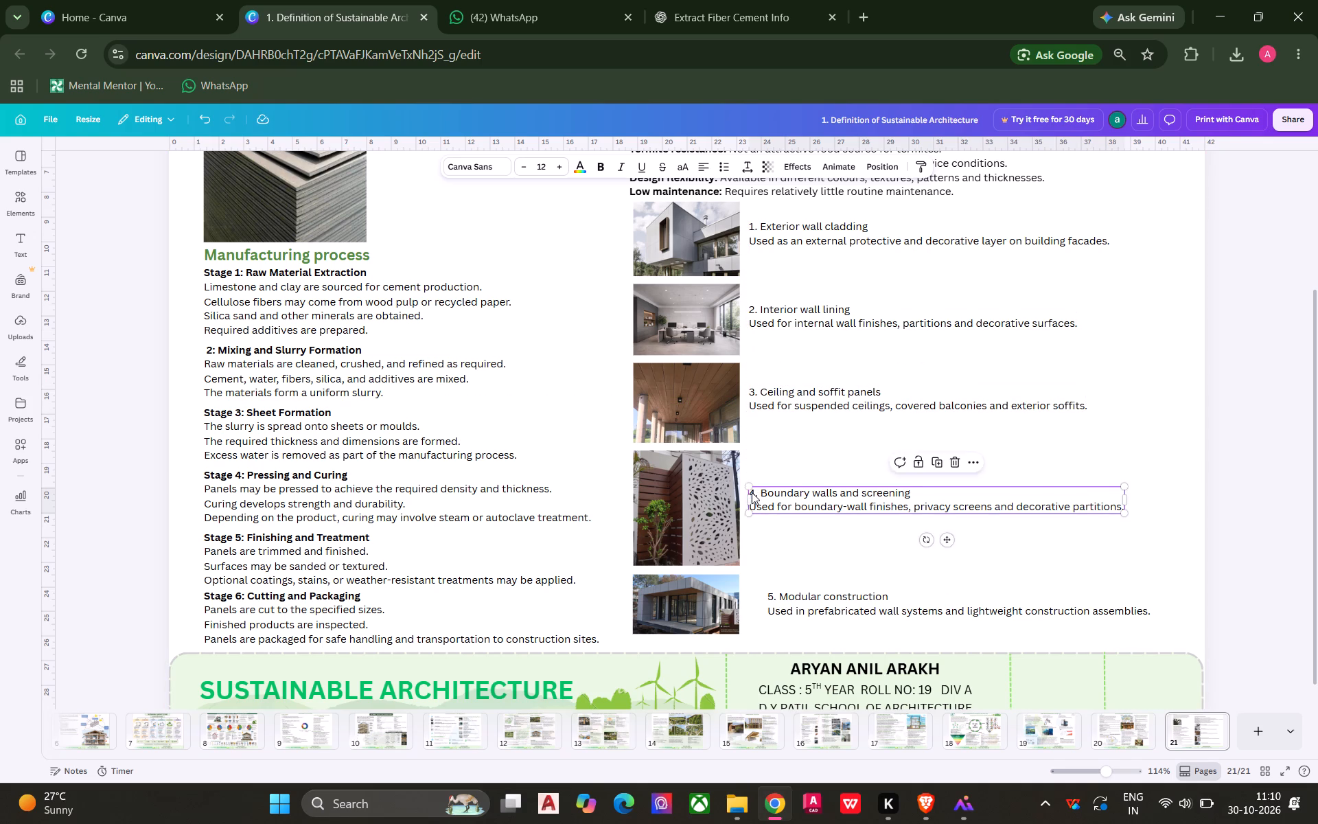
pyautogui.moveTo(752, 492); pyautogui.dragTo(752, 499)
pyautogui.moveTo(778, 599); pyautogui.dragTo(772, 599)
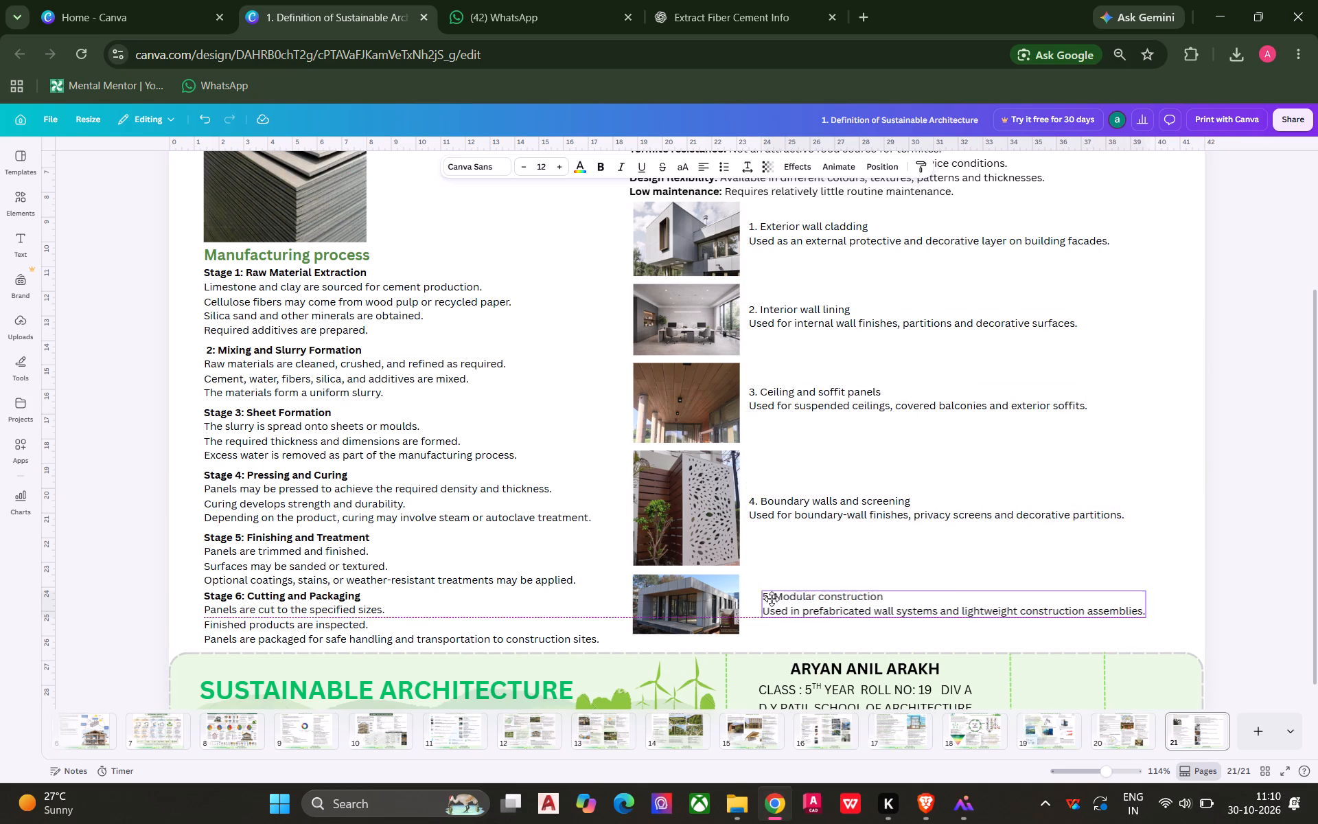
pyautogui.moveTo(772, 599); pyautogui.dragTo(761, 599)
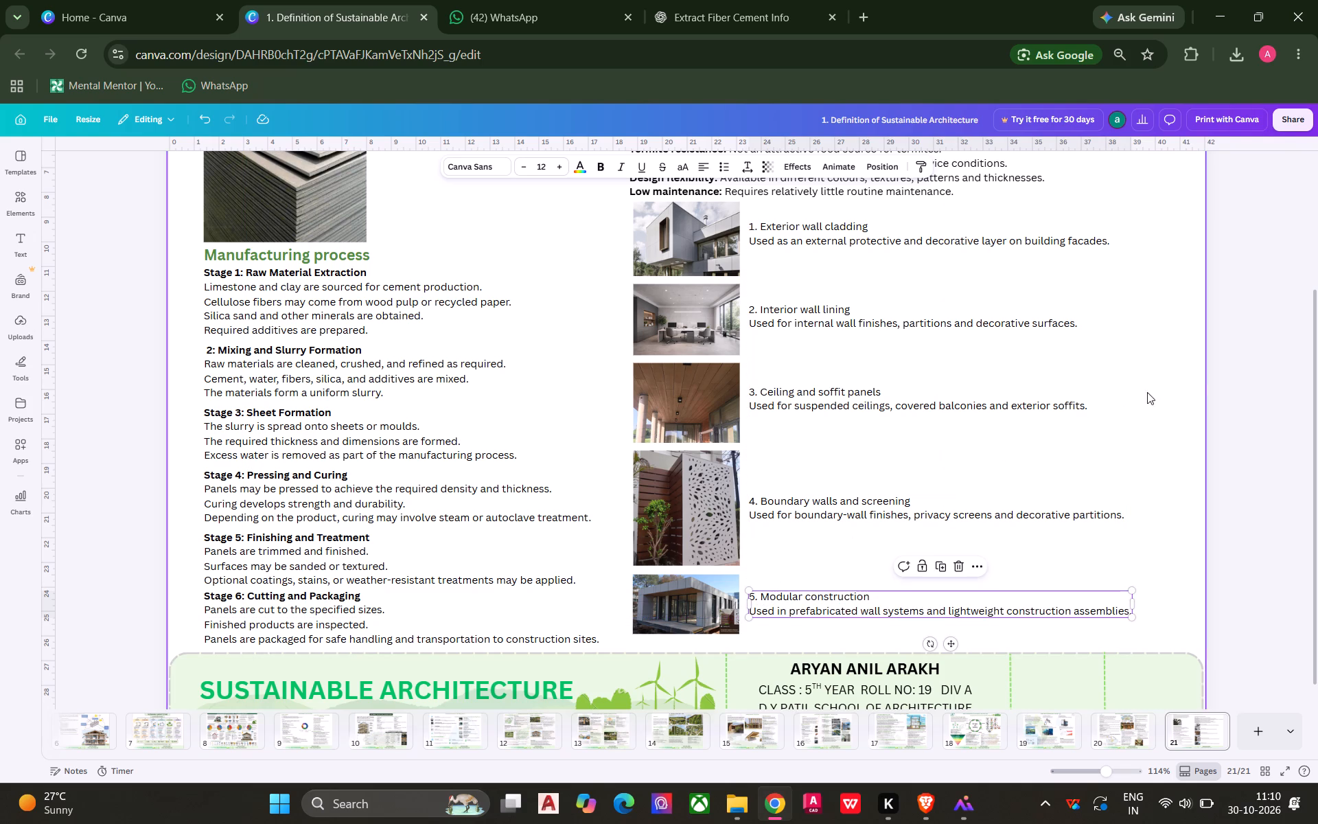
pyautogui.click(1231, 368)
# Make only the heading line "5. Modular construction" bold in its caption.
pyautogui.doubleClick(838, 603)
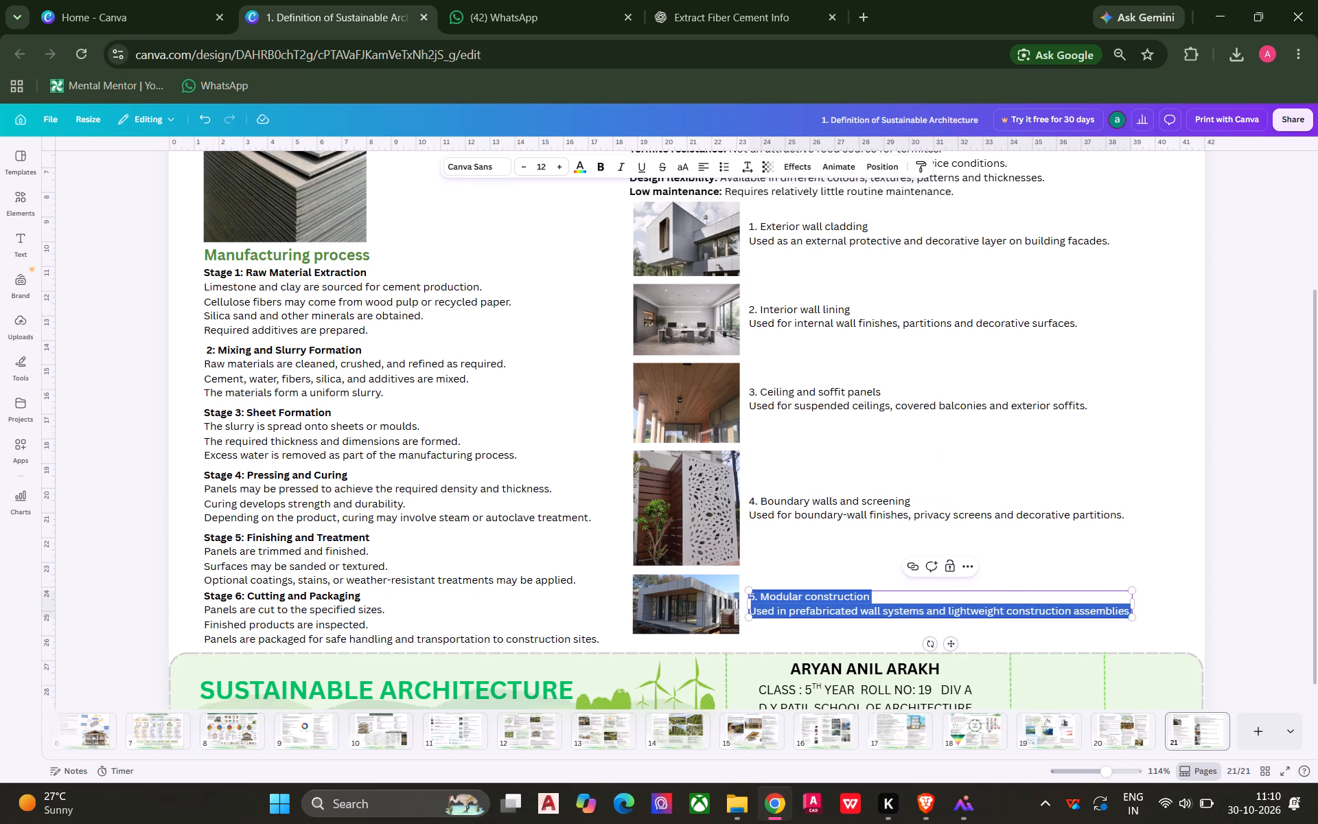
pyautogui.click(872, 602)
pyautogui.moveTo(872, 598); pyautogui.dragTo(741, 591)
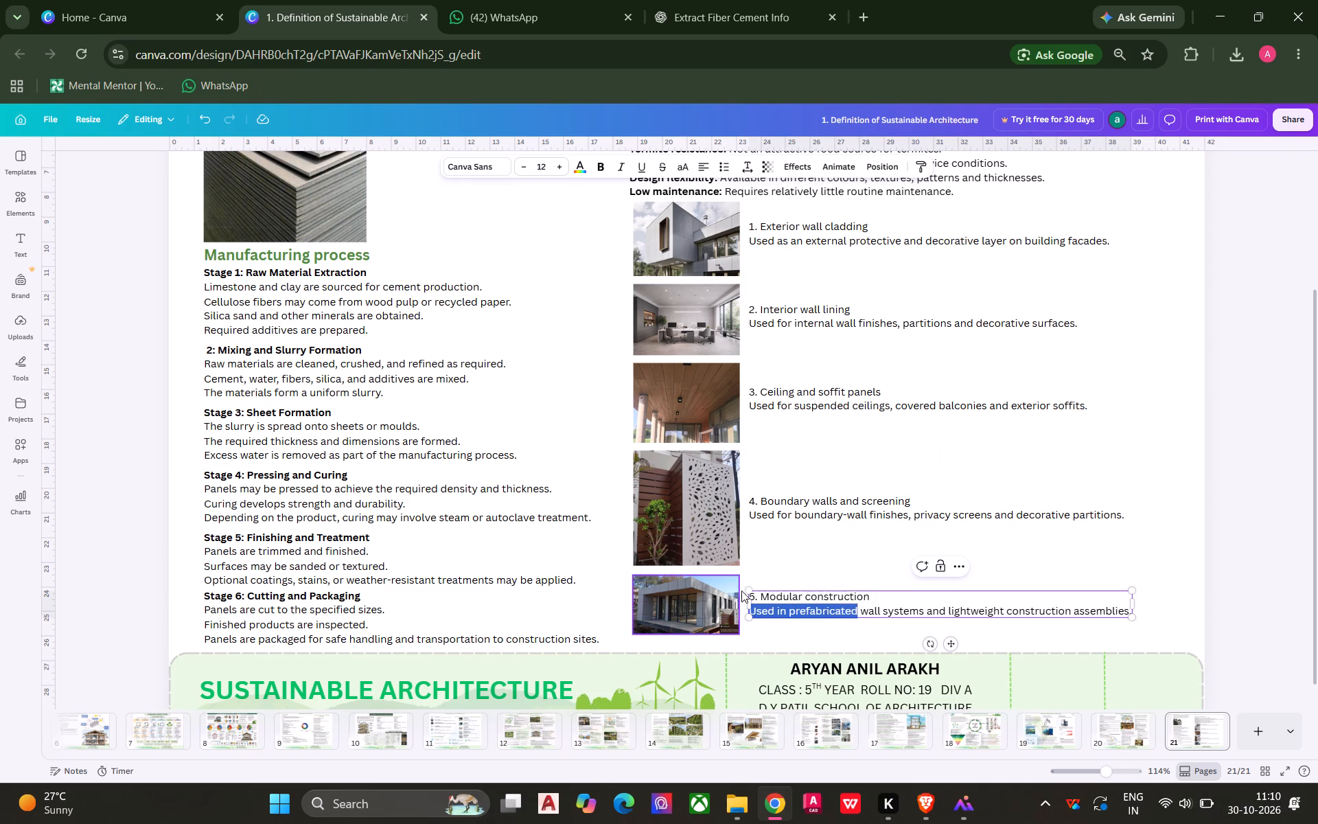
pyautogui.moveTo(741, 591); pyautogui.dragTo(750, 592)
pyautogui.click(597, 161)
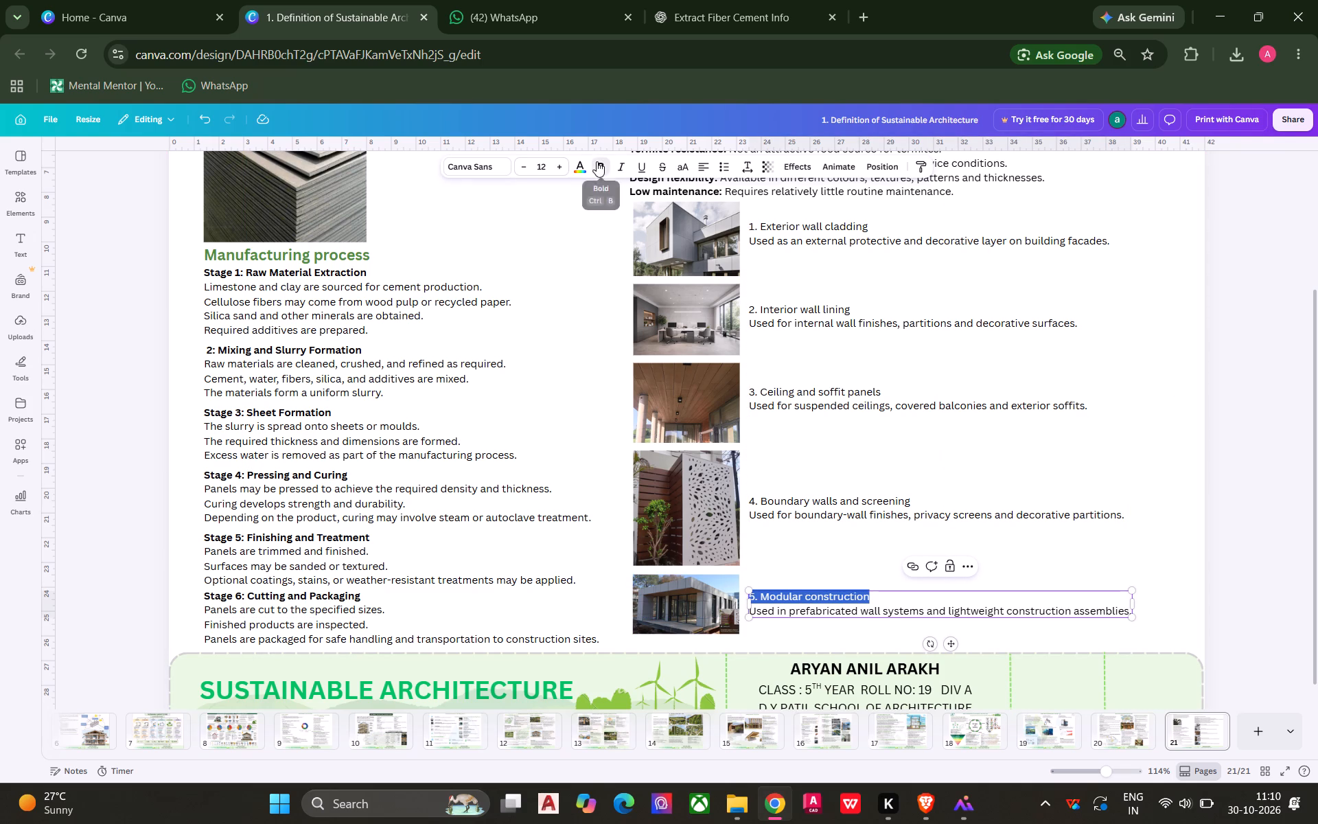
# Make only the heading line "4. Boundary walls and screening" bold in its caption.
pyautogui.click(755, 486)
pyautogui.click(762, 501)
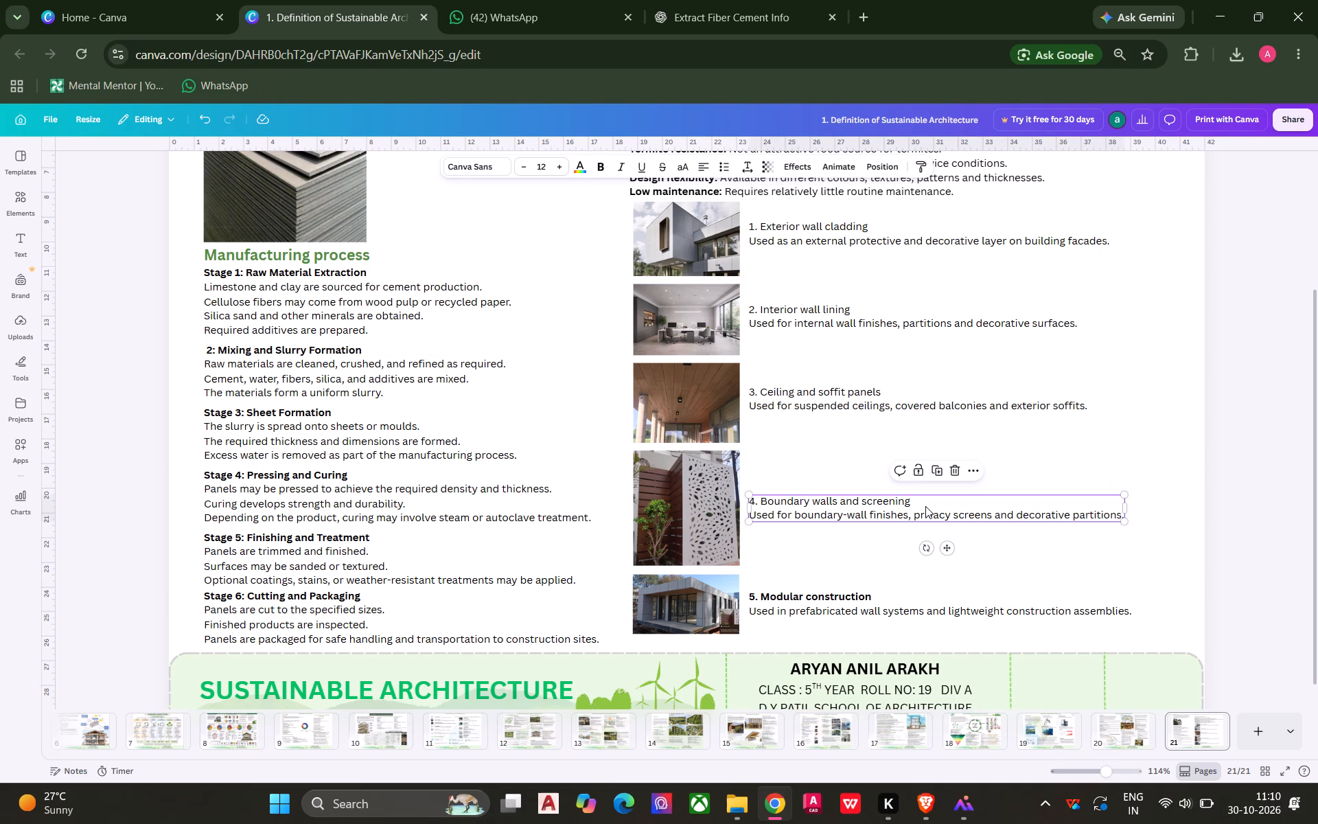
pyautogui.click(910, 507)
pyautogui.click(912, 501)
pyautogui.moveTo(912, 501); pyautogui.dragTo(806, 505)
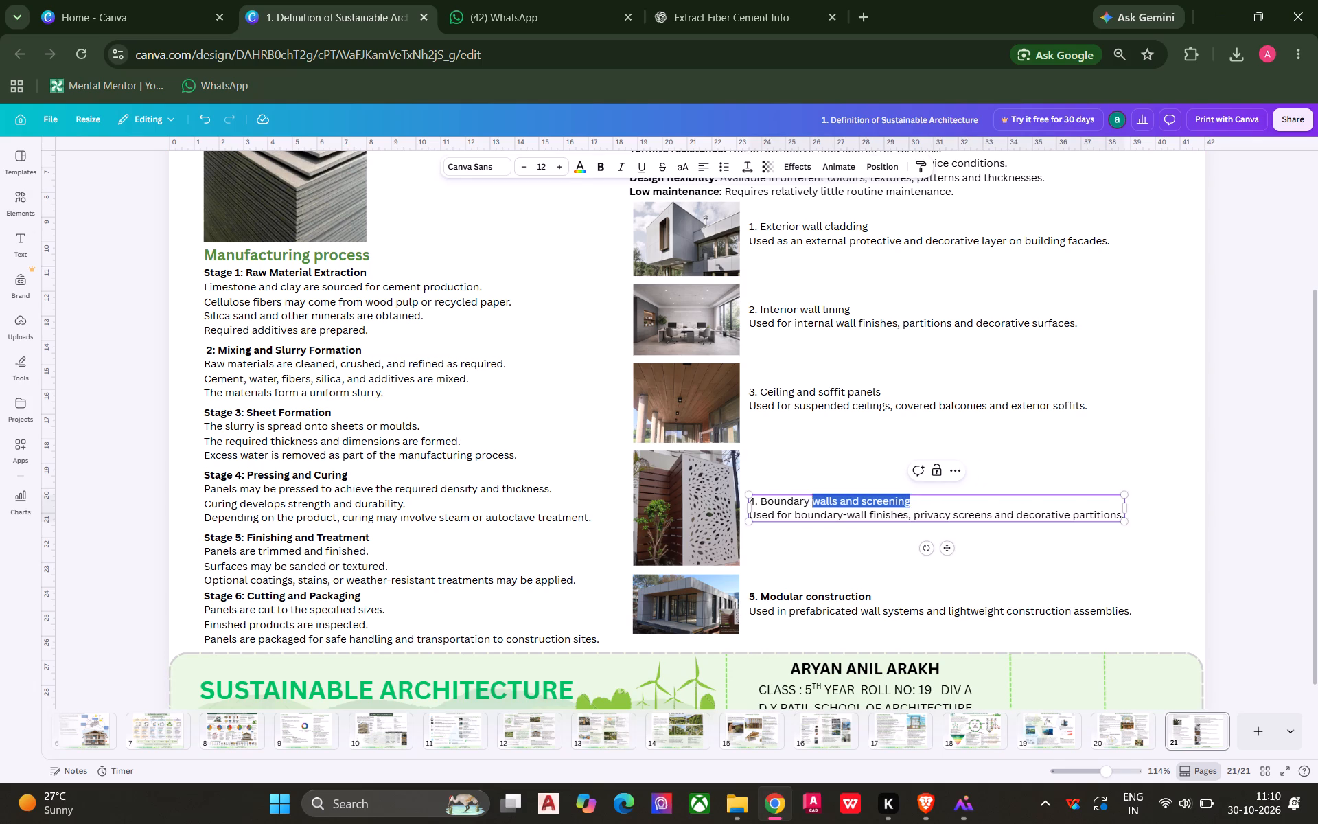
pyautogui.moveTo(806, 505); pyautogui.dragTo(745, 500)
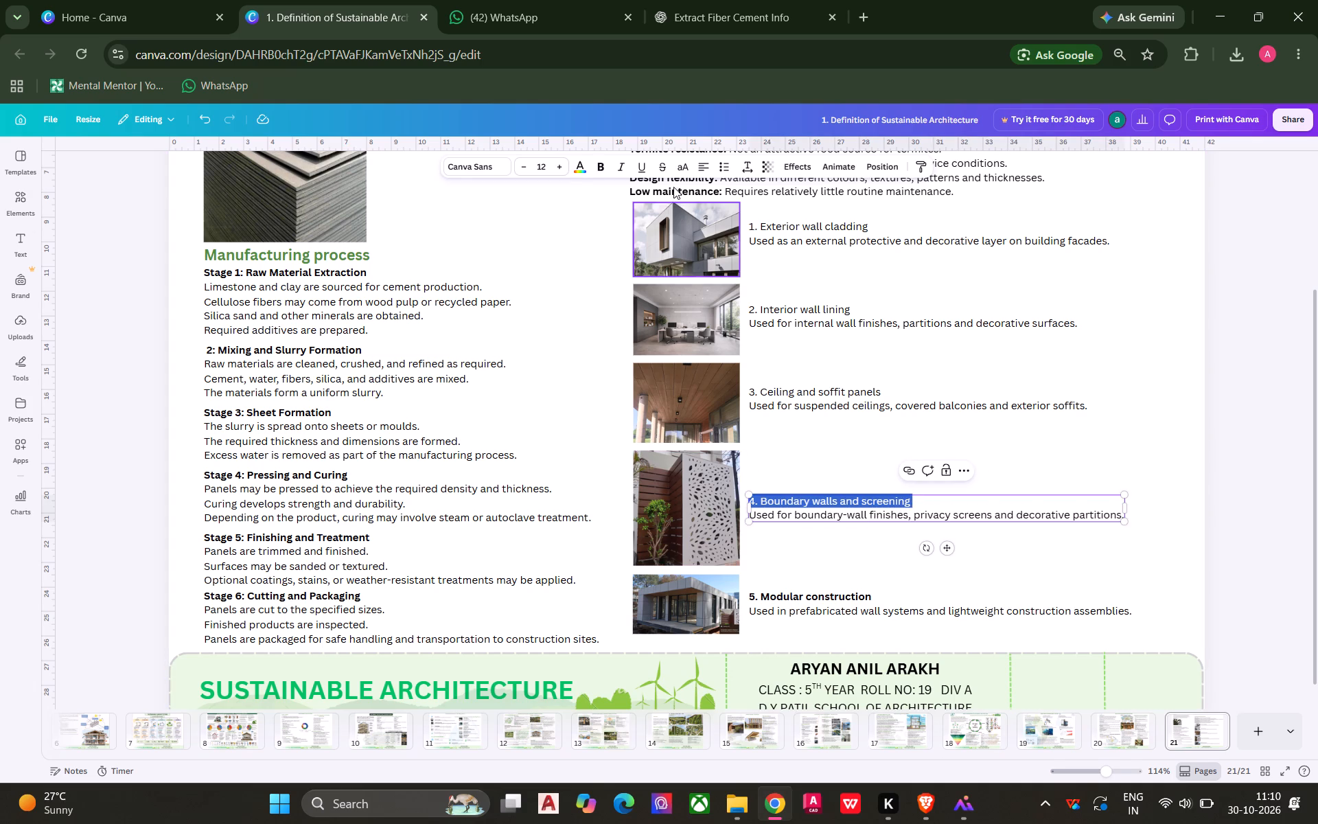
pyautogui.click(607, 165)
# Make only the heading line "3. Ceiling and soffit panels" bold in its caption.
pyautogui.click(794, 387)
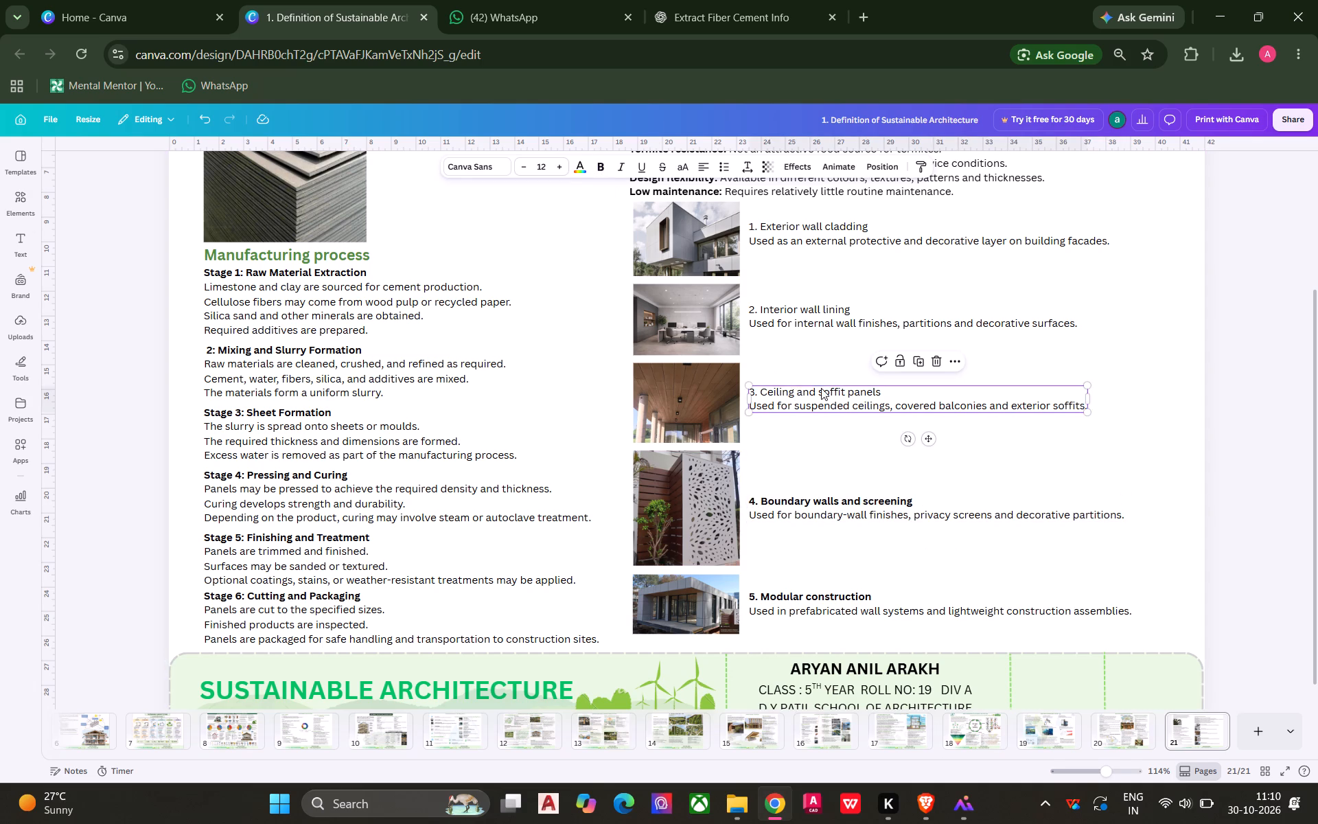
pyautogui.click(850, 393)
pyautogui.click(881, 392)
pyautogui.moveTo(885, 392); pyautogui.dragTo(741, 395)
pyautogui.click(601, 167)
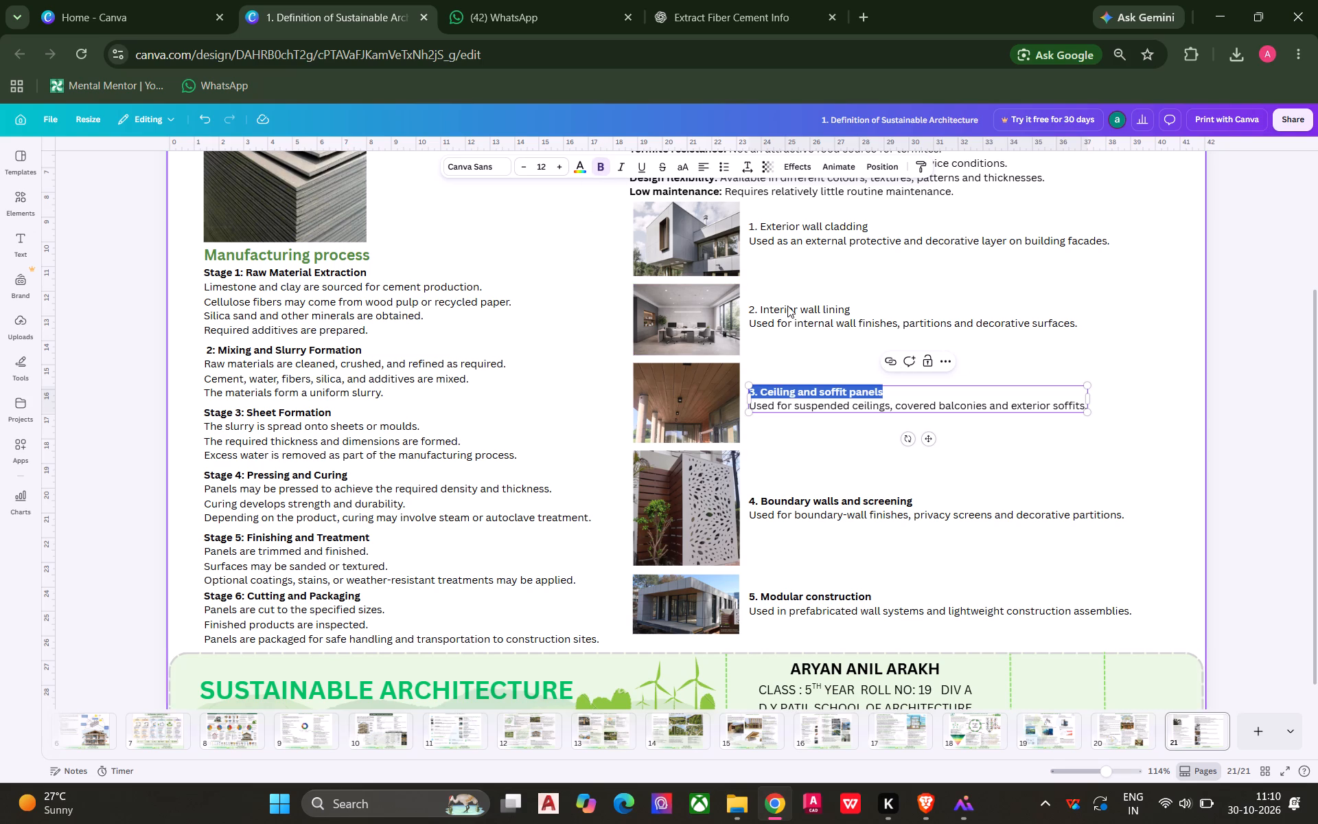
# Make only the heading line "2. Interior wall lining" bold in its caption.
pyautogui.click(791, 304)
pyautogui.click(827, 311)
pyautogui.click(849, 310)
pyautogui.click(855, 308)
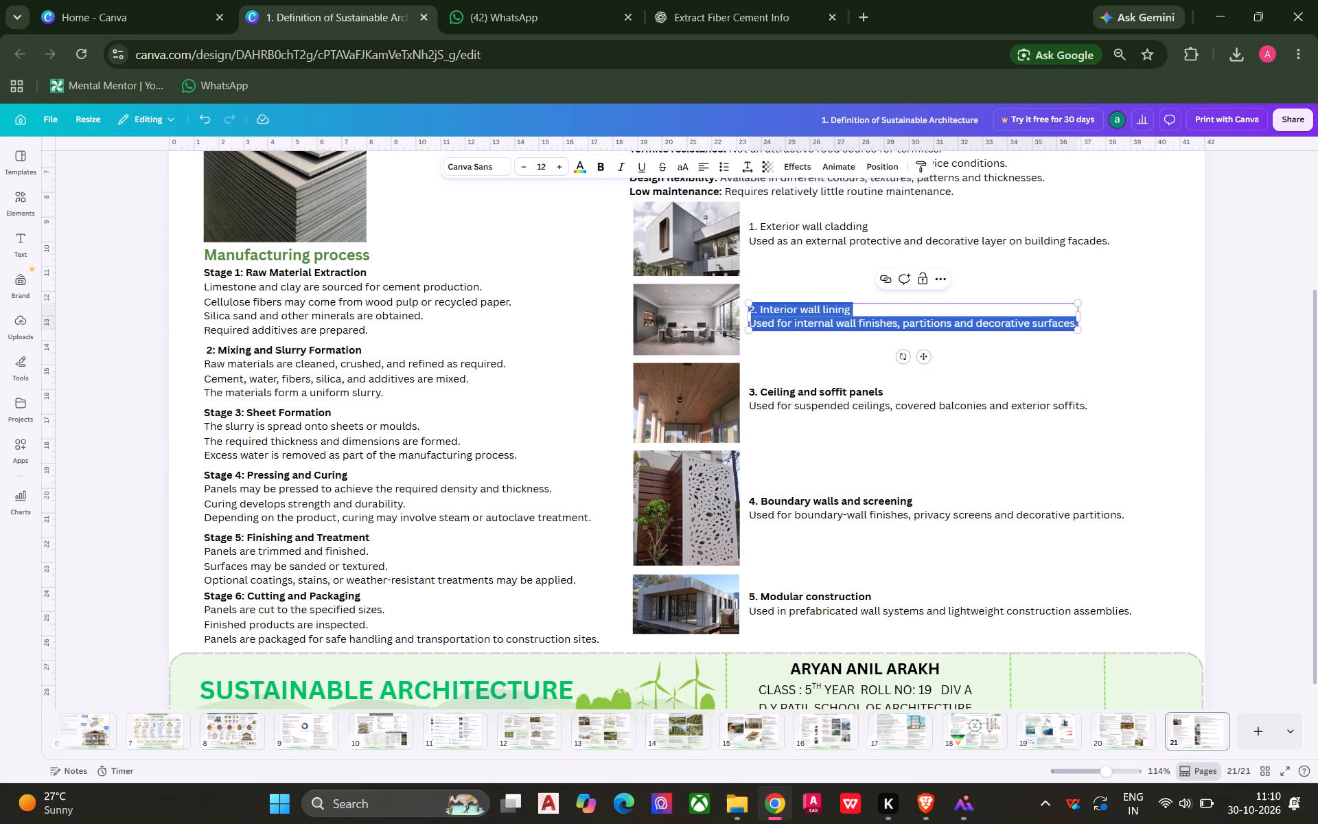
pyautogui.moveTo(855, 308); pyautogui.dragTo(750, 312)
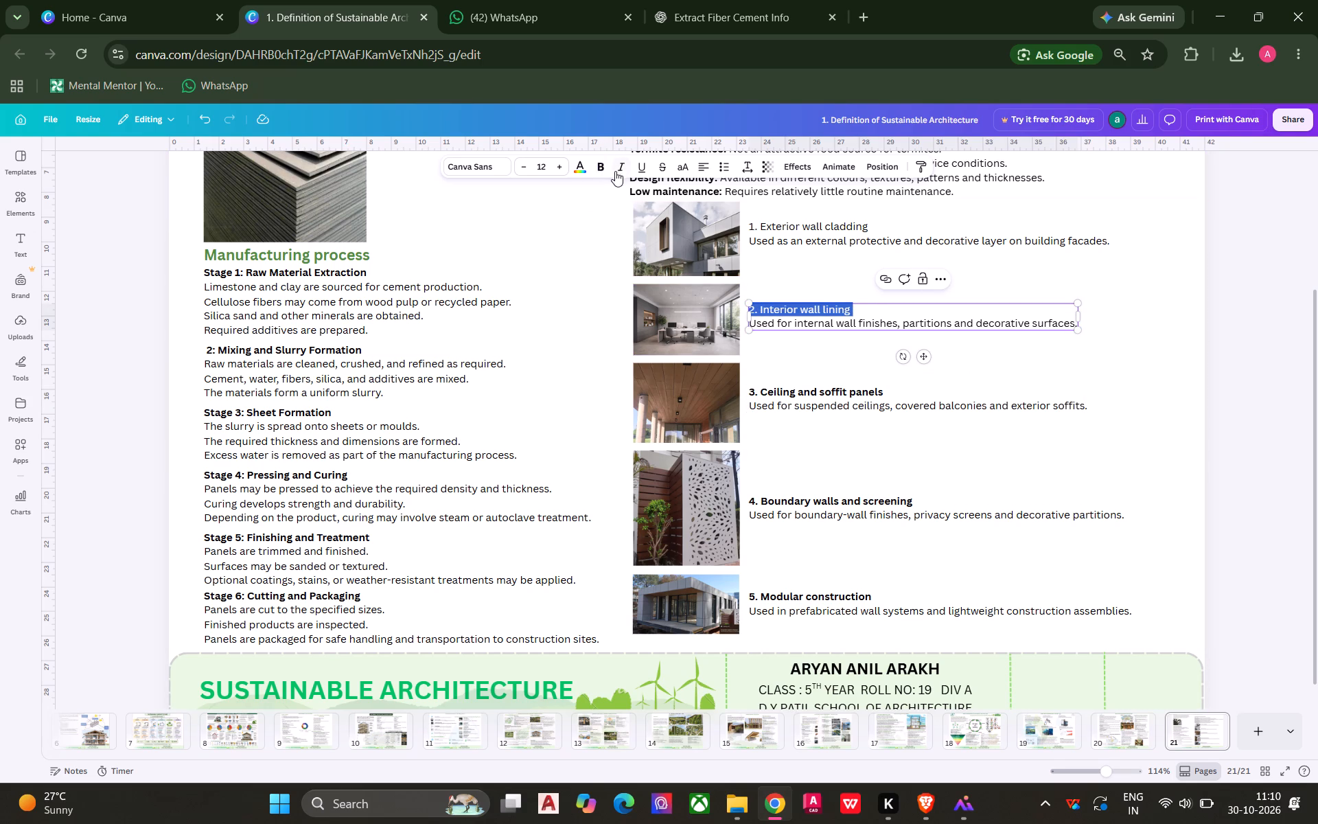
pyautogui.click(601, 169)
# Make only the heading line "1. Exterior wall cladding" bold in its caption.
pyautogui.click(794, 243)
pyautogui.click(815, 222)
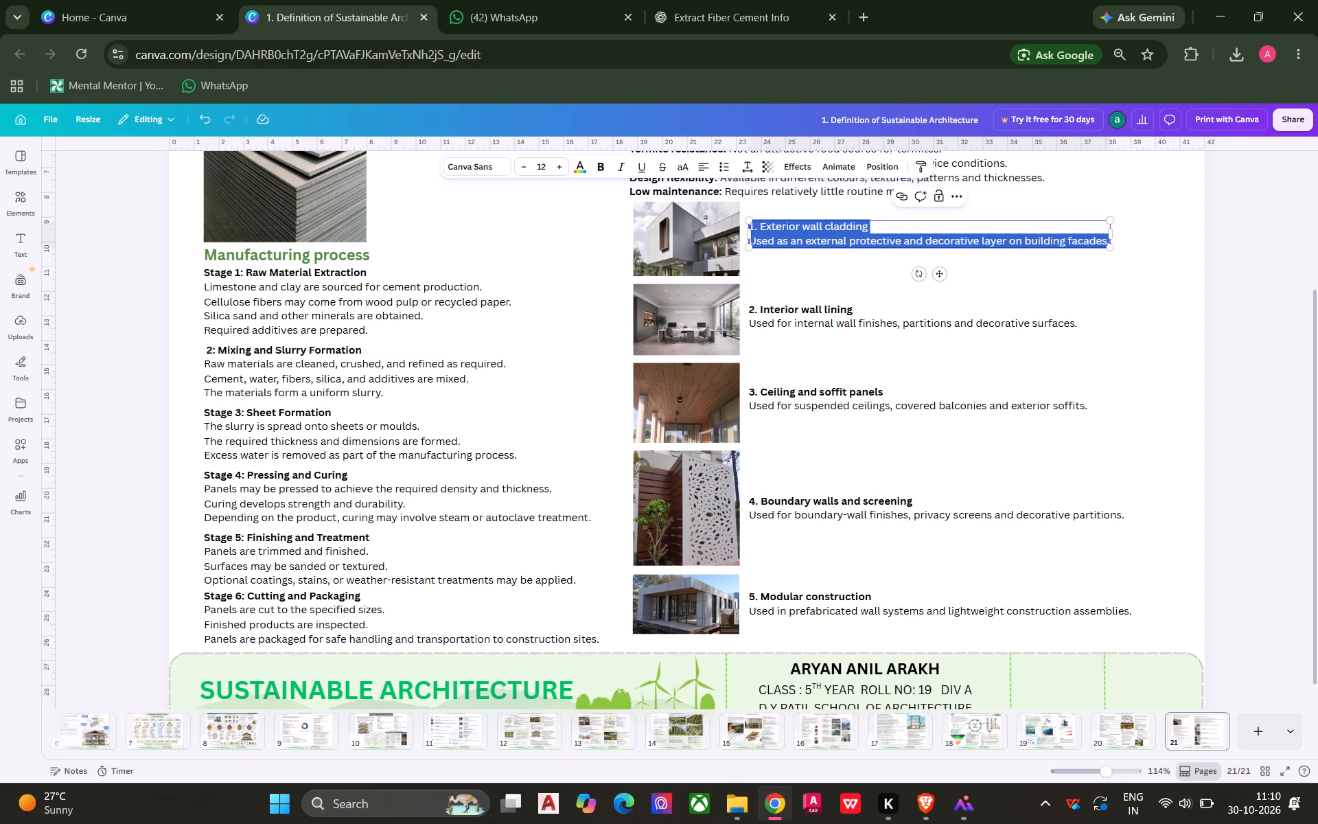
pyautogui.click(857, 223)
pyautogui.moveTo(872, 224); pyautogui.dragTo(741, 225)
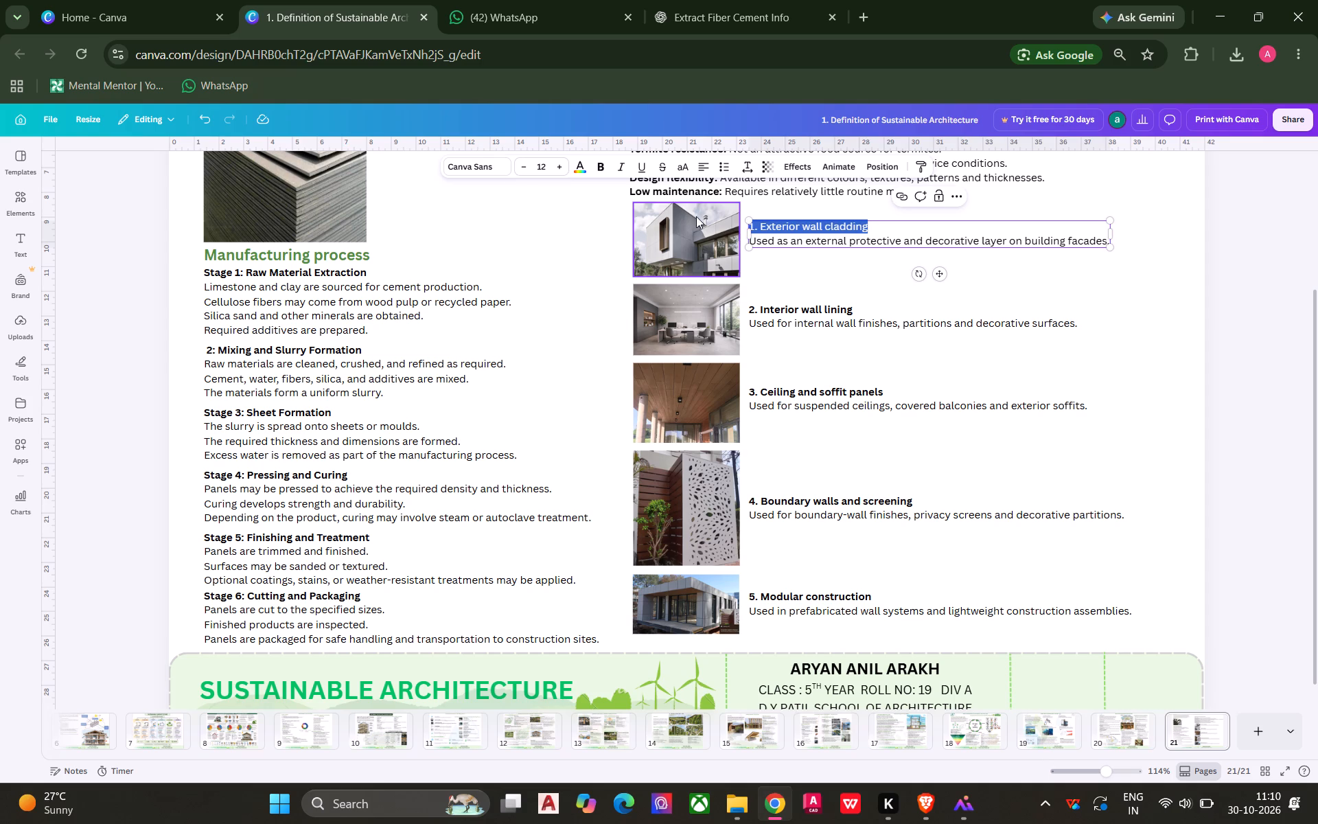
pyautogui.click(605, 163)
pyautogui.click(1223, 277)
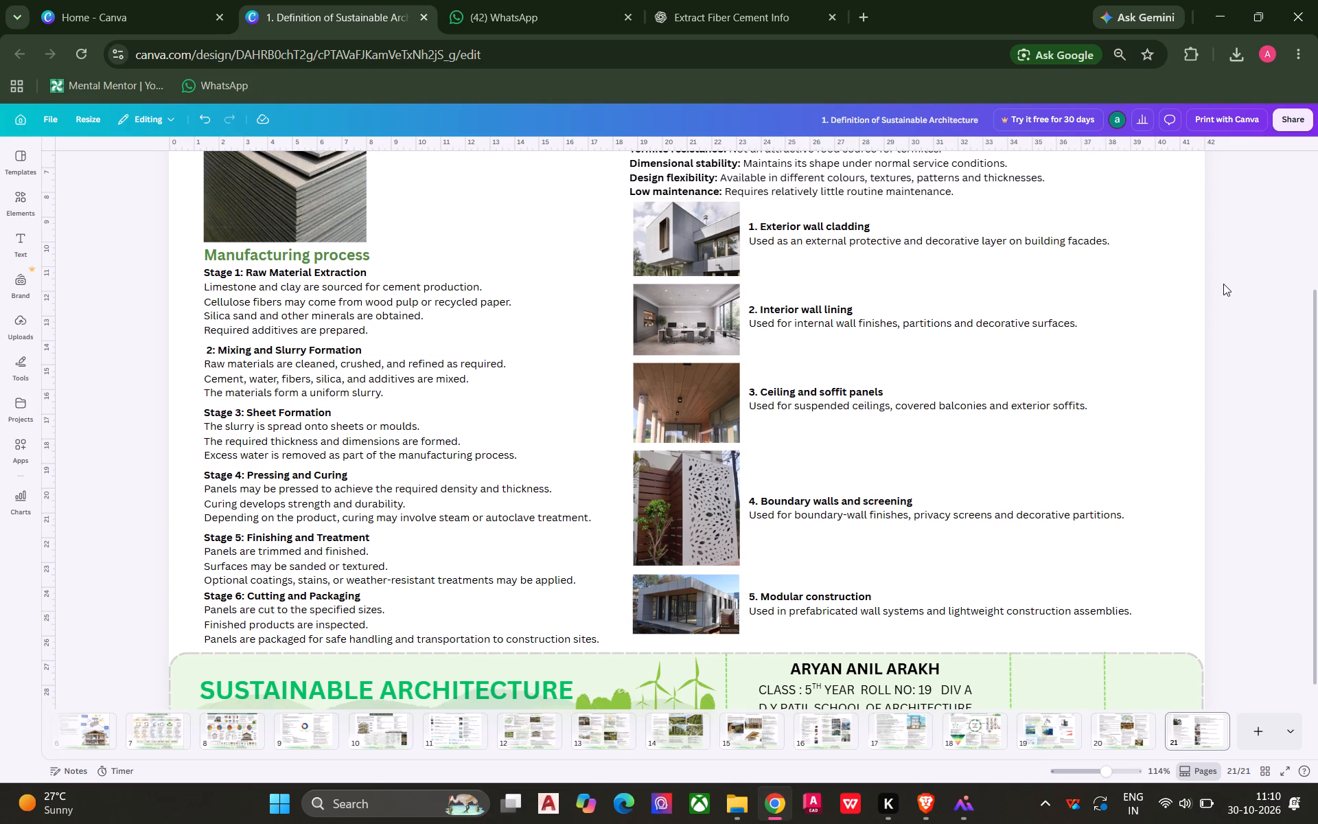
pyautogui.scroll(4, 1223, 286)
pyautogui.scroll(-2, 1242, 290)
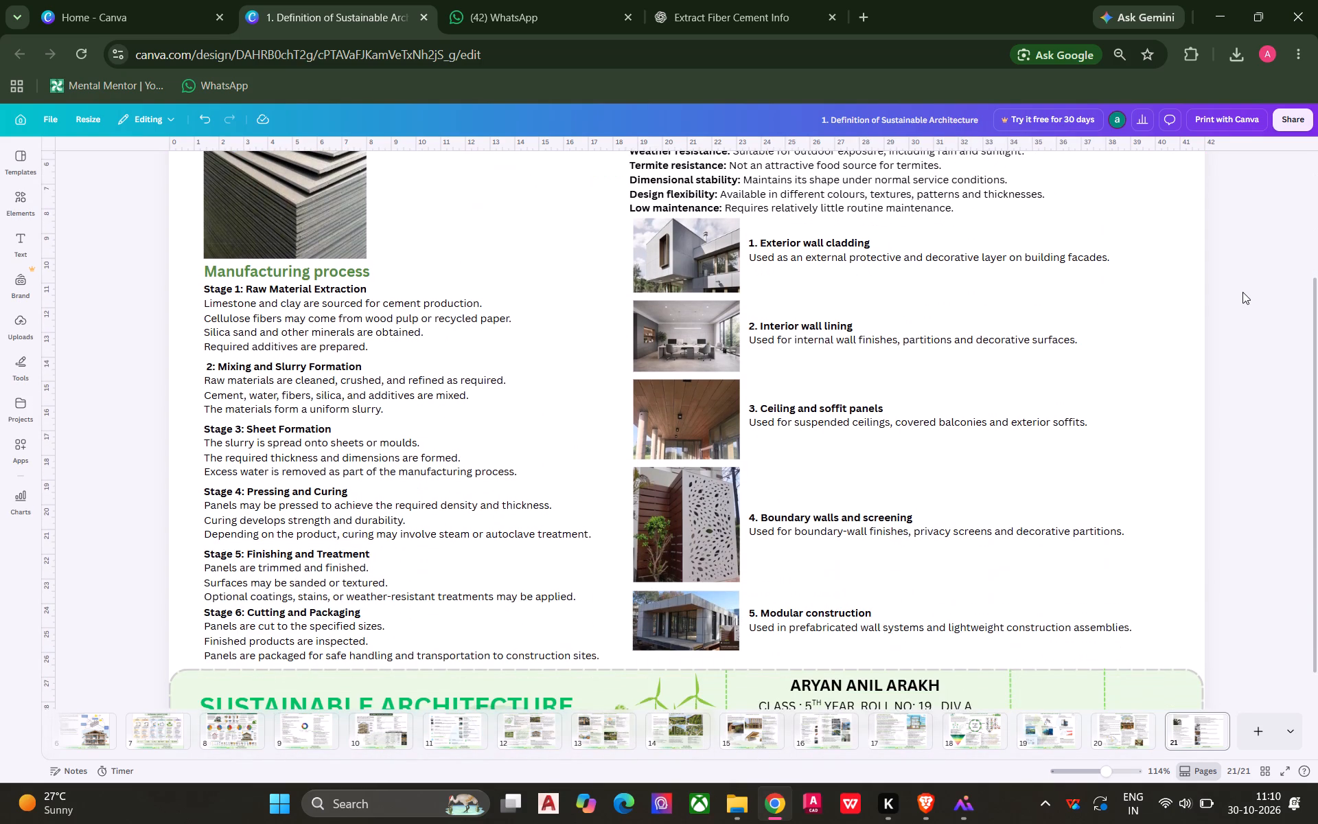
pyautogui.hotkey('ctrl', 's')
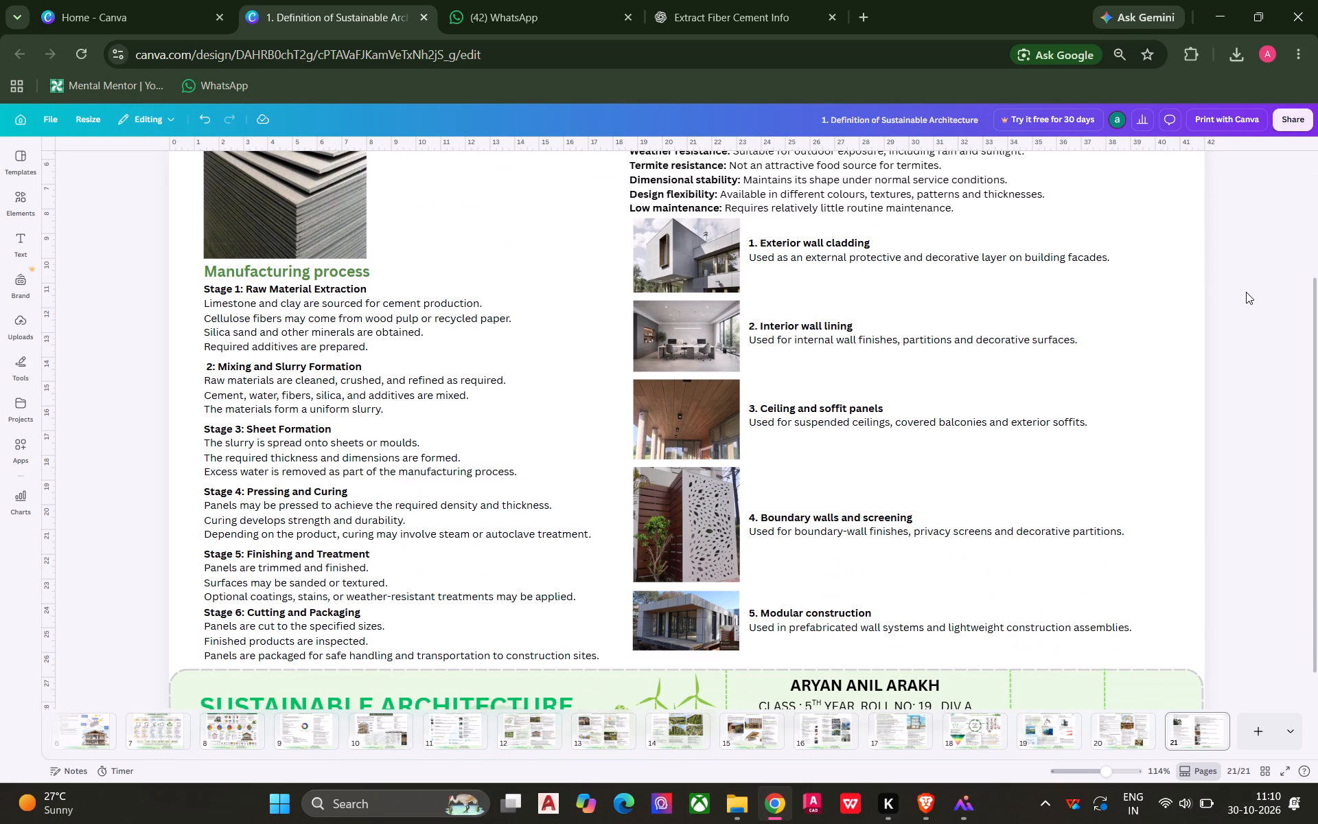
pyautogui.scroll(2, 1246, 292)
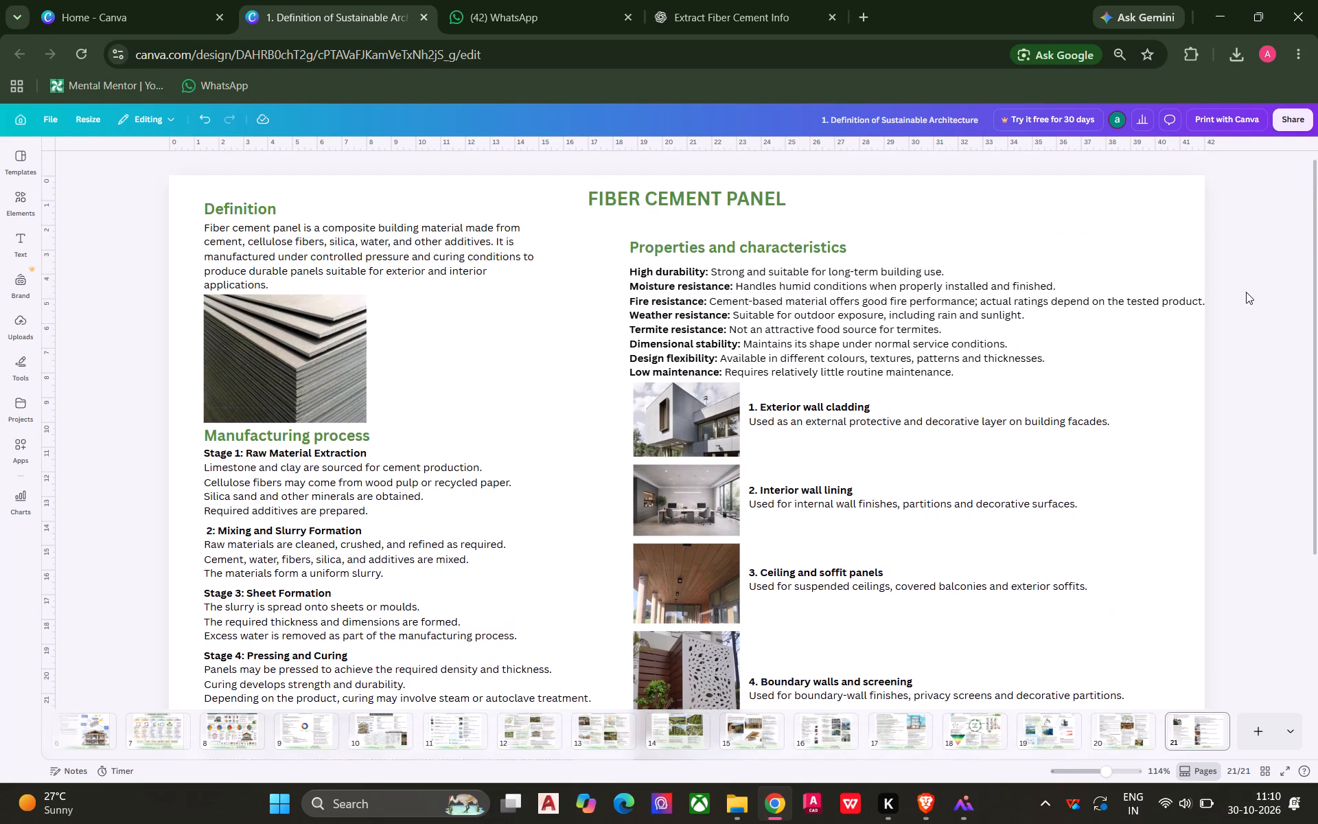
pyautogui.scroll(-2, 1246, 292)
pyautogui.scroll(2, 1246, 292)
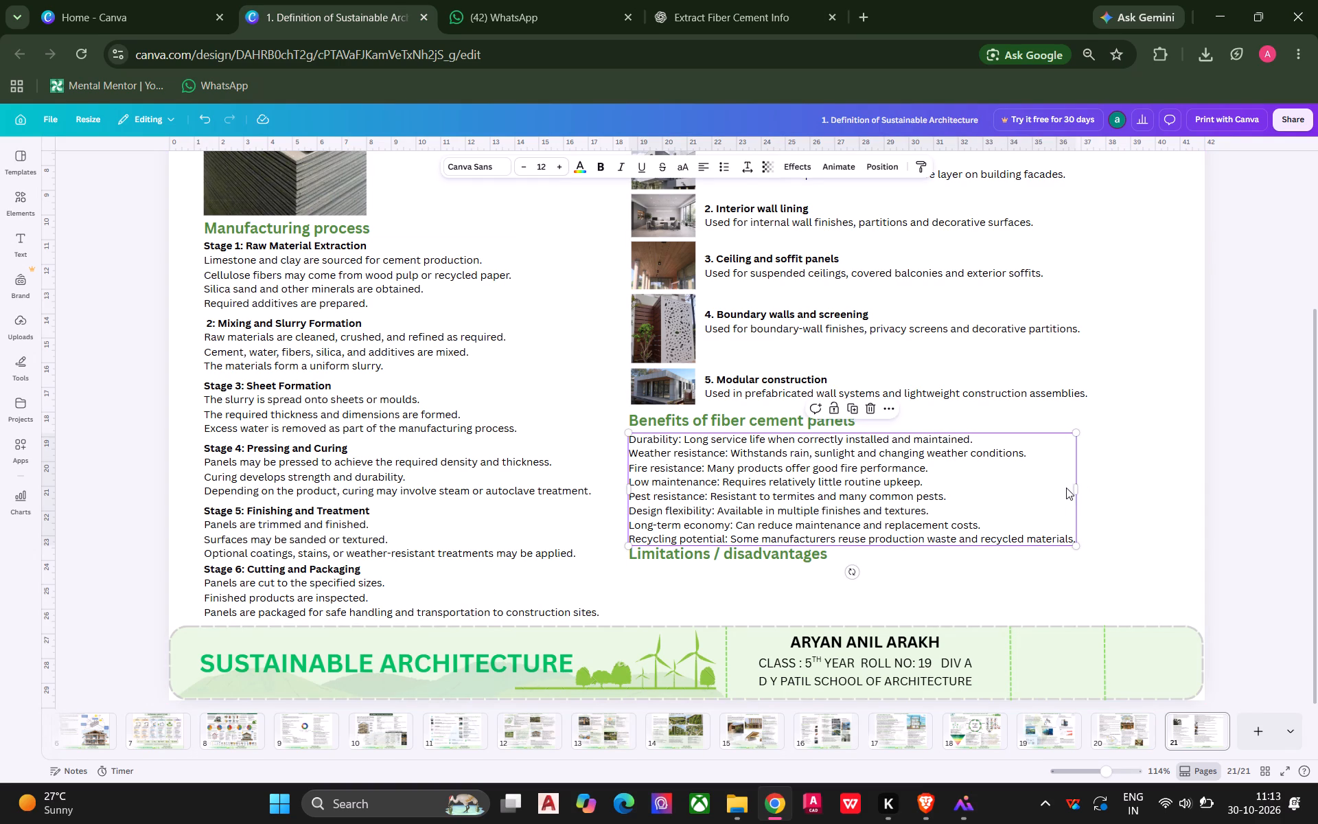
pyautogui.moveTo(1078, 488); pyautogui.dragTo(1032, 484)
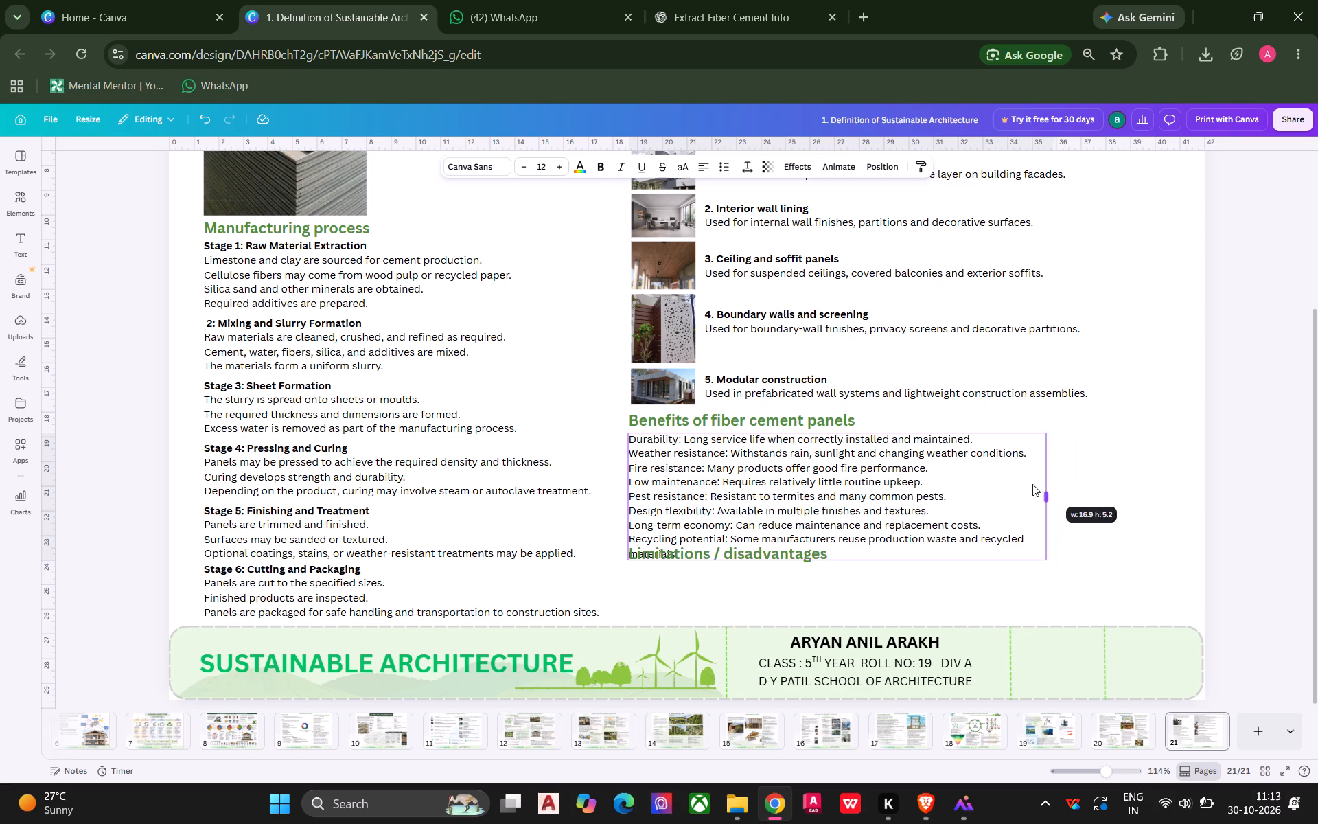
pyautogui.moveTo(1032, 484); pyautogui.dragTo(915, 479)
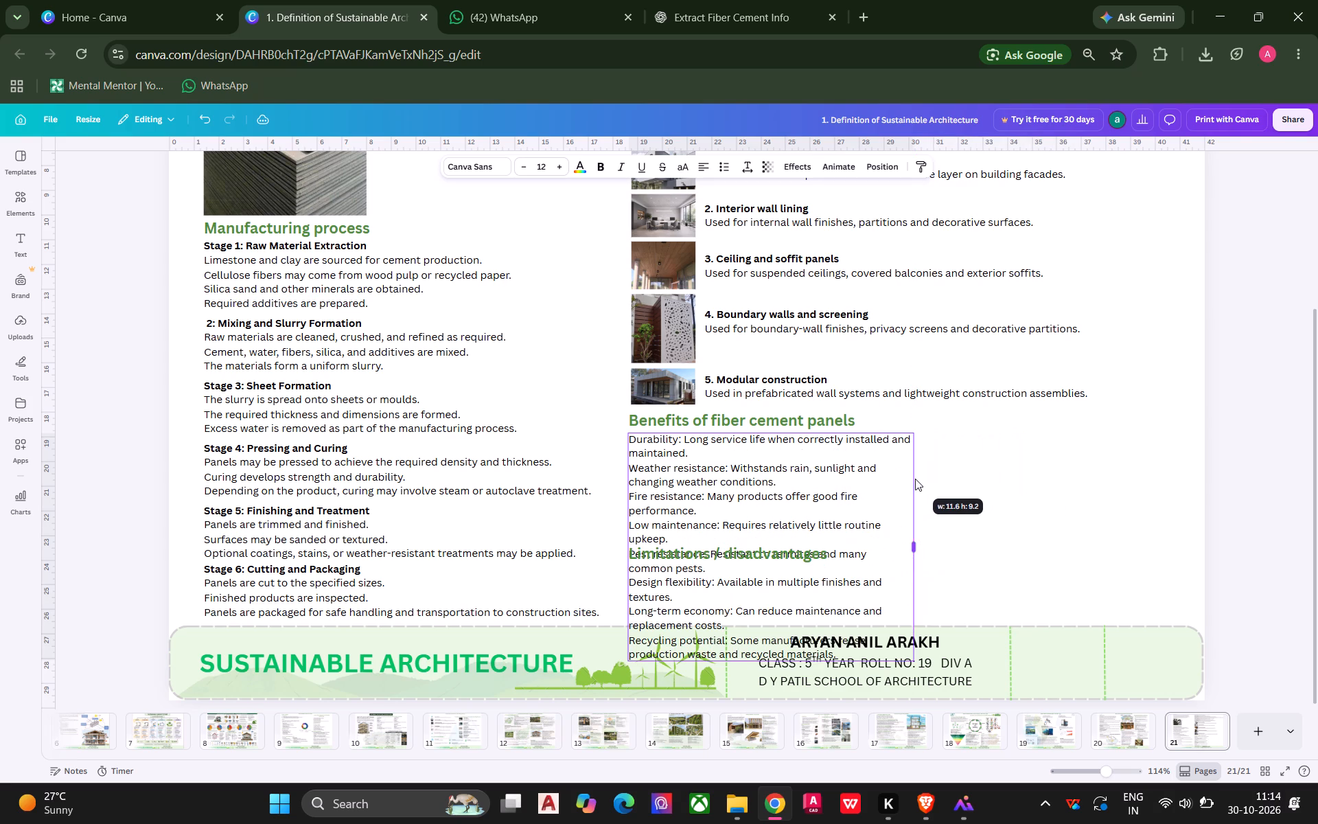
pyautogui.moveTo(915, 479); pyautogui.dragTo(936, 471)
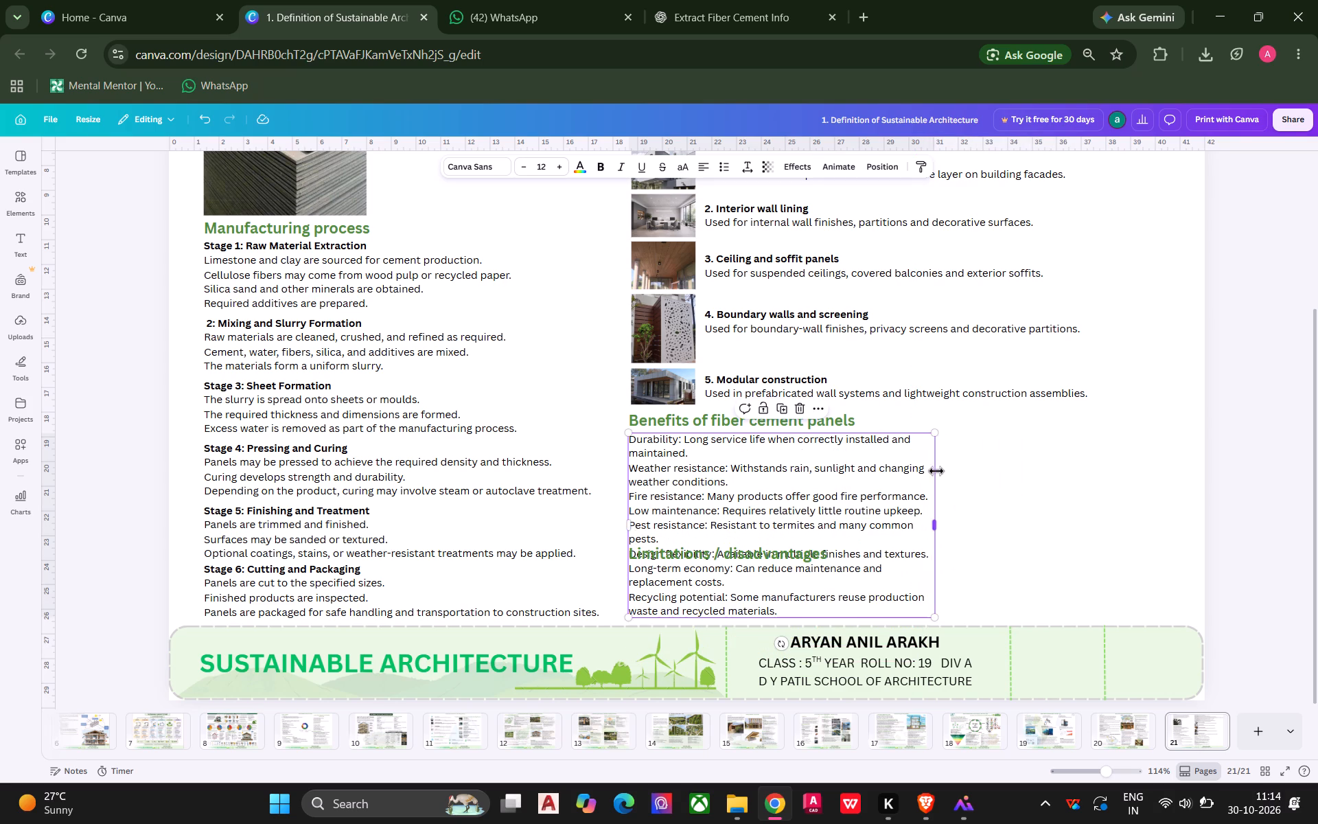
pyautogui.click(977, 468)
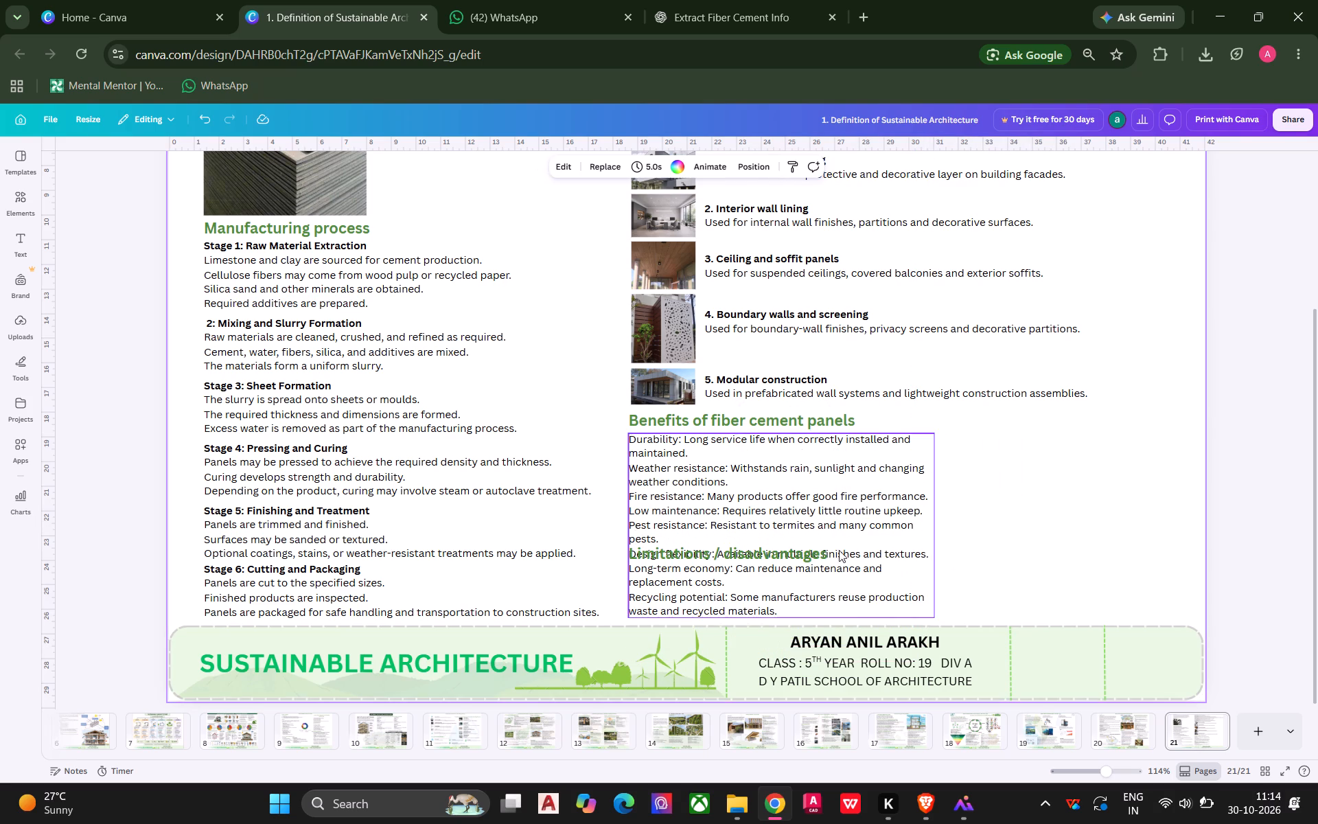
# Move the Limitations / disadvantages heading beside the benefits heading, level with it.
pyautogui.click(773, 551)
pyautogui.moveTo(758, 557); pyautogui.dragTo(1085, 426)
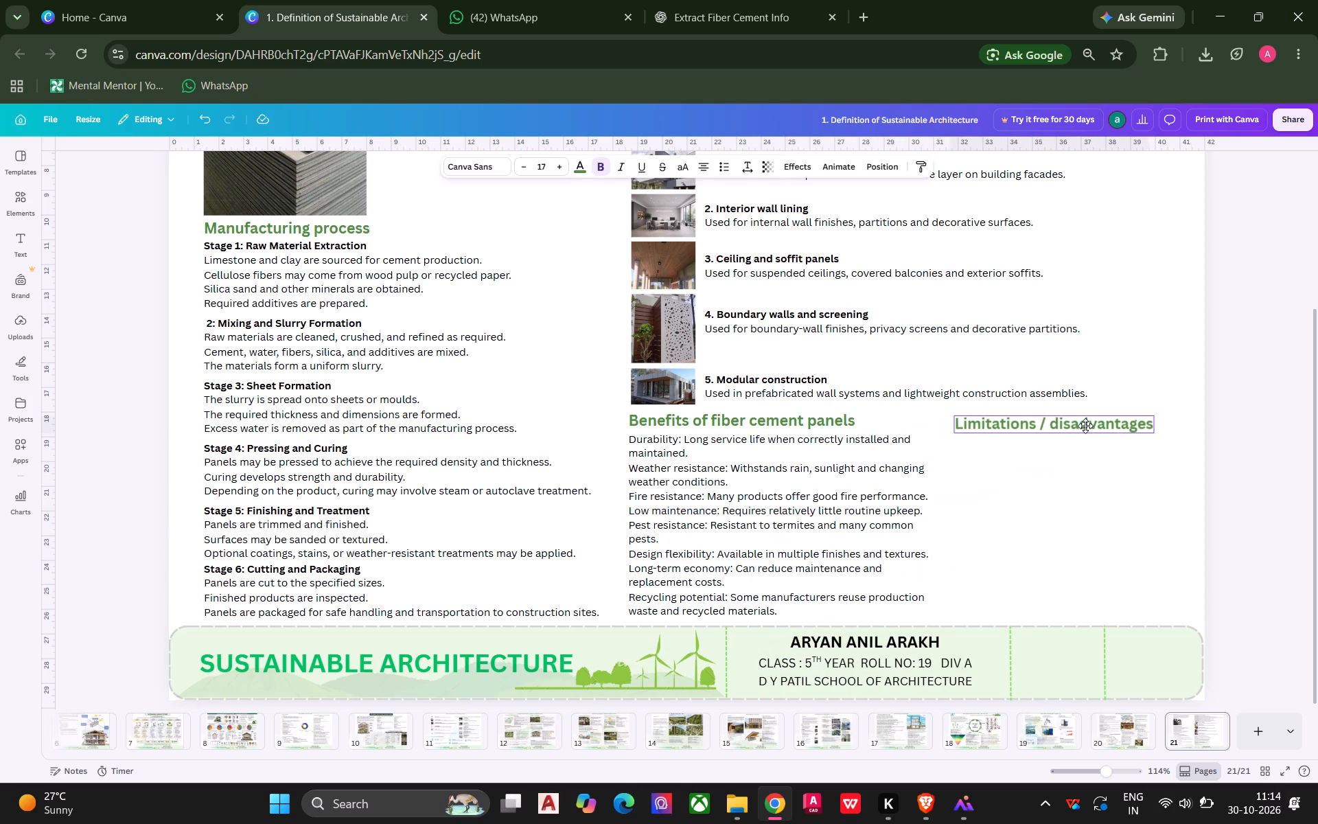
pyautogui.moveTo(1085, 426); pyautogui.dragTo(1096, 421)
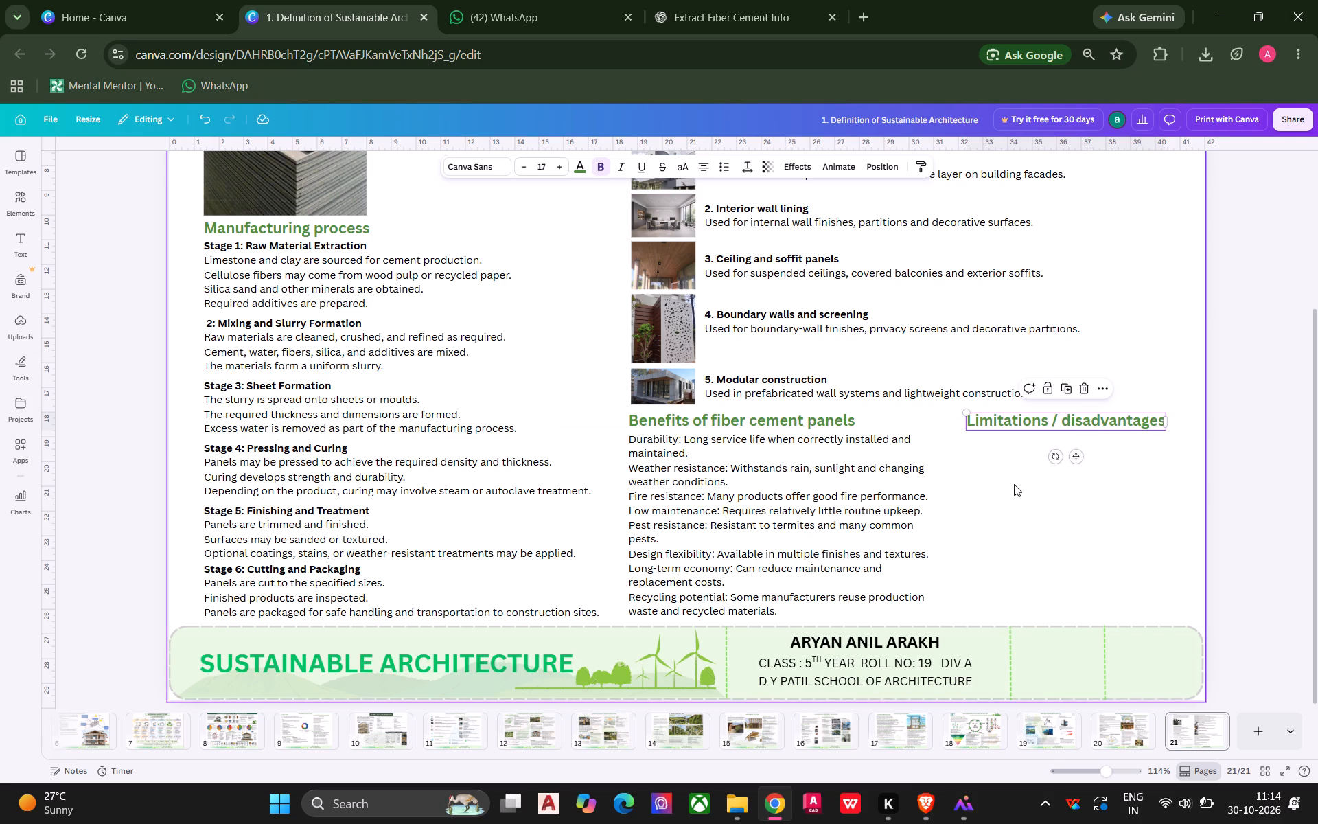
pyautogui.click(1010, 488)
# Duplicate the benefits list and place the copy beneath the Limitations / disadvantages heading.
pyautogui.click(863, 492)
pyautogui.rightClick(842, 485)
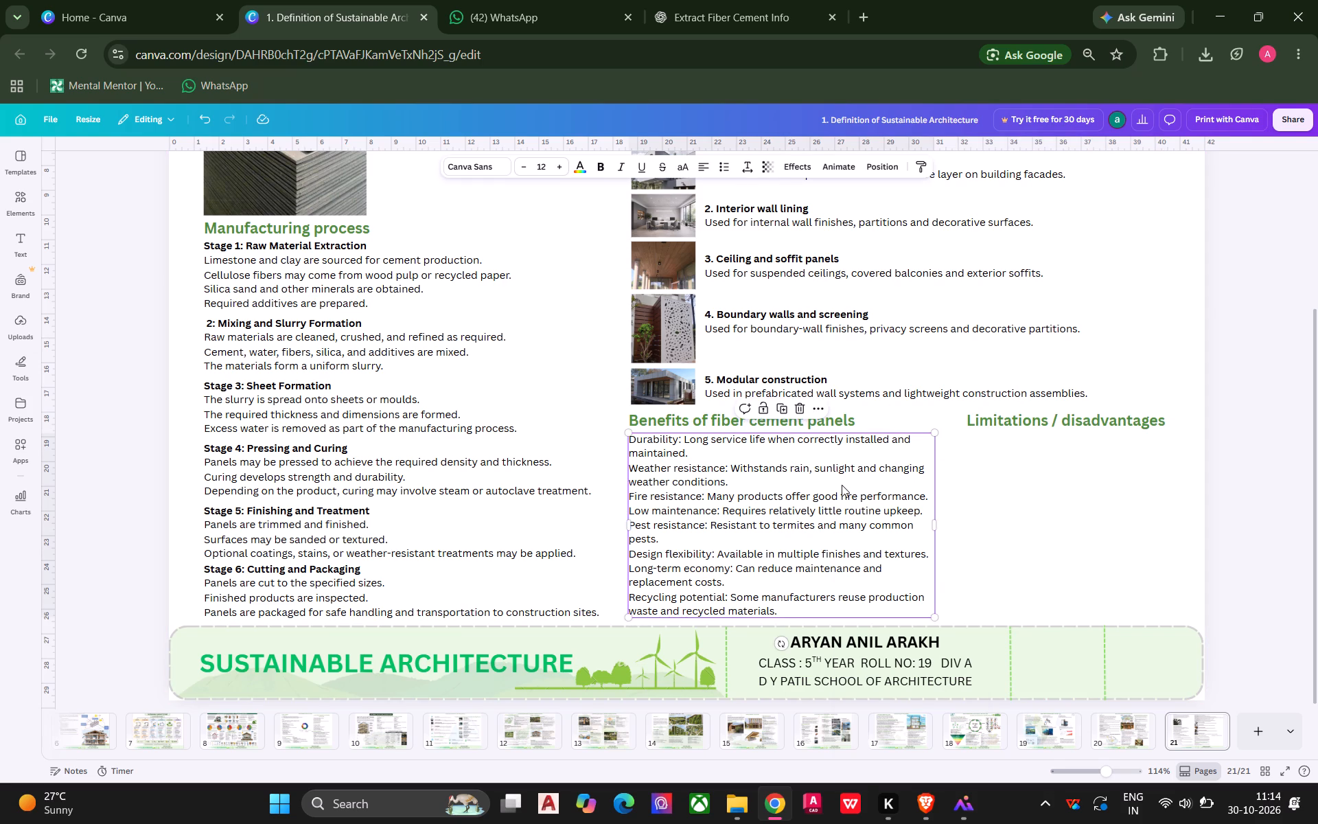
pyautogui.click(897, 534)
pyautogui.moveTo(791, 542); pyautogui.dragTo(791, 542)
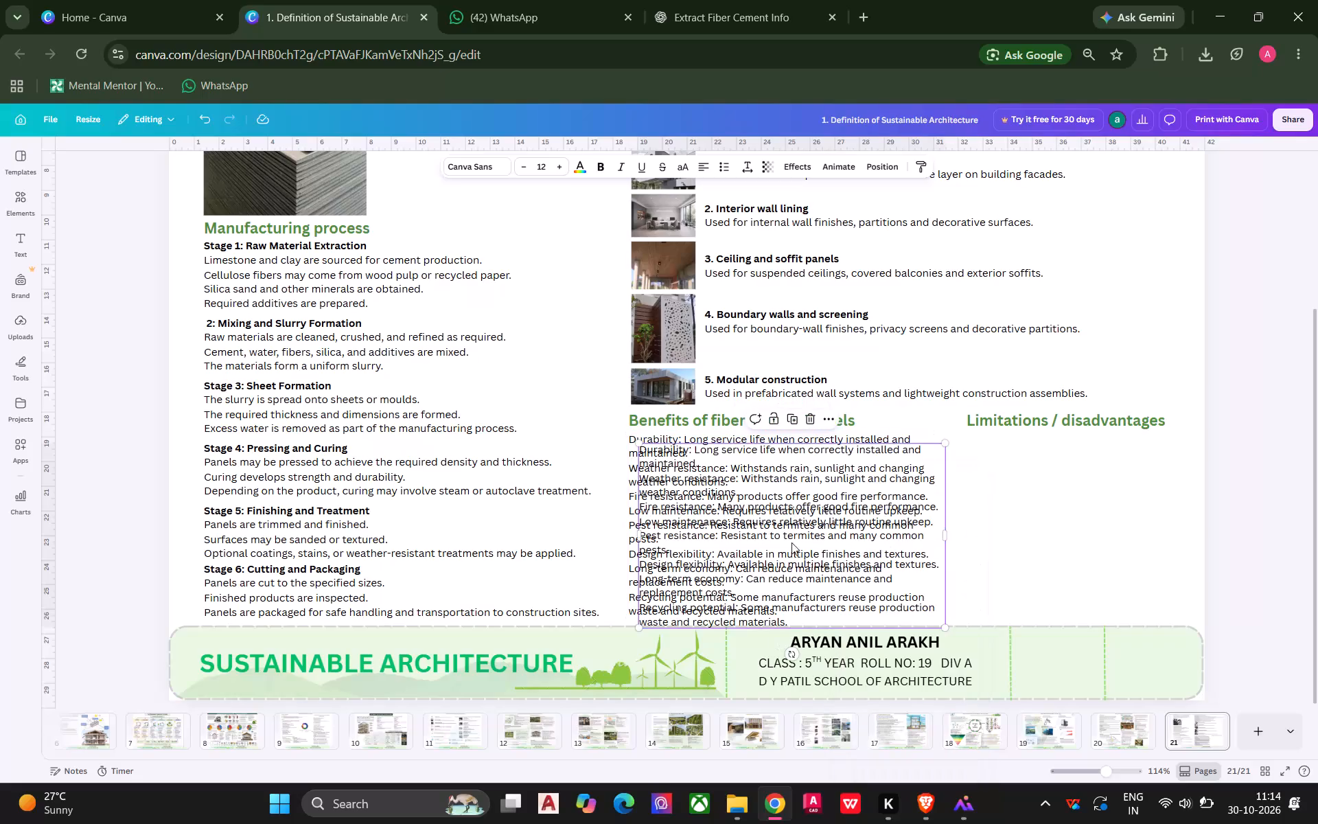
pyautogui.moveTo(791, 542); pyautogui.dragTo(1089, 529)
pyautogui.click(883, 420)
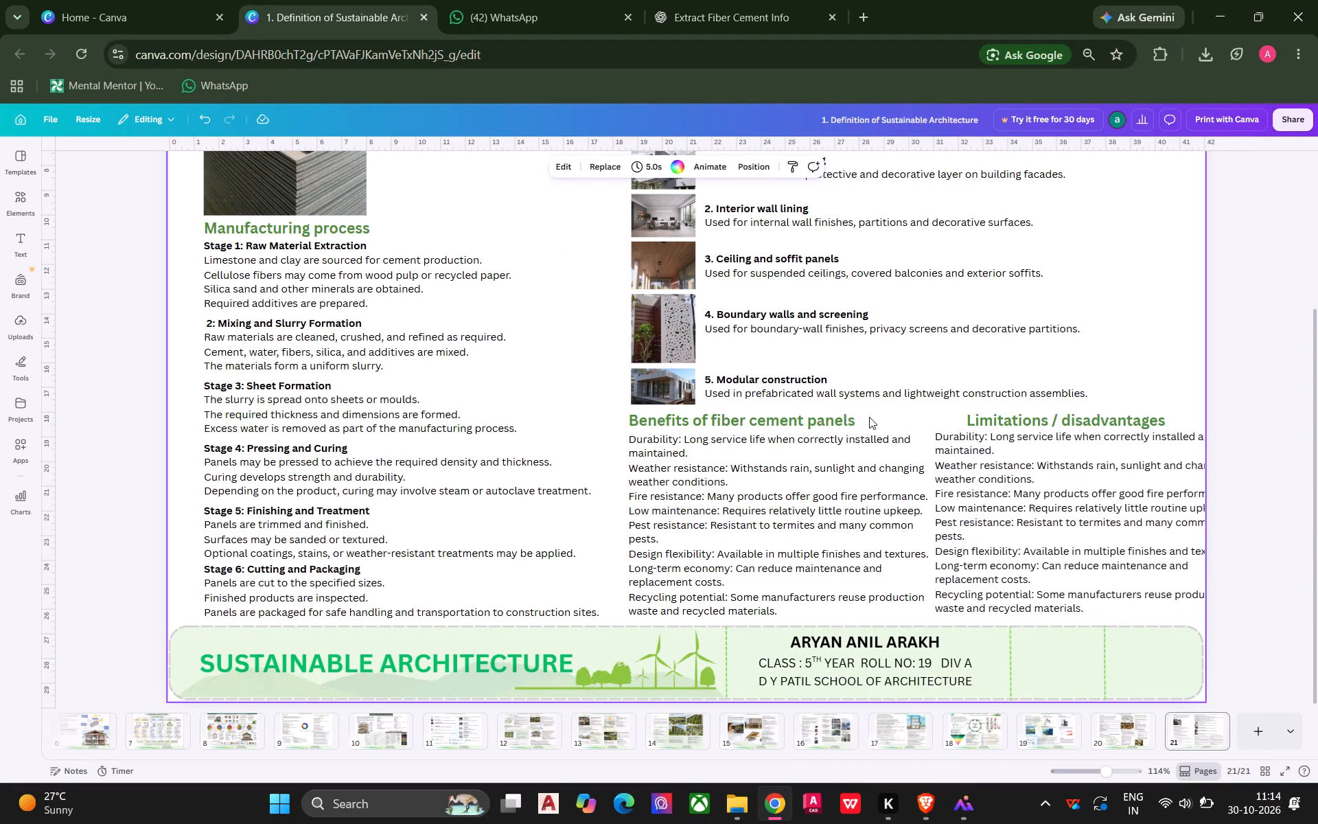
# Select the benefits heading and list together and shift them left and slightly down, close to the manufacturing process text.
pyautogui.moveTo(869, 416); pyautogui.dragTo(704, 499)
pyautogui.moveTo(676, 495); pyautogui.dragTo(667, 505)
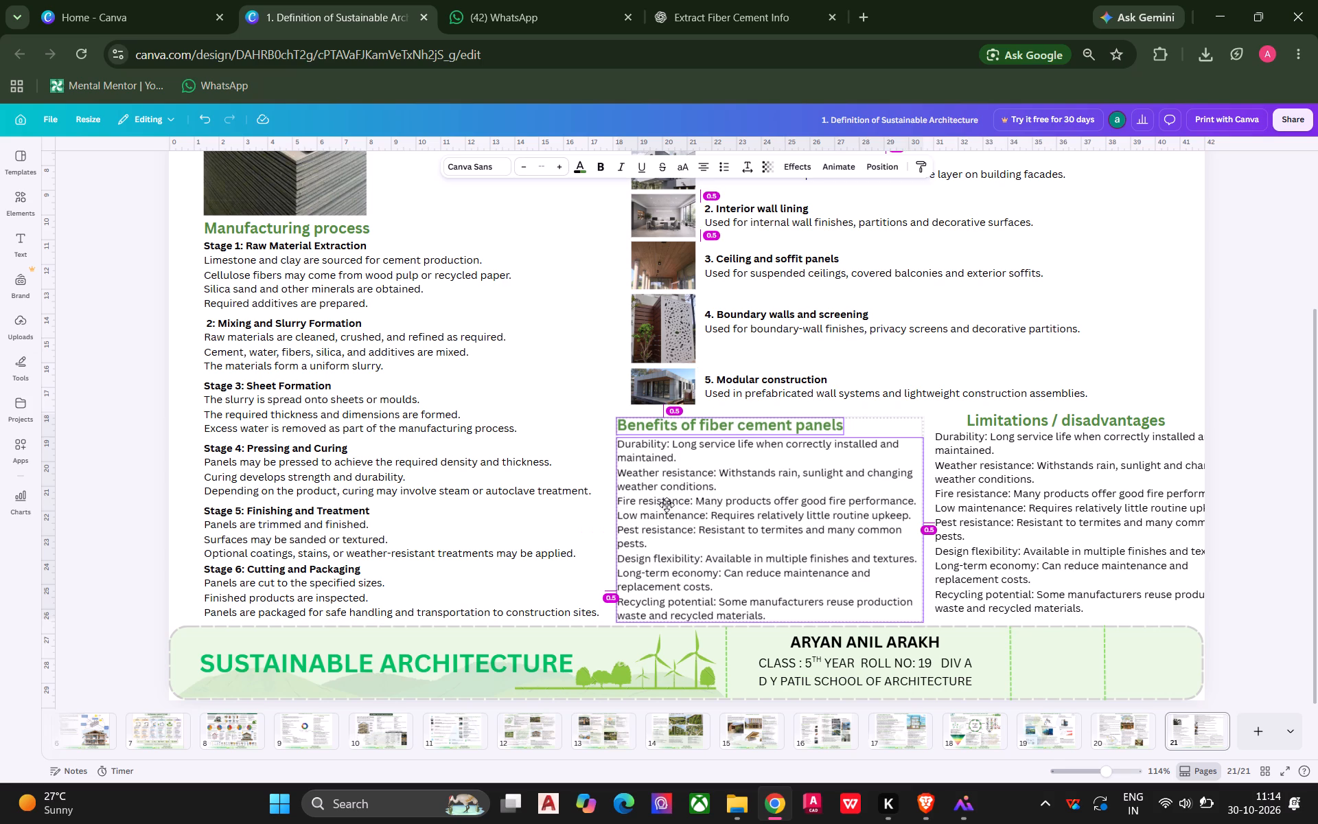
pyautogui.moveTo(667, 505); pyautogui.dragTo(655, 501)
pyautogui.click(568, 407)
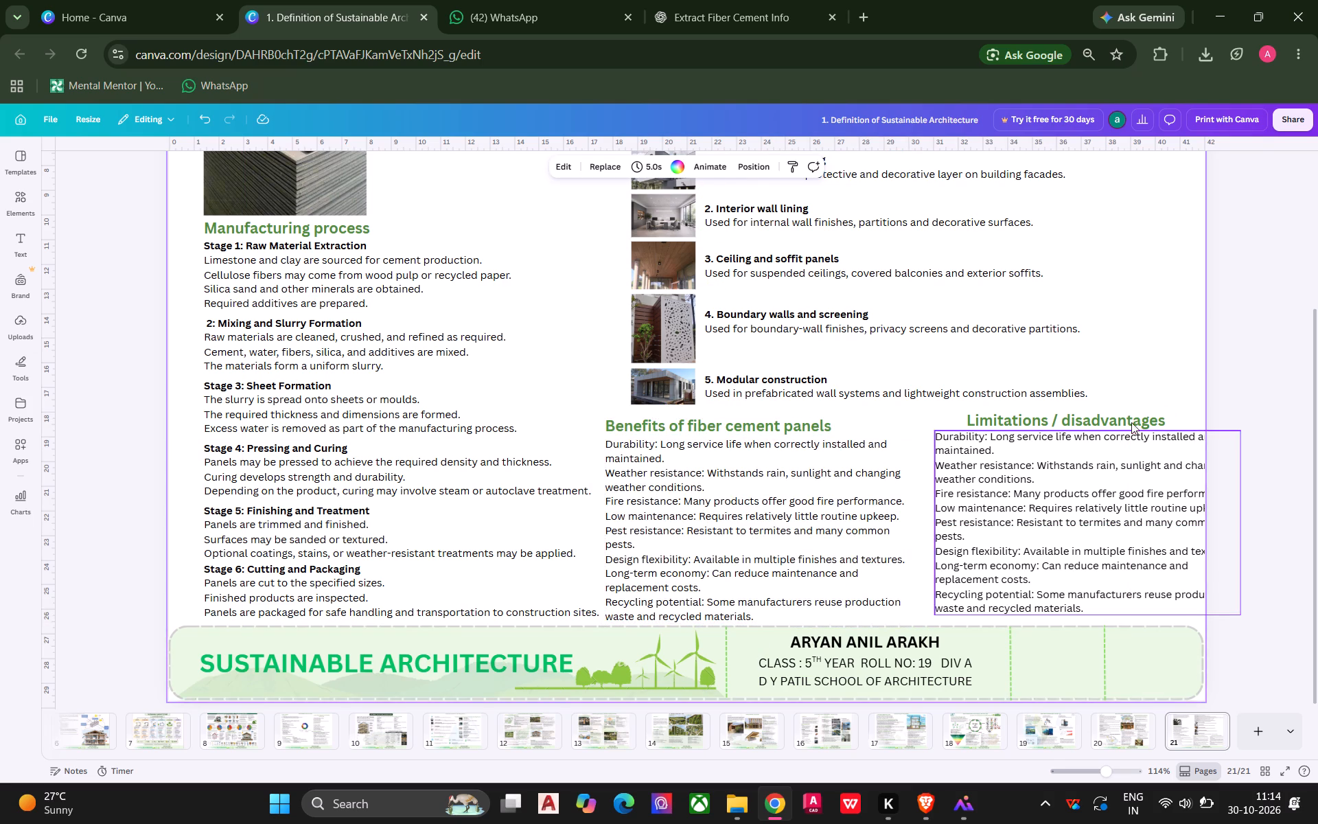
# Shift the Limitations / disadvantages heading and its duplicated list left into alignment, and narrow the list to fit within the page edge.
pyautogui.click(1151, 398)
pyautogui.click(1024, 419)
pyautogui.moveTo(978, 416); pyautogui.dragTo(953, 418)
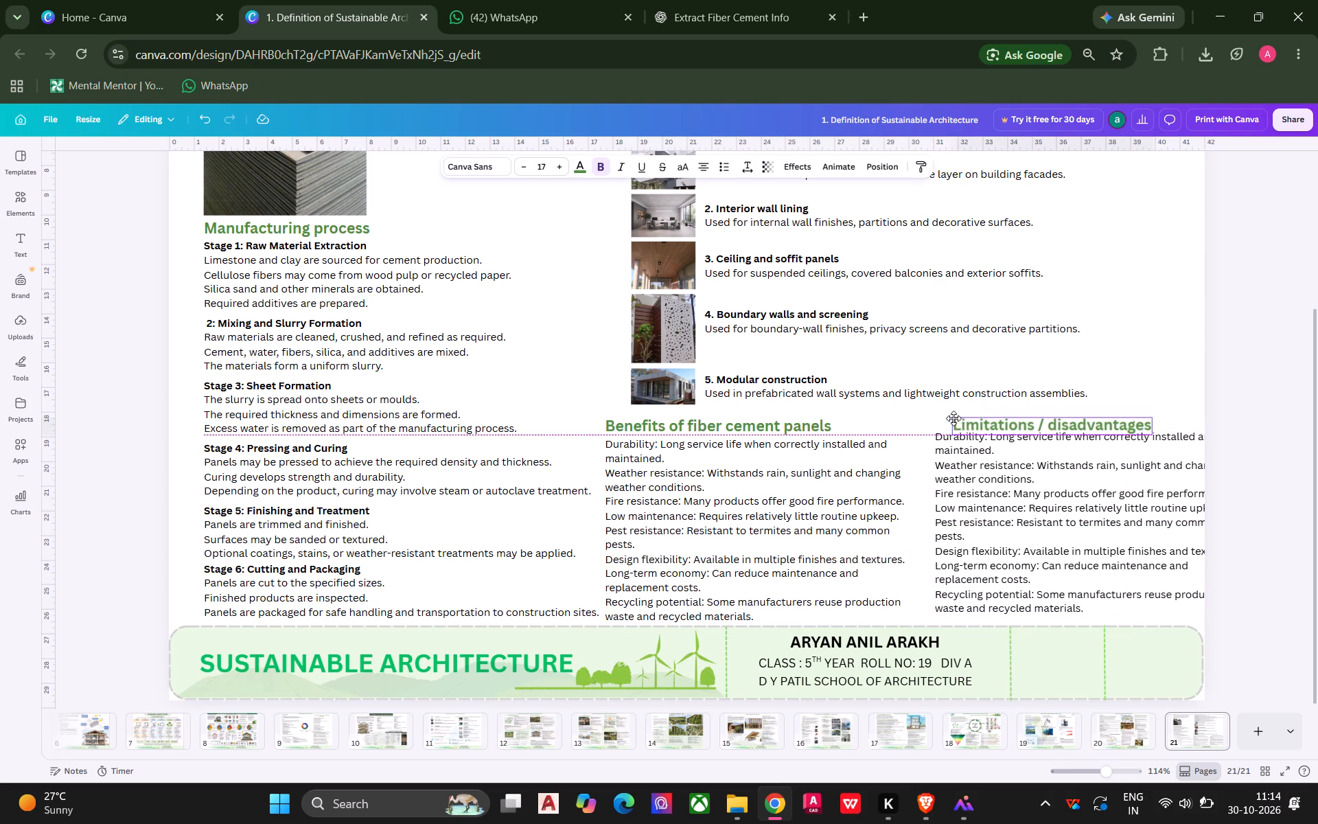
pyautogui.moveTo(953, 418); pyautogui.dragTo(939, 416)
pyautogui.click(1166, 397)
pyautogui.moveTo(954, 486); pyautogui.dragTo(948, 486)
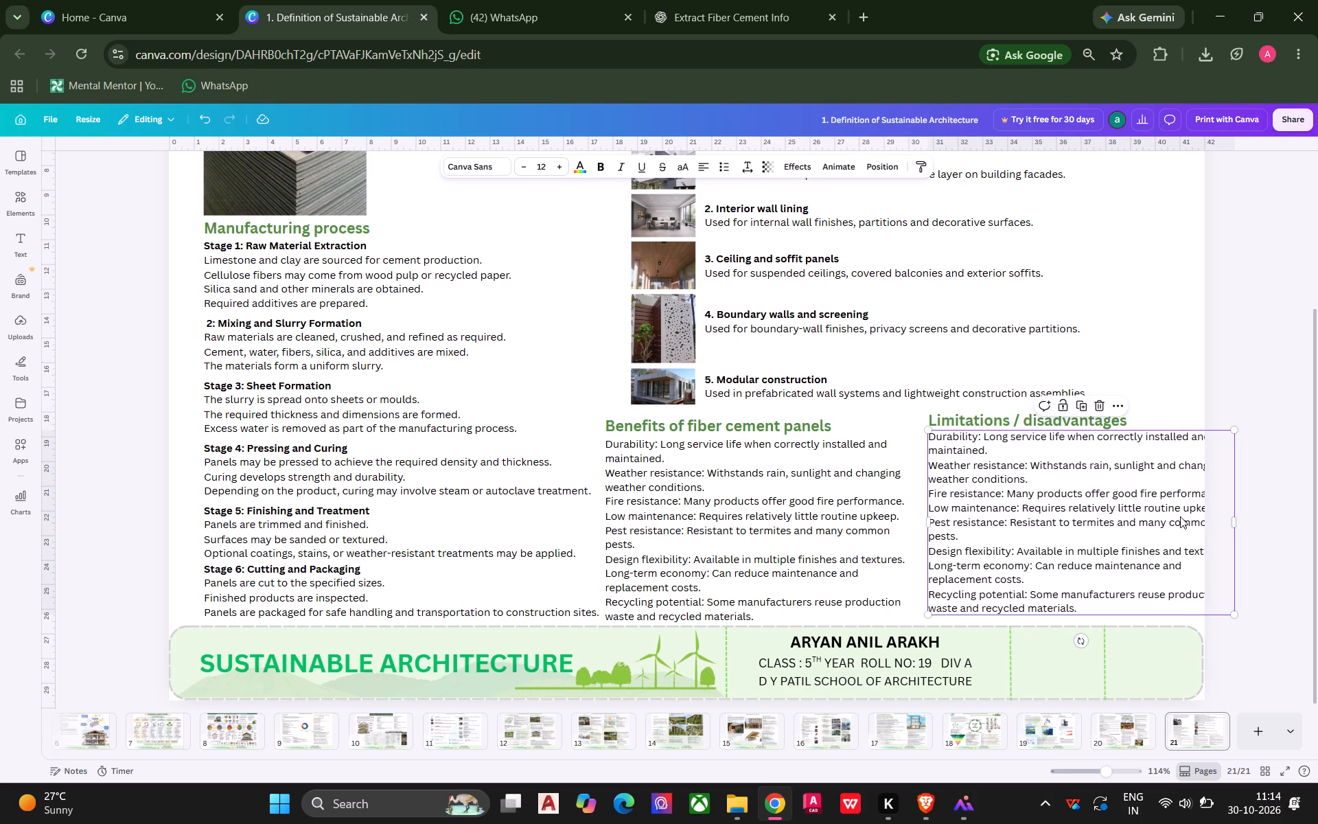
pyautogui.moveTo(1236, 518); pyautogui.dragTo(1208, 512)
# Select the properties section and the five application images with captions together and move them up slightly beneath the FIBER CEMENT PANEL title.
pyautogui.scroll(3, 1271, 479)
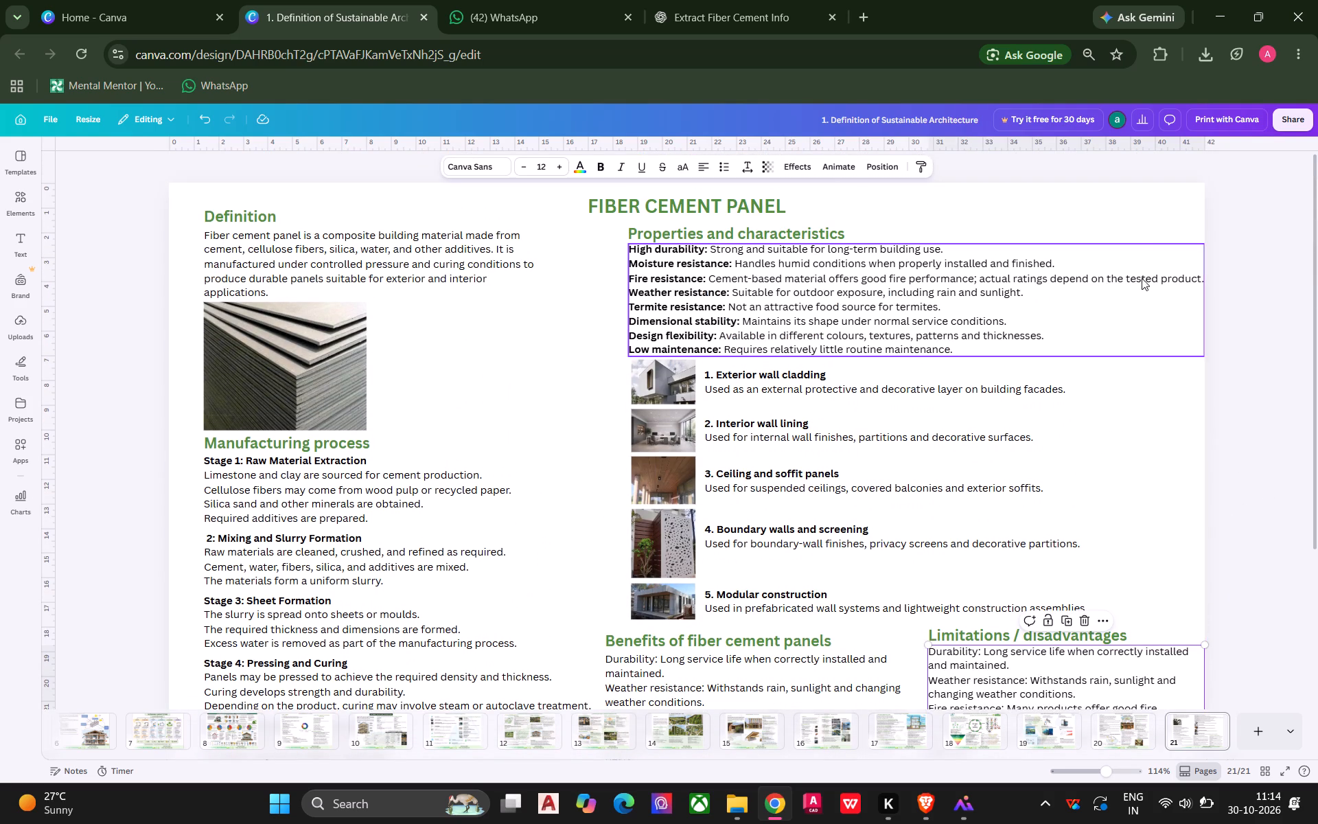
pyautogui.moveTo(1140, 236); pyautogui.dragTo(820, 517)
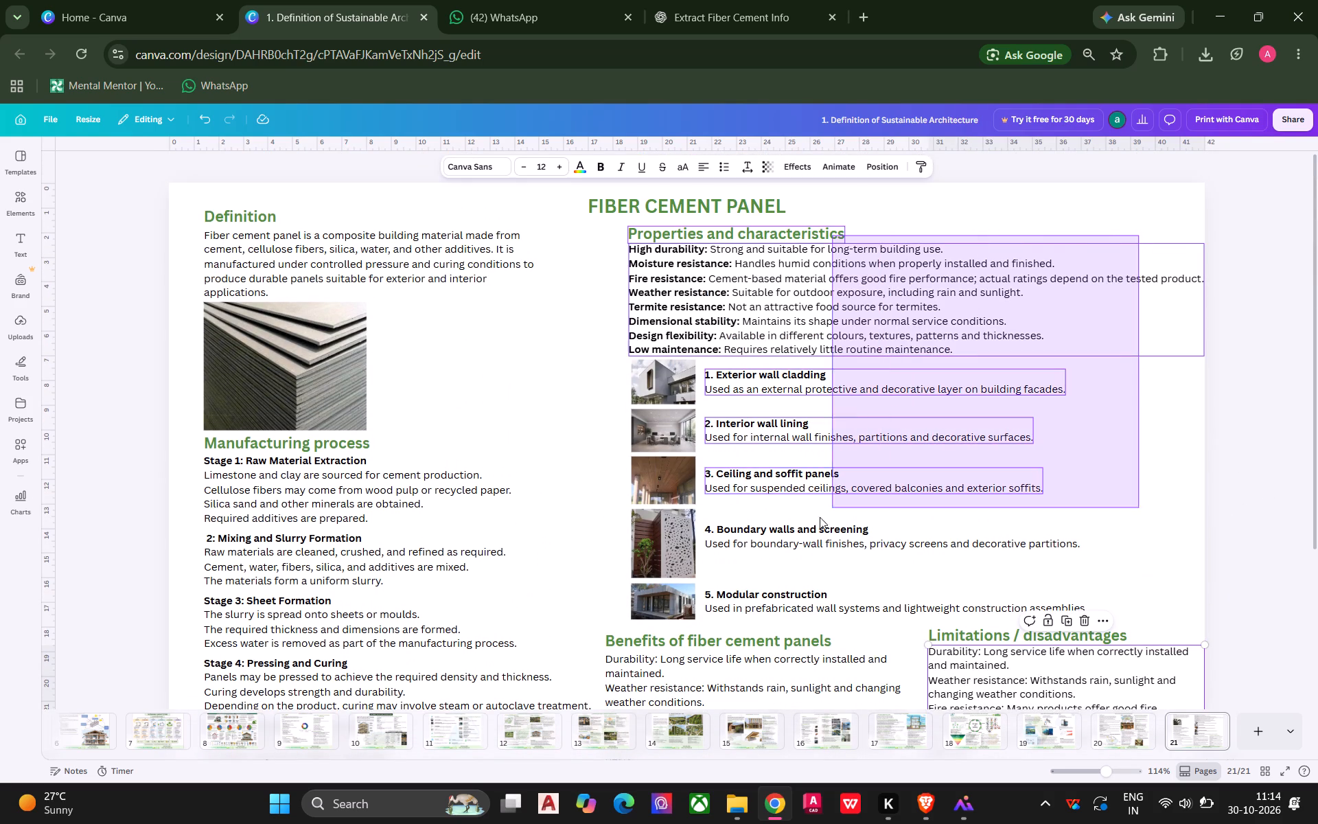
pyautogui.moveTo(820, 517); pyautogui.dragTo(661, 602)
pyautogui.moveTo(661, 602); pyautogui.dragTo(661, 596)
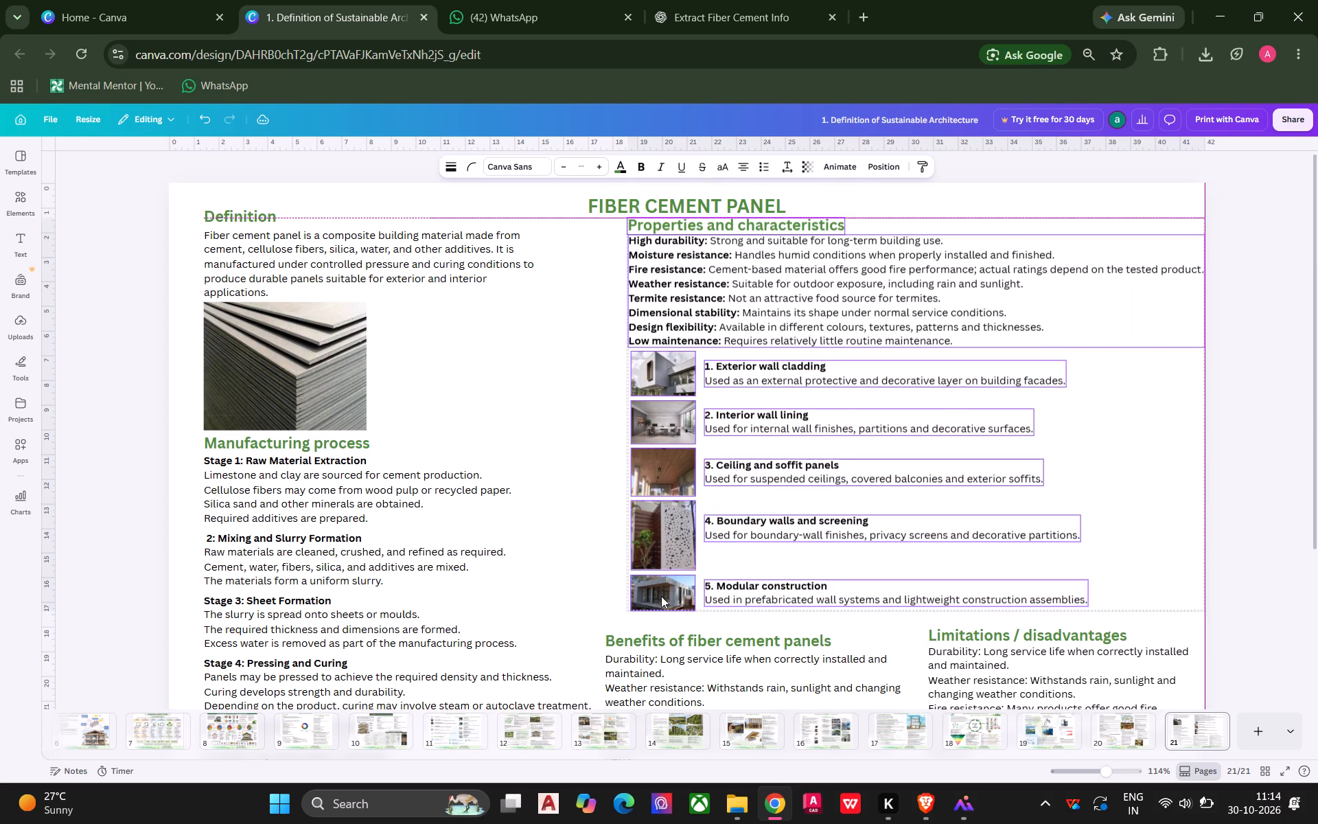
pyautogui.click(588, 530)
# Select the benefits and limitations headings and lists together and move them up slightly, closer to the modular construction item.
pyautogui.scroll(-2, 588, 530)
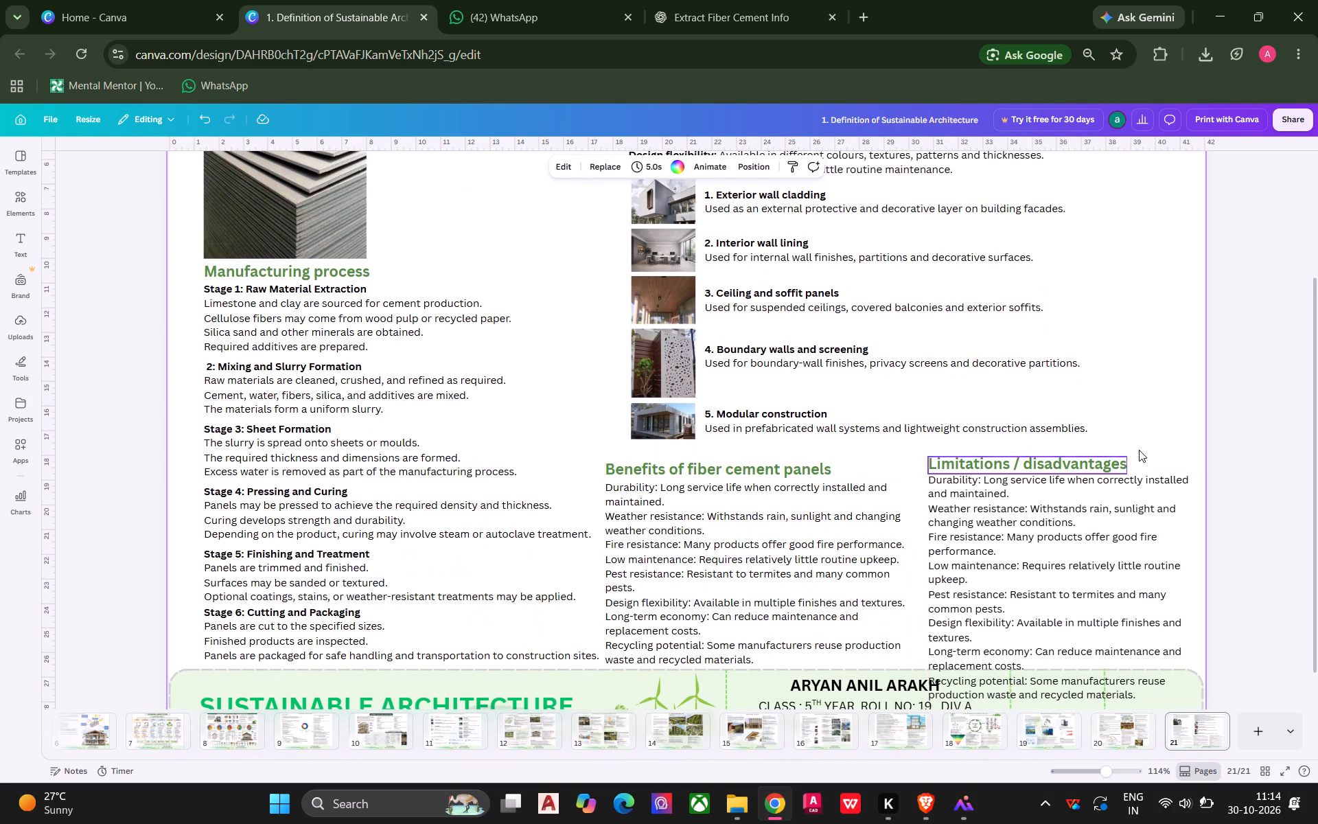
pyautogui.moveTo(1146, 447); pyautogui.dragTo(765, 575)
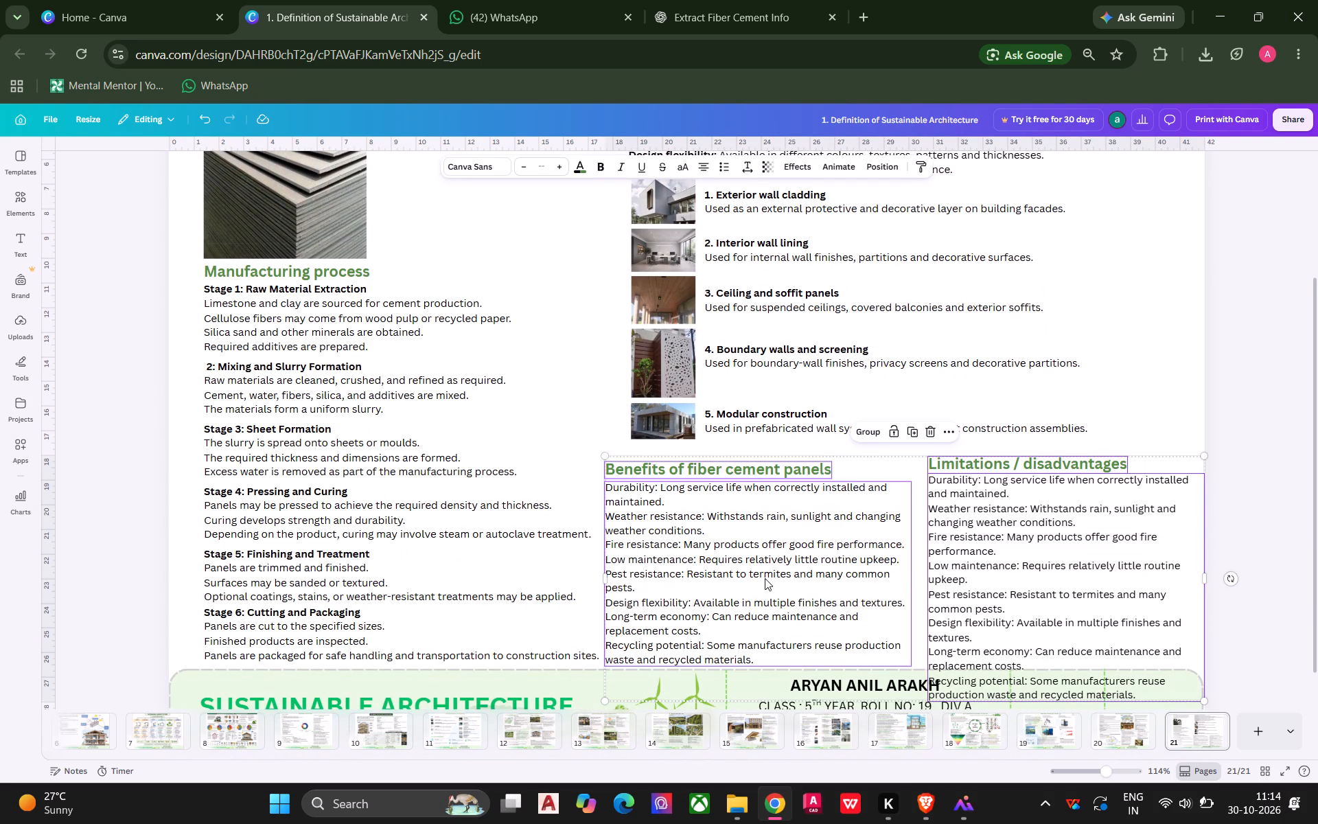
pyautogui.moveTo(765, 578); pyautogui.dragTo(765, 564)
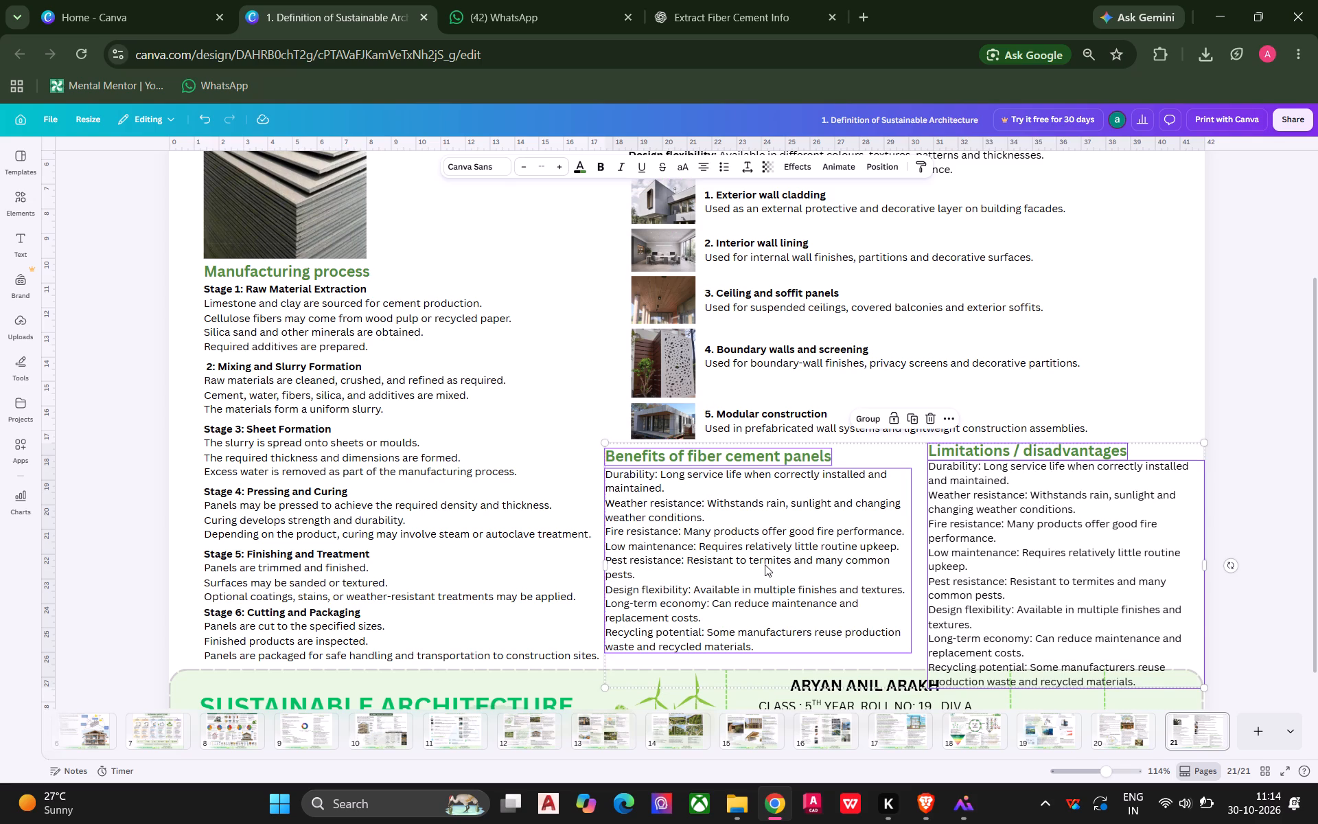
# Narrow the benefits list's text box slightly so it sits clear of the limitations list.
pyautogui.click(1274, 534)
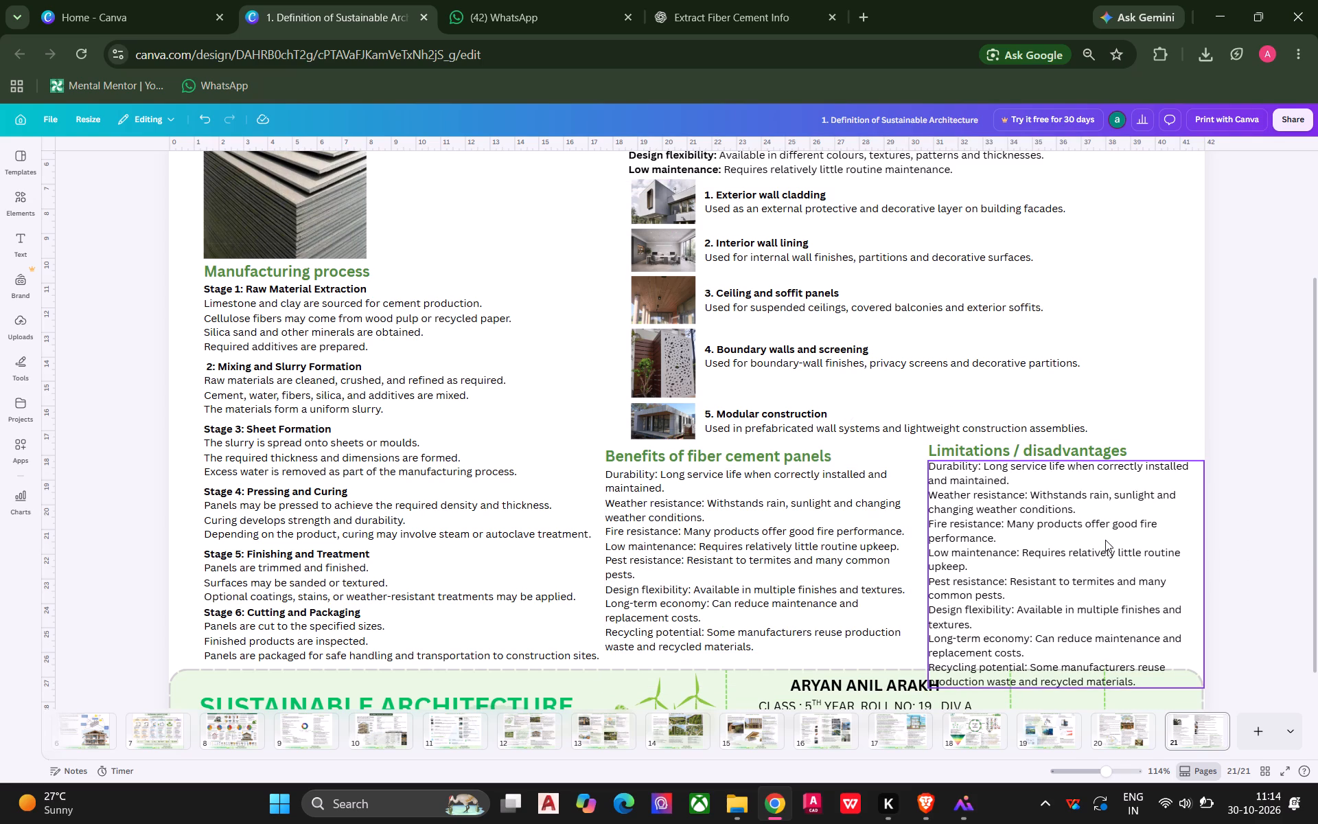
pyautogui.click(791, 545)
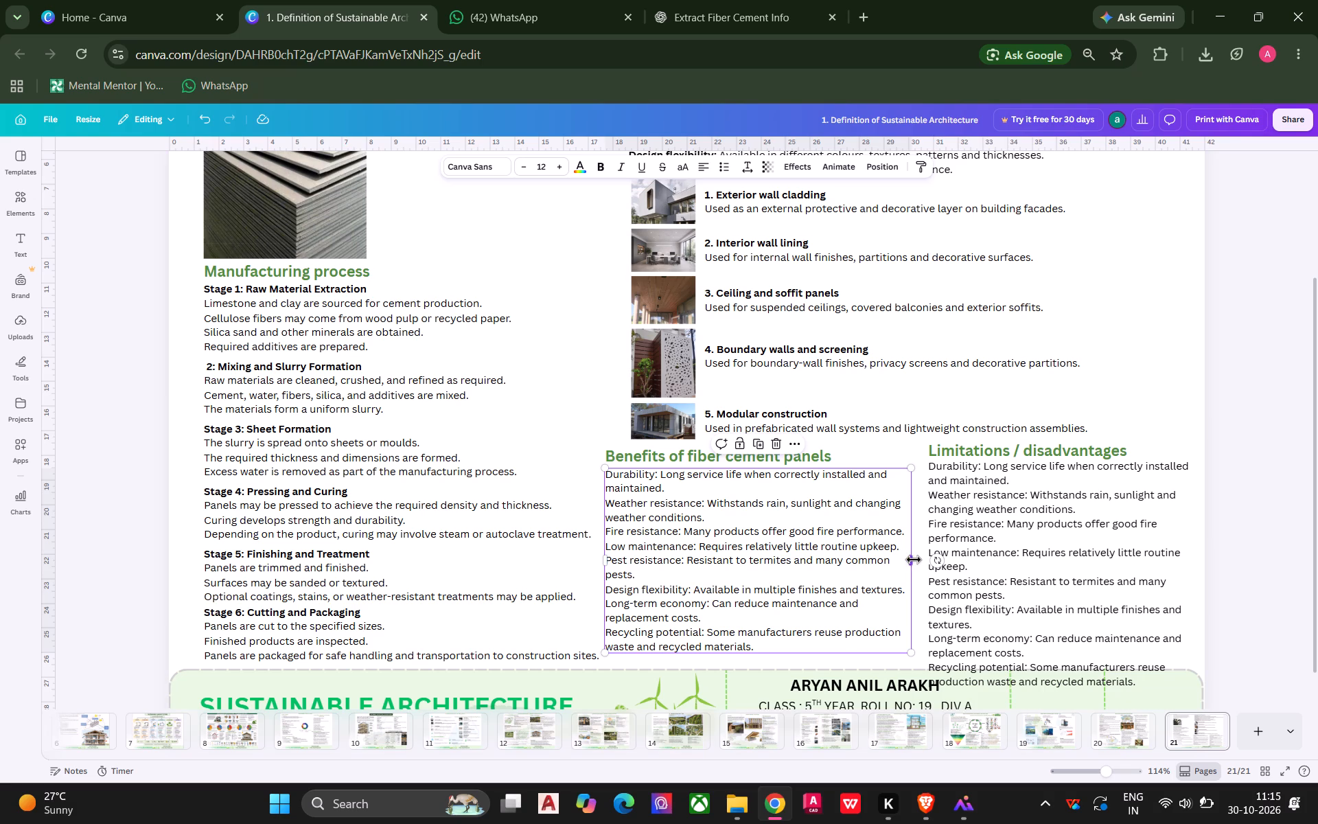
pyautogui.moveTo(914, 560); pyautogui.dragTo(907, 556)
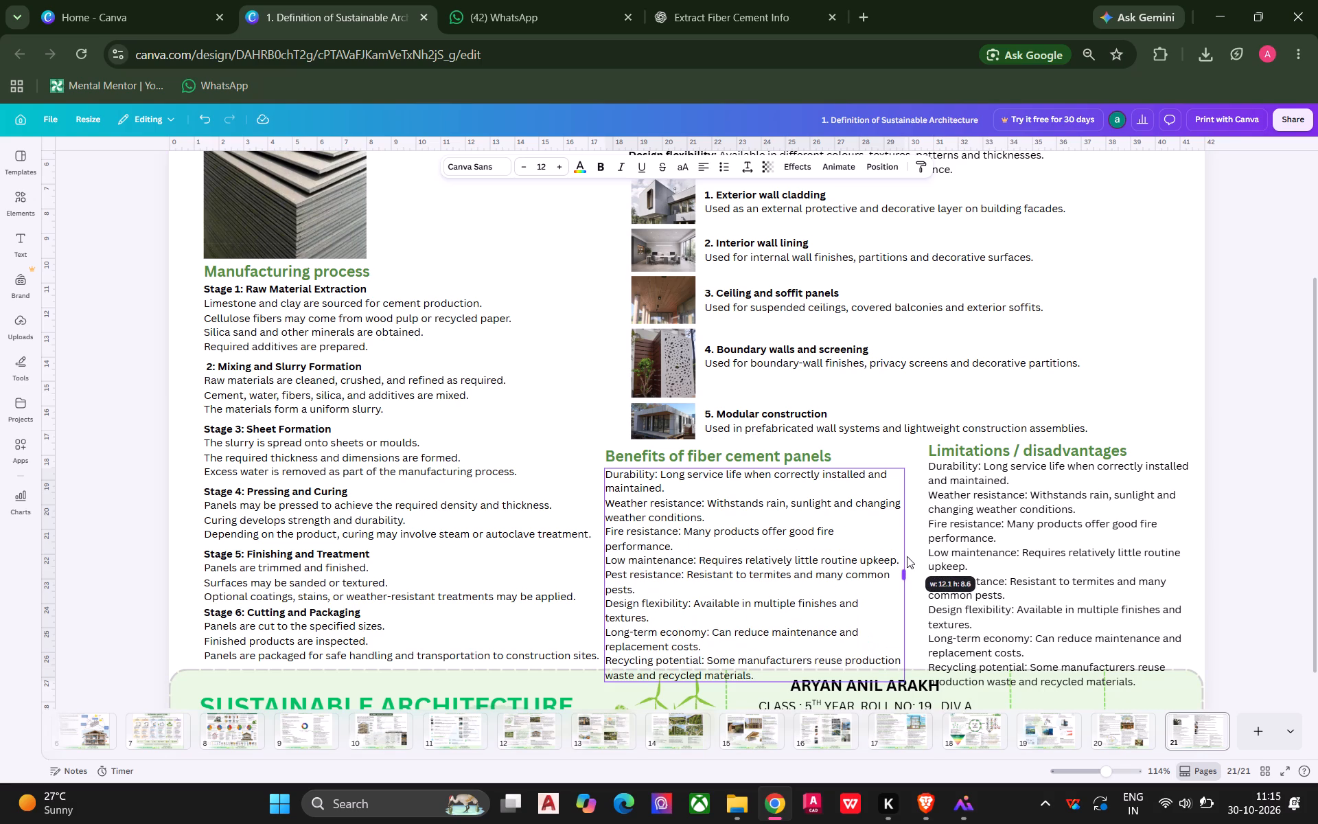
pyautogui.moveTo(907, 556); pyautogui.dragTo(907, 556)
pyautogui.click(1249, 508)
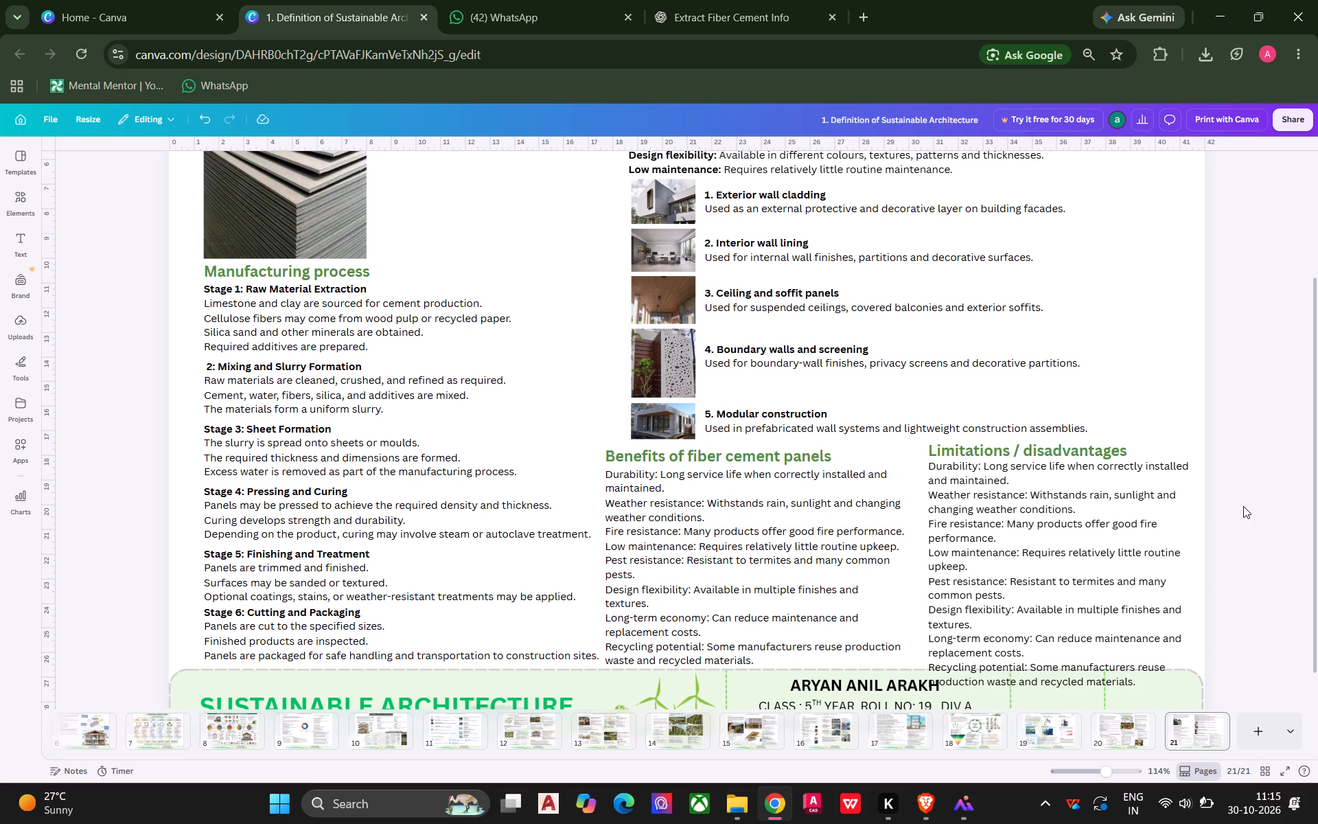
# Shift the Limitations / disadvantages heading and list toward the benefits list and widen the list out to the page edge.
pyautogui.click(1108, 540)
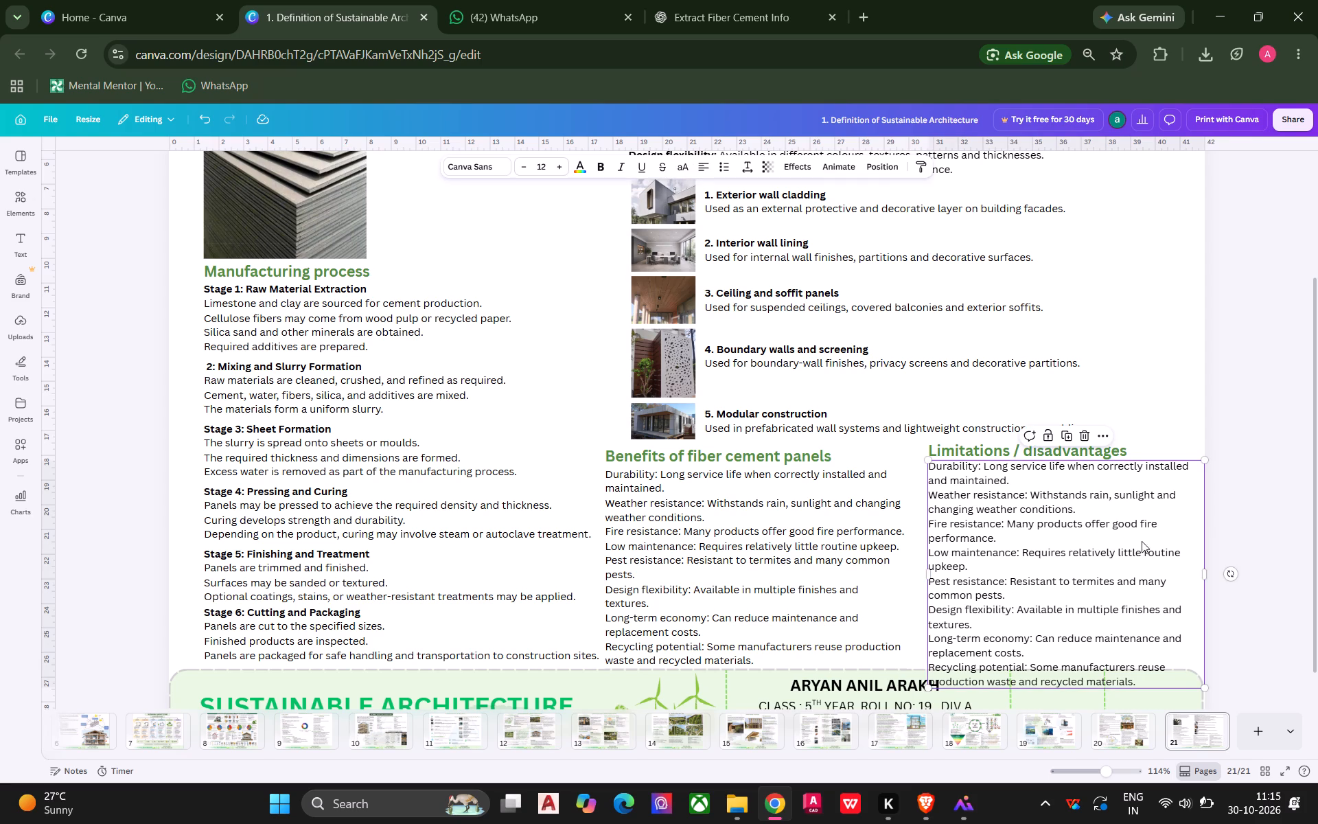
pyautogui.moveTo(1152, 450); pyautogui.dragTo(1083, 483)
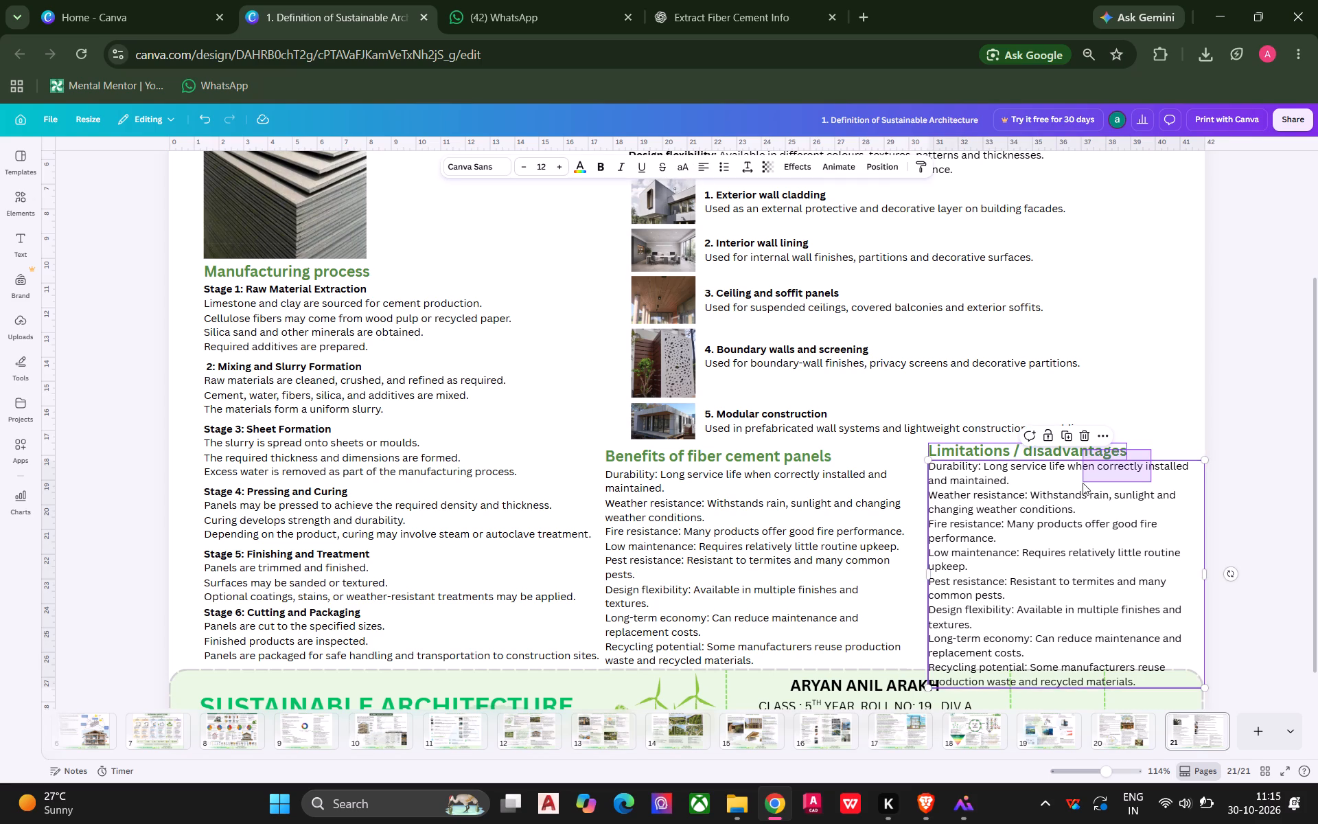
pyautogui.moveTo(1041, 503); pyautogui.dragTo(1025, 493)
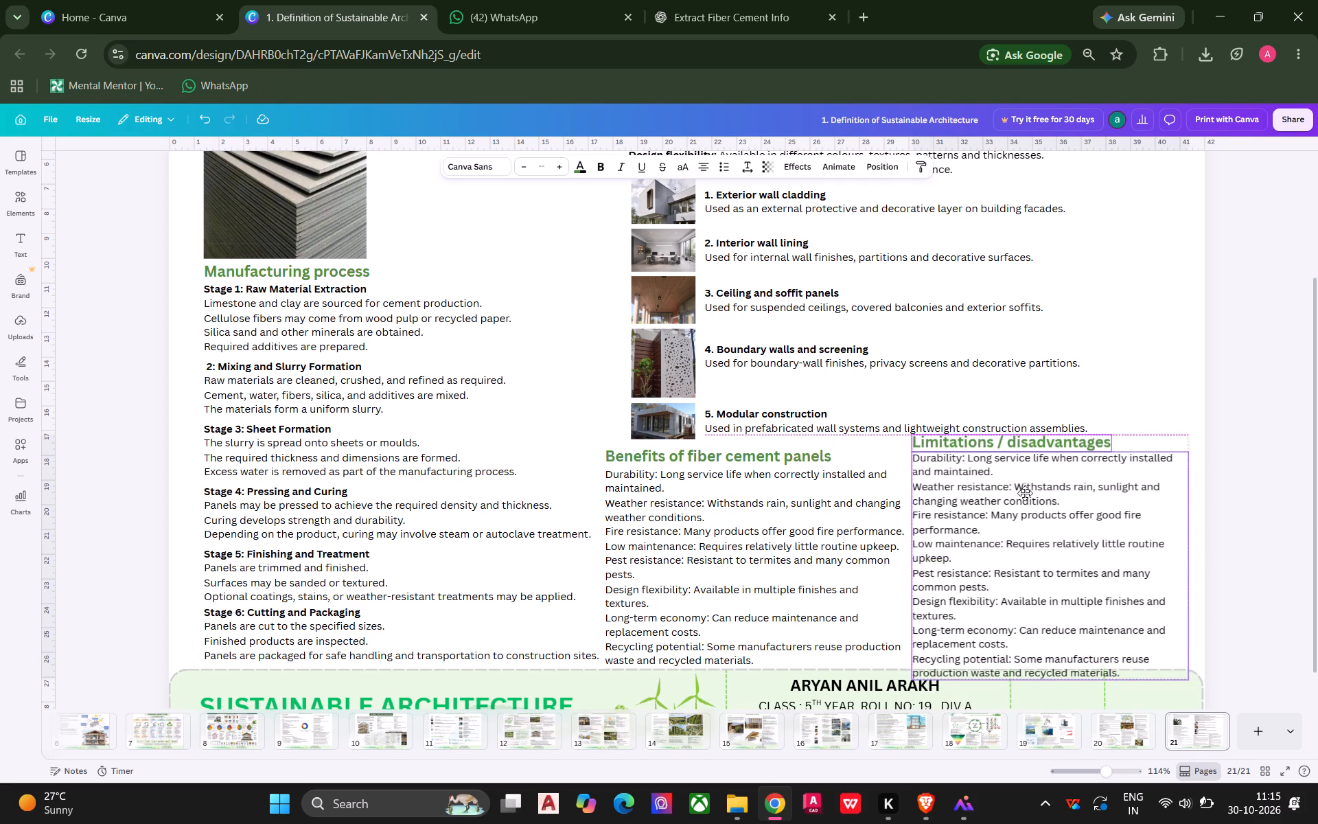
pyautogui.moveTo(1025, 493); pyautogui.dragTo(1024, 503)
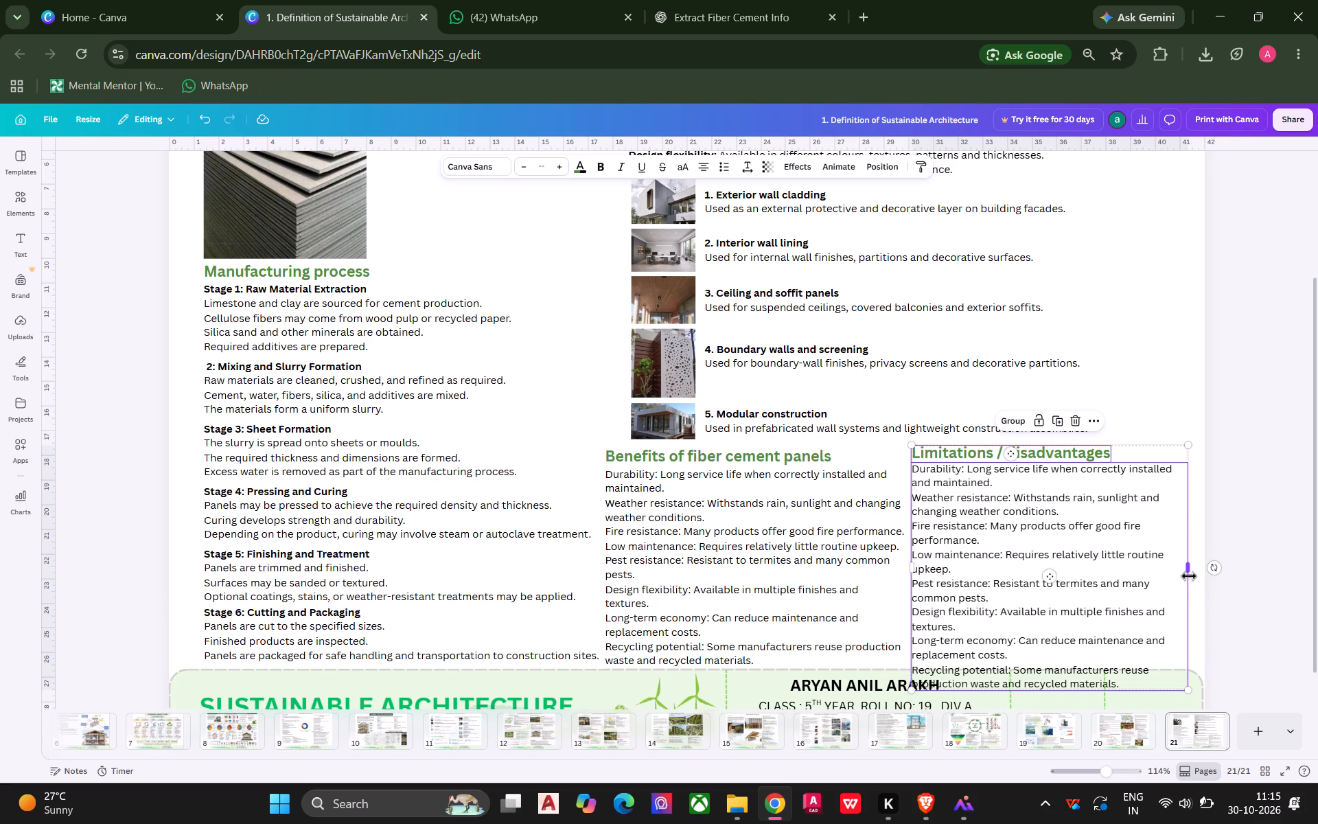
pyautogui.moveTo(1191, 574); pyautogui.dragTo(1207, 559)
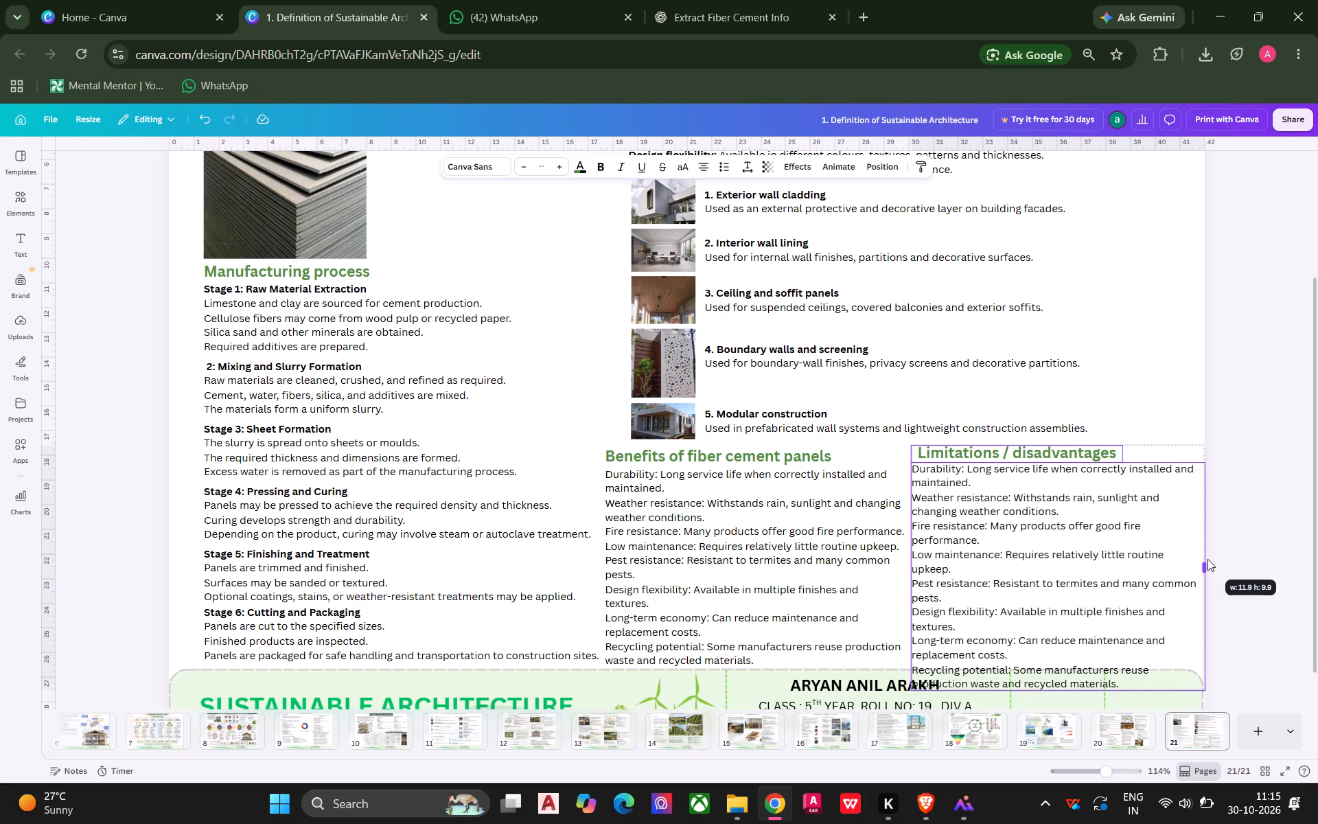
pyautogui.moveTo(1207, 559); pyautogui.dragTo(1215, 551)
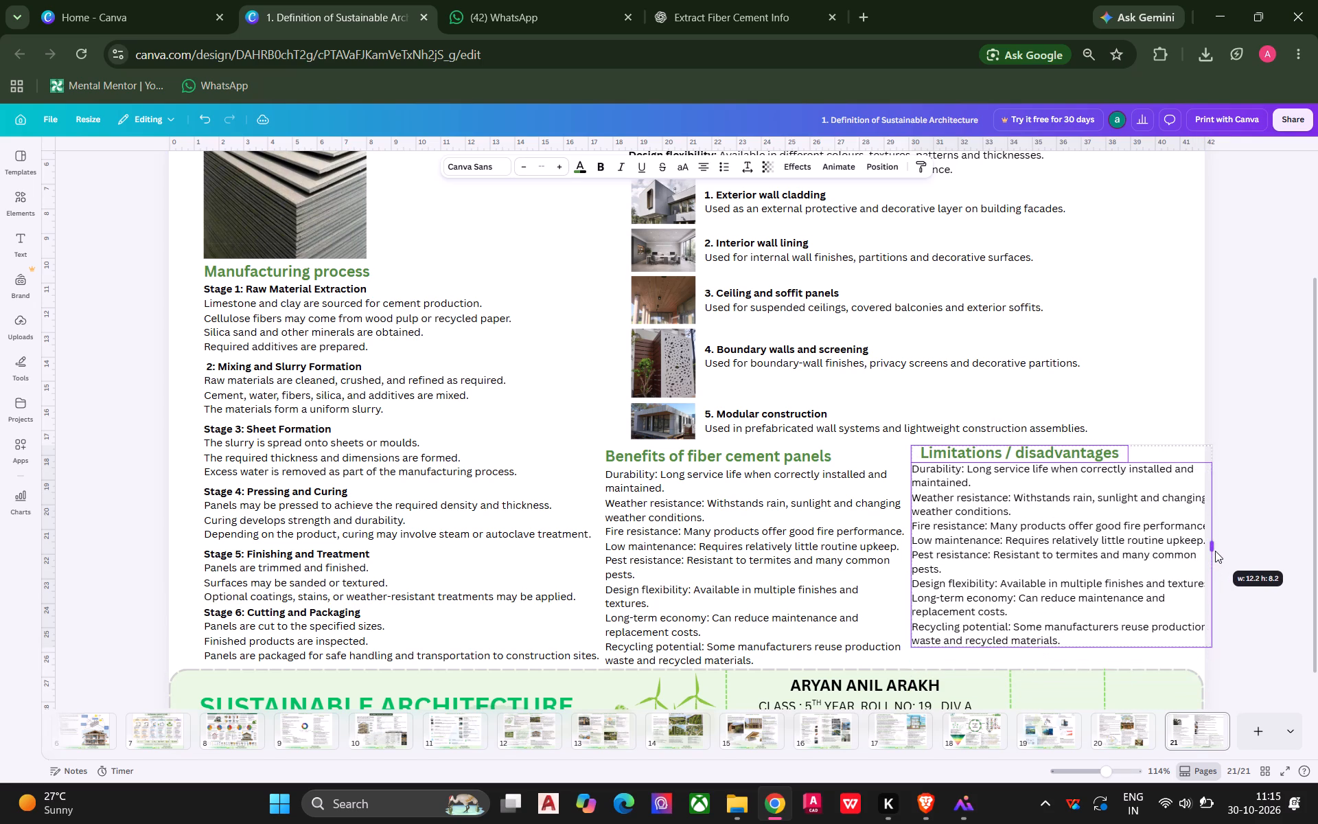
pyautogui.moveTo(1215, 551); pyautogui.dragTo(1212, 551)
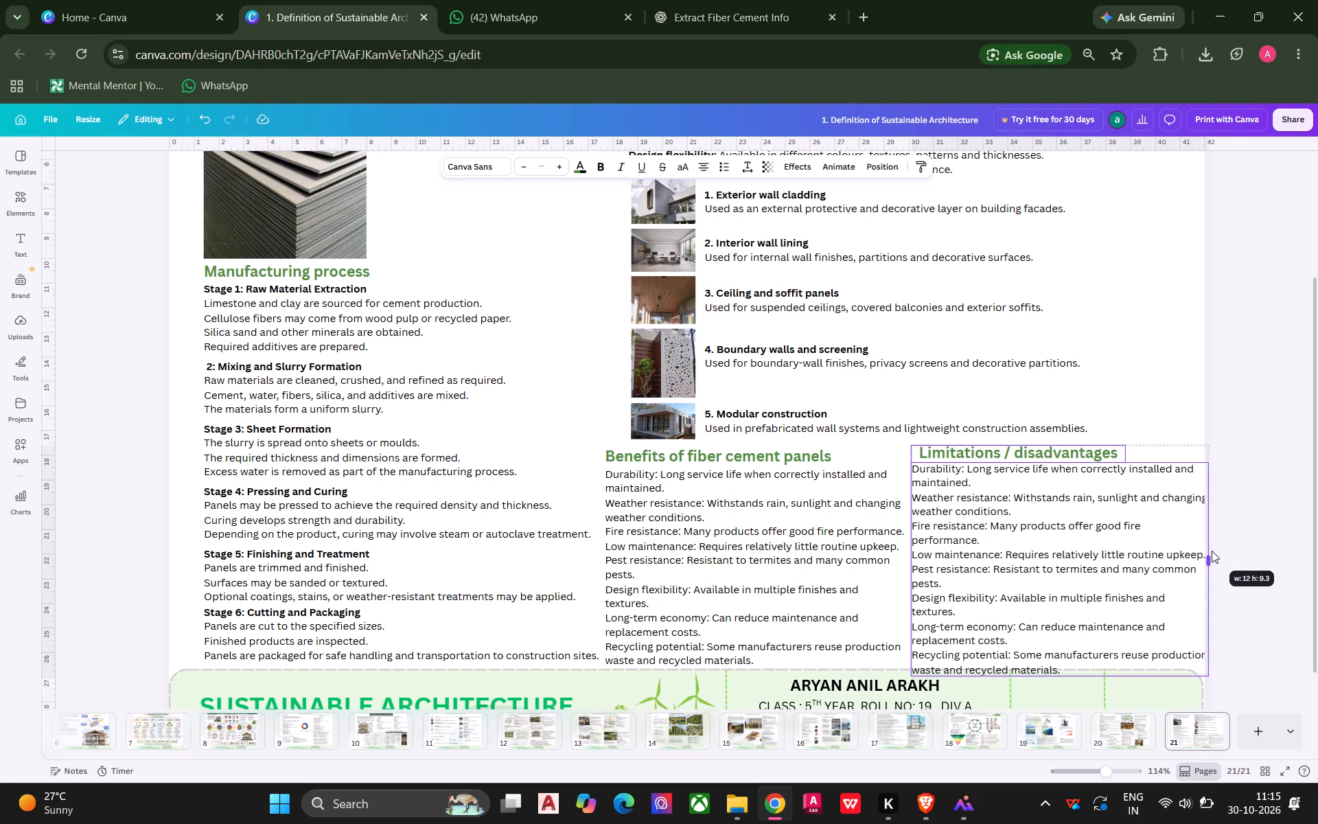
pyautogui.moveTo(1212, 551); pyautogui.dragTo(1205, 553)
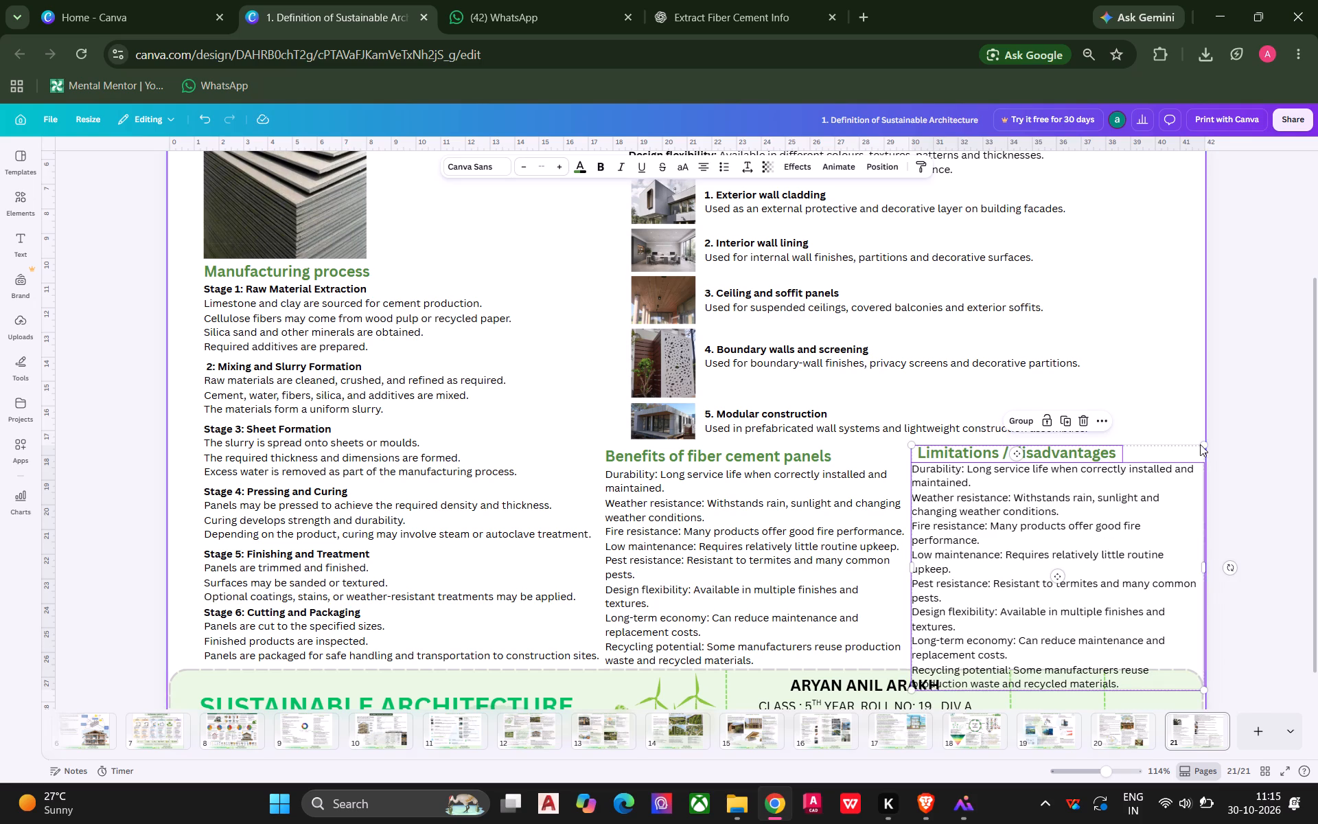
# Select the benefits and limitations headings and lists together and move them up slightly, just beneath the modular construction item.
pyautogui.moveTo(1238, 446); pyautogui.dragTo(752, 570)
pyautogui.moveTo(751, 570); pyautogui.dragTo(752, 562)
pyautogui.click(1302, 608)
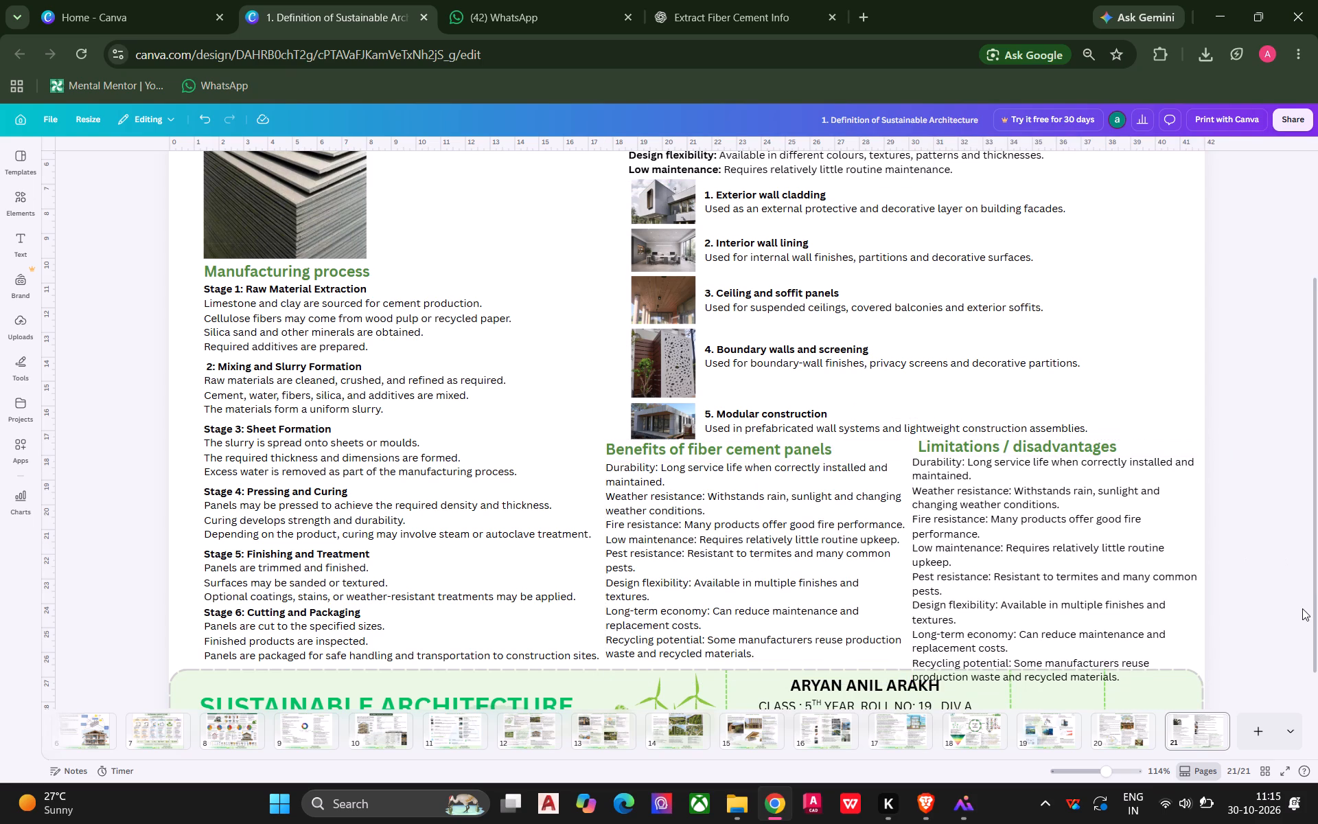
# Delete the Limitations / disadvantages heading together with the duplicated list beneath it.
pyautogui.scroll(2, 1298, 608)
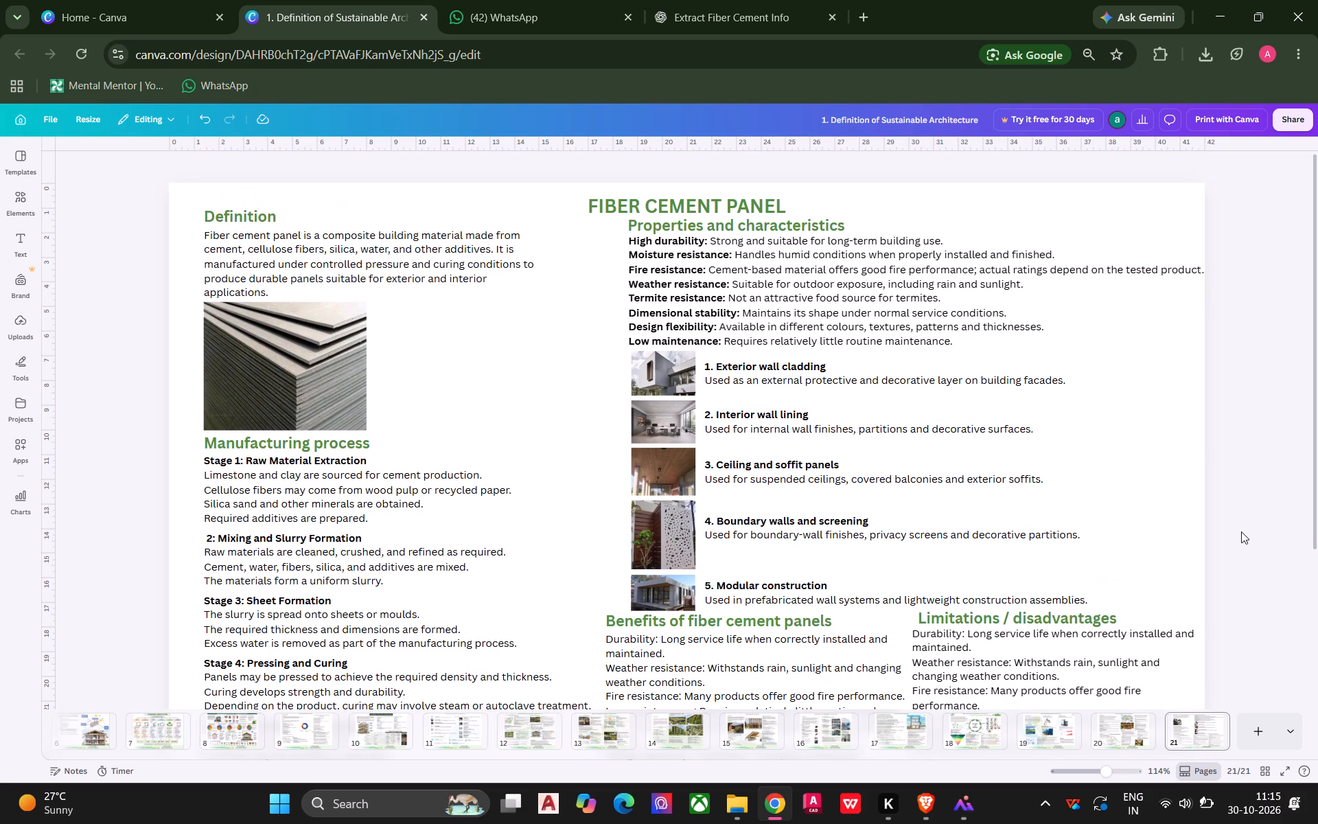
pyautogui.keyDown('ctrl'); pyautogui.scroll(-2, 1242, 514); pyautogui.keyUp('ctrl')
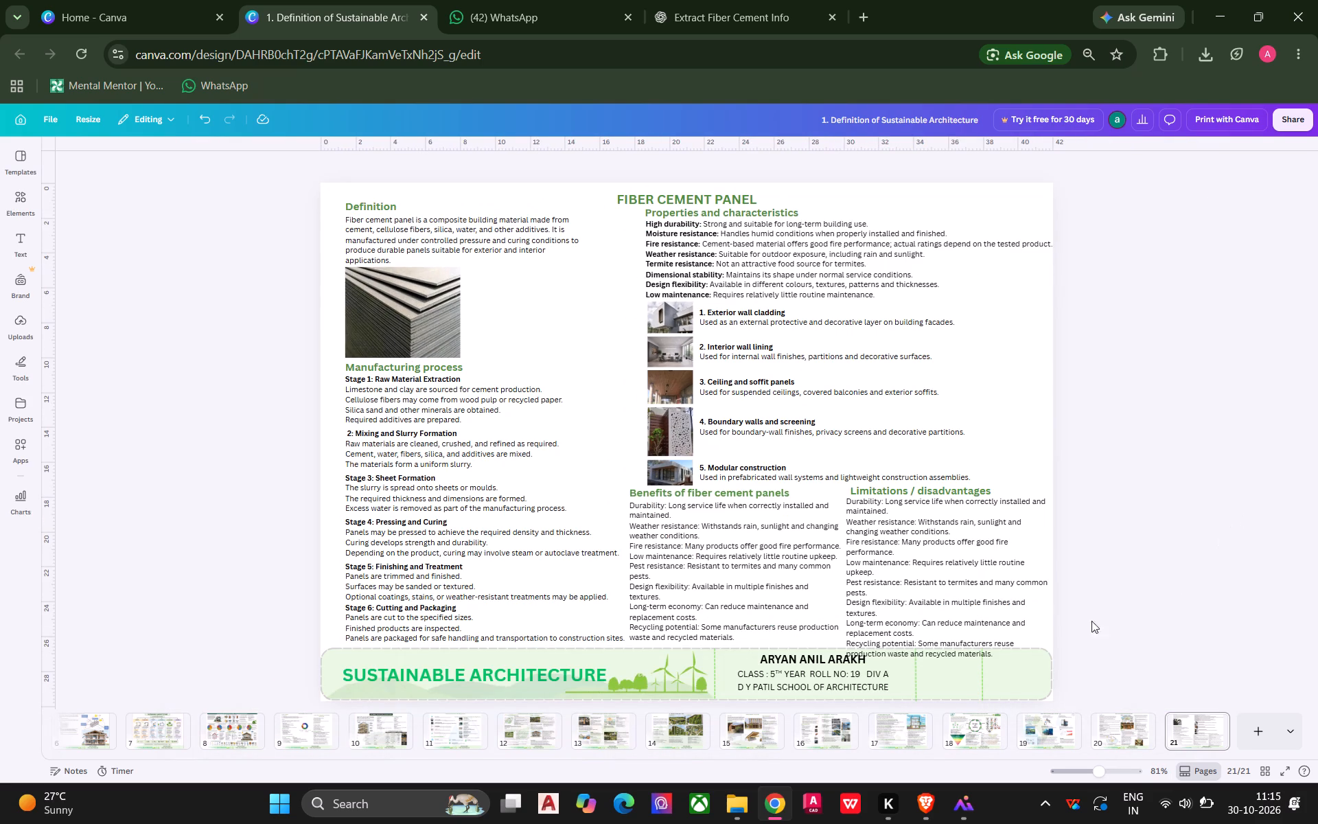
pyautogui.click(950, 655)
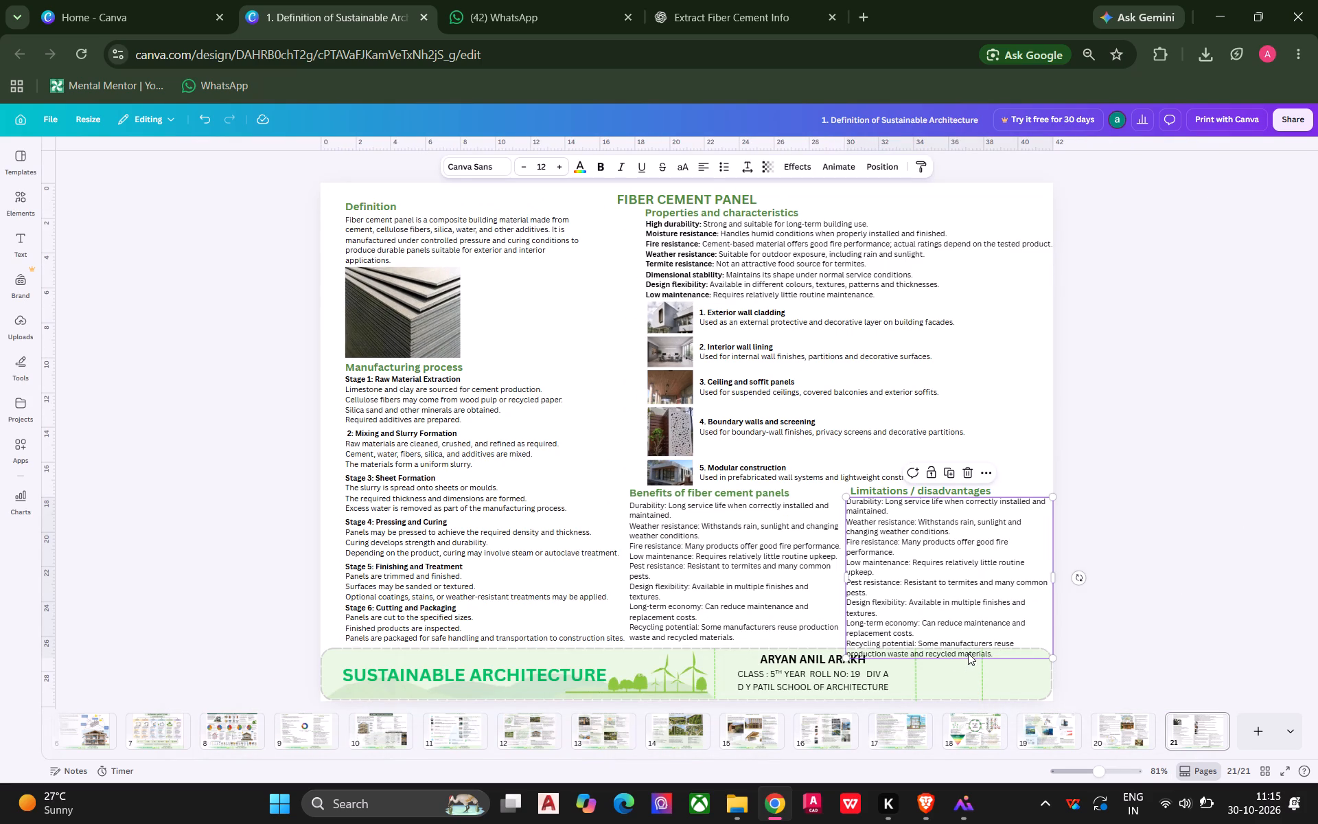
pyautogui.click(1207, 492)
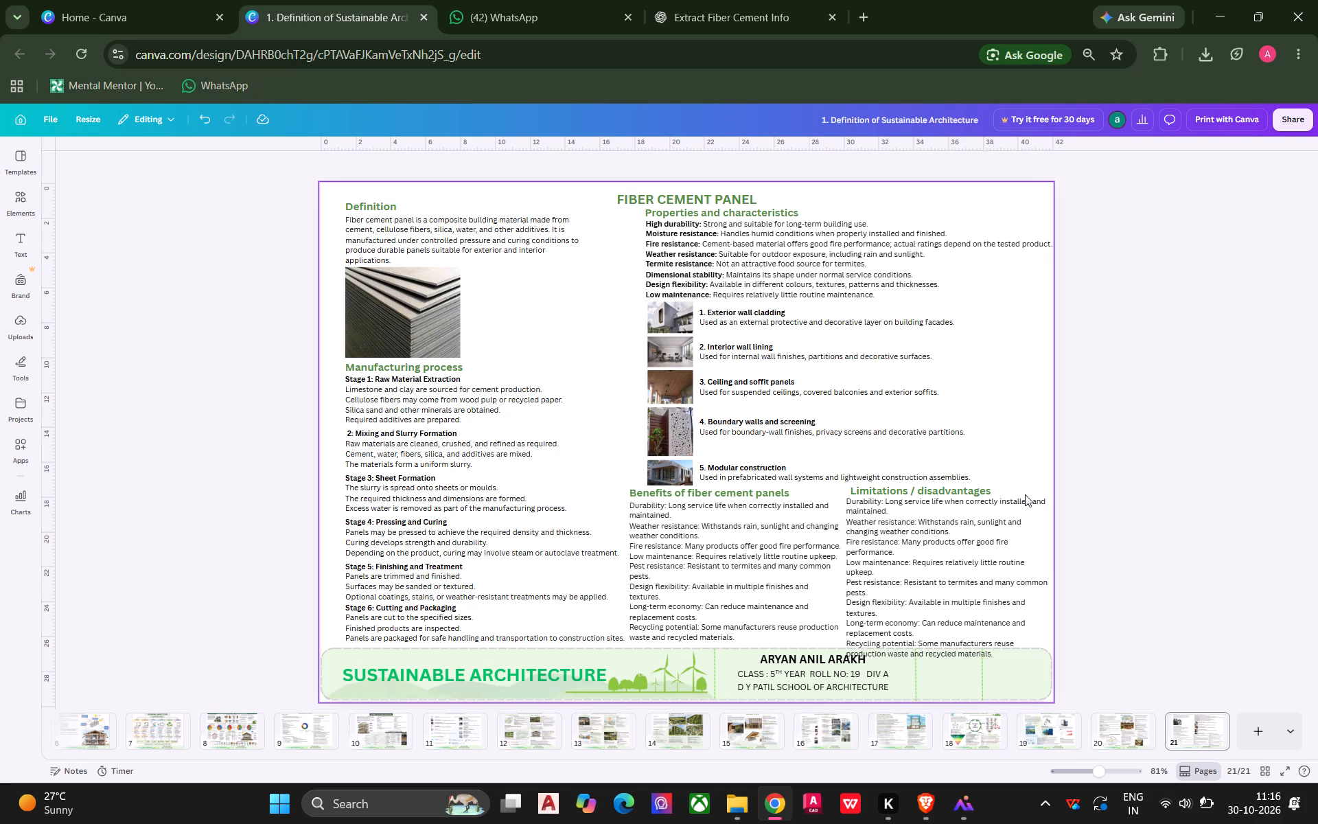
pyautogui.moveTo(1023, 488); pyautogui.dragTo(989, 513)
pyautogui.press('Delete')
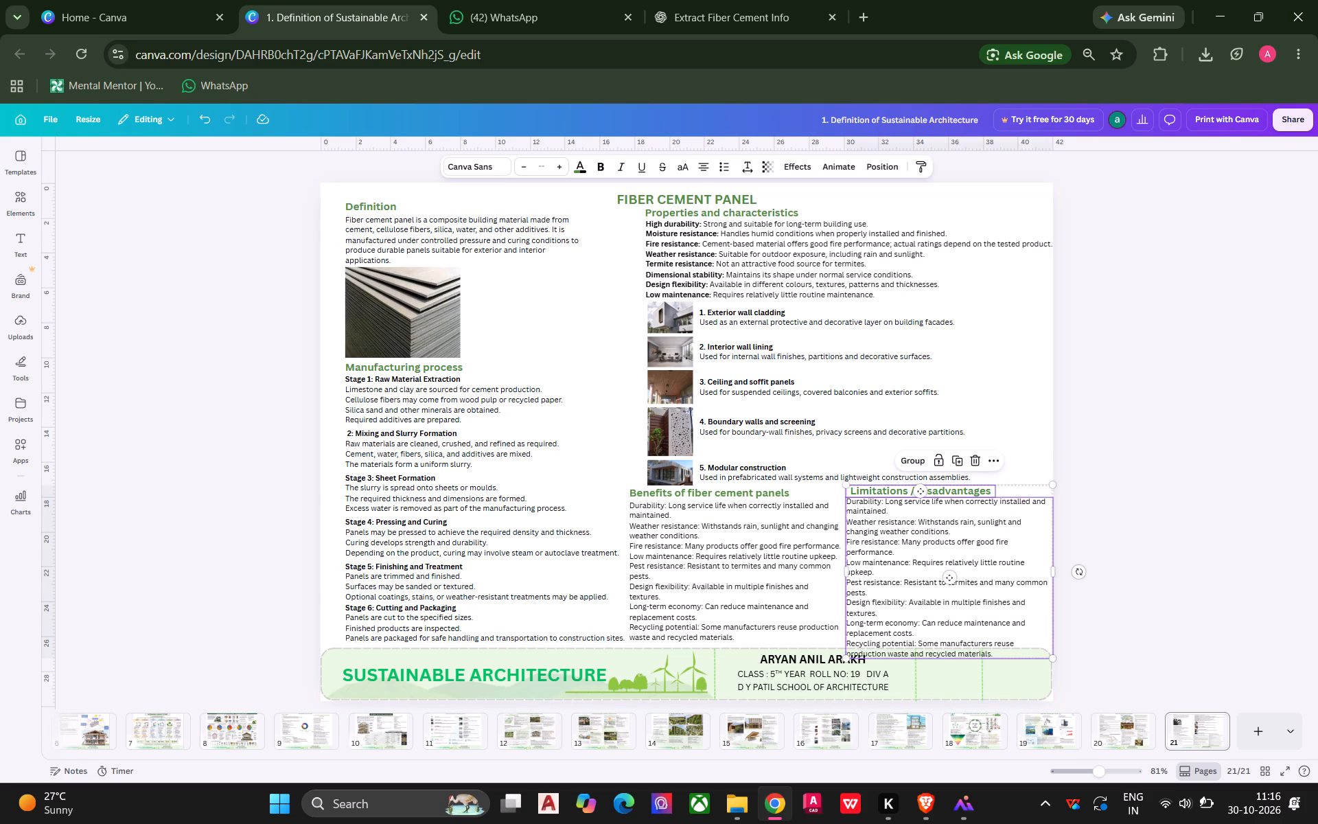
# Widen the benefits list's text box slightly into the freed space and save the design.
pyautogui.click(772, 529)
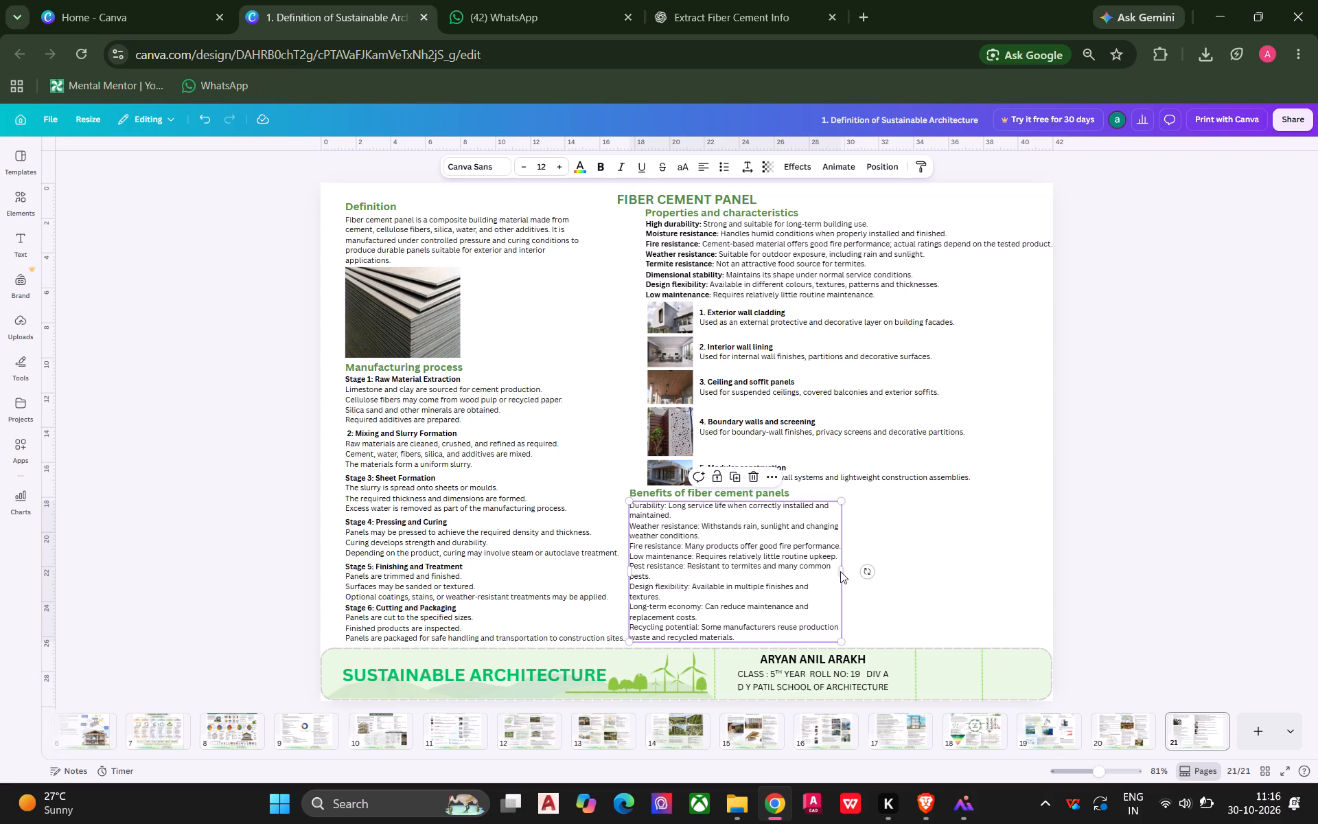
pyautogui.moveTo(844, 574); pyautogui.dragTo(865, 573)
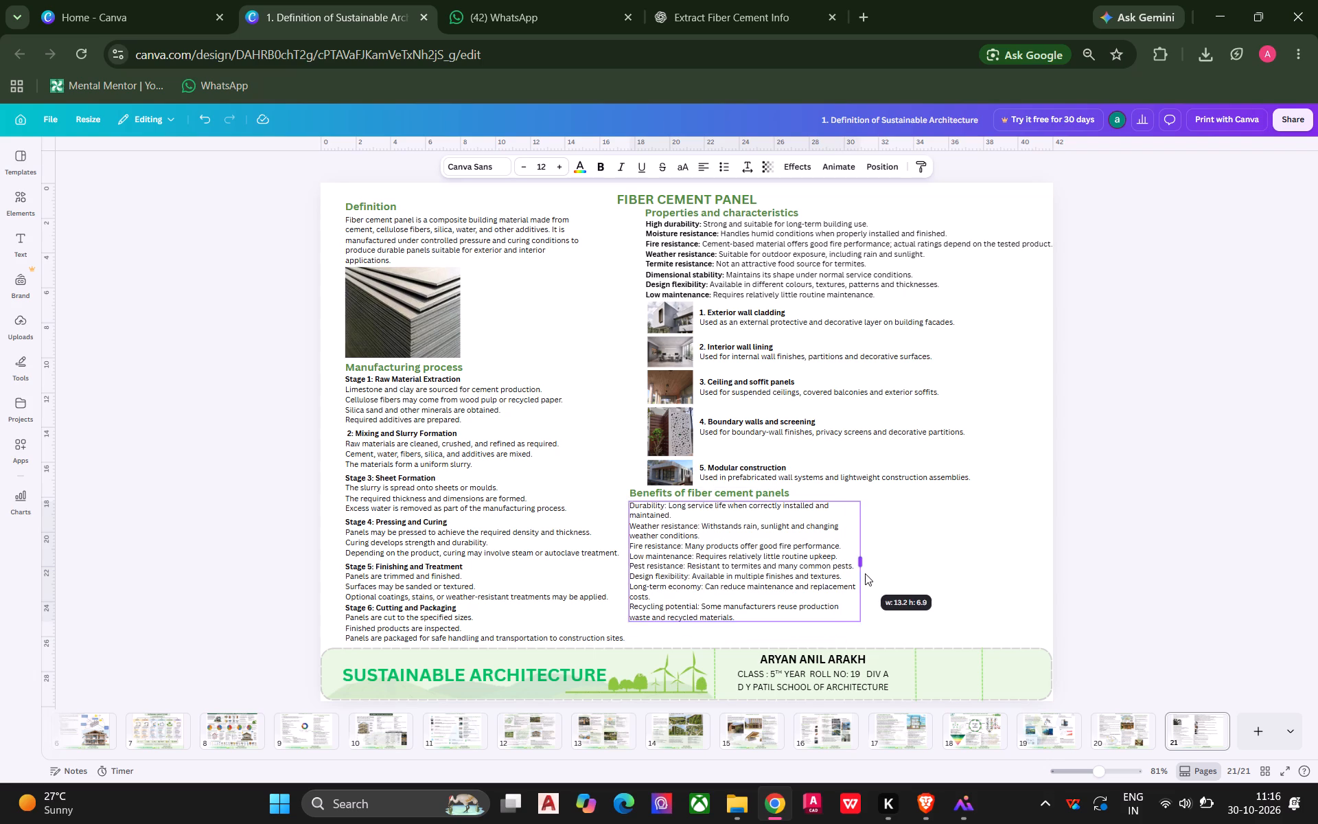
pyautogui.moveTo(865, 573); pyautogui.dragTo(852, 573)
pyautogui.click(925, 562)
pyautogui.hotkey('ctrl', 's')
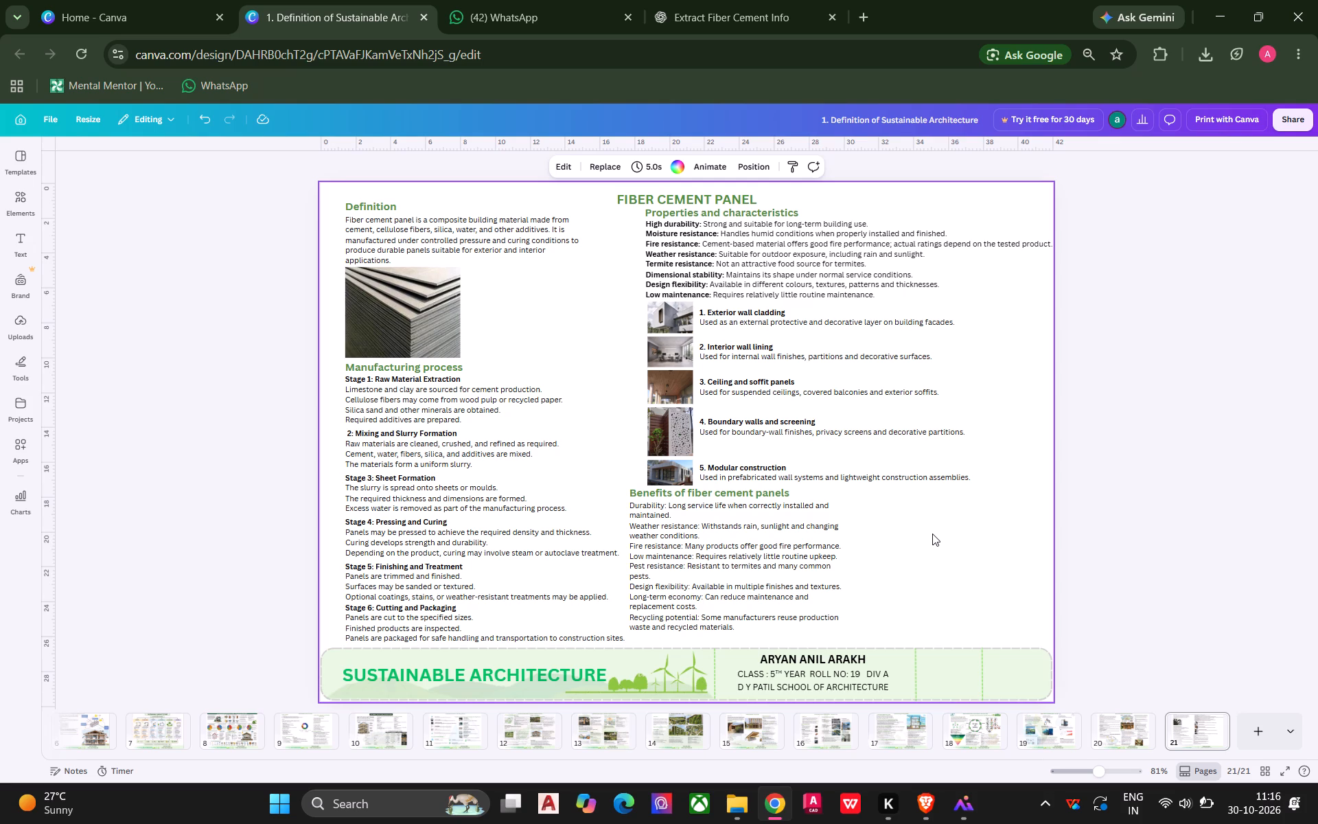
# Launch AutoCAD 2022.
pyautogui.moveTo(831, 823); pyautogui.dragTo(607, 821, button='right')
pyautogui.scroll(3, 717, 823)
pyautogui.click(560, 808)
pyautogui.scroll(-1, 560, 808)
pyautogui.scroll(1, 560, 808)
pyautogui.scroll(-4, 560, 808)
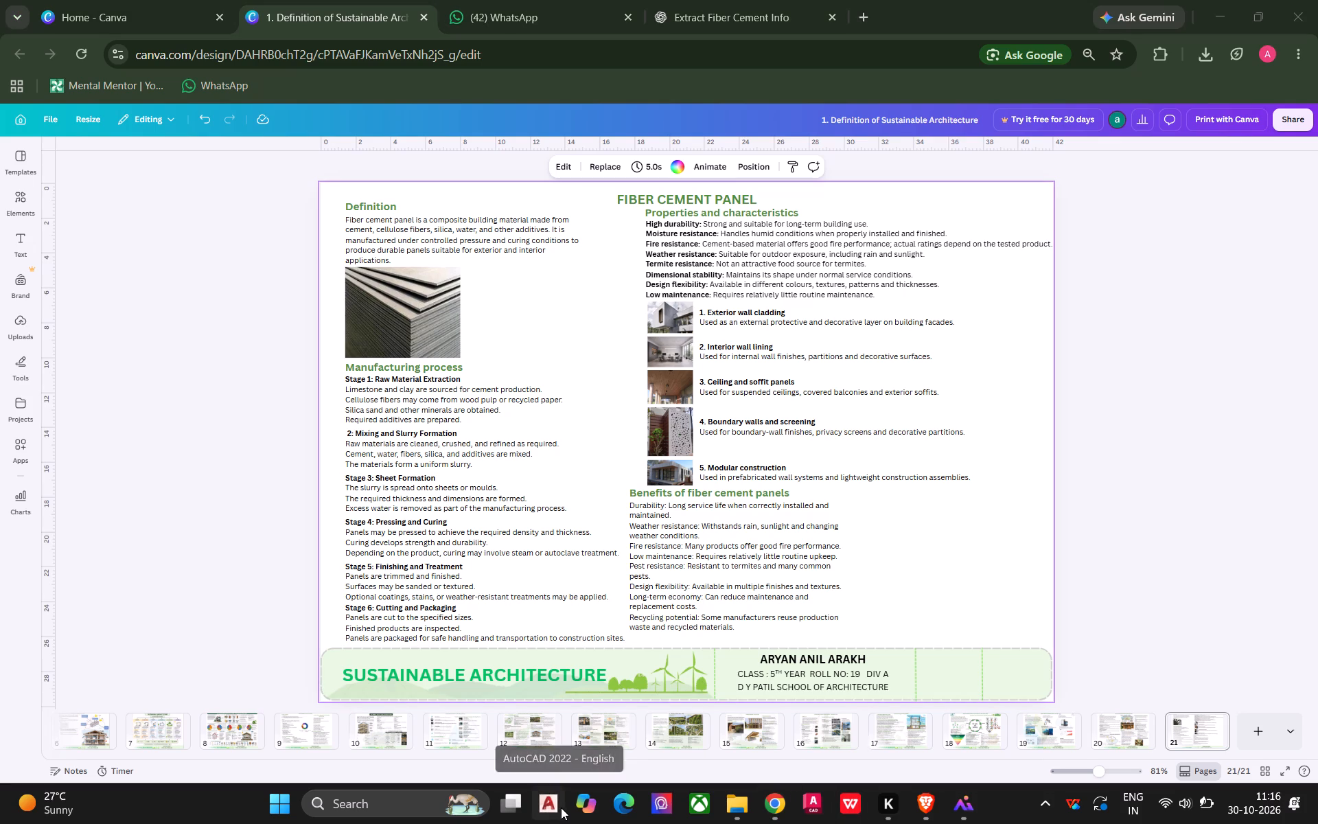
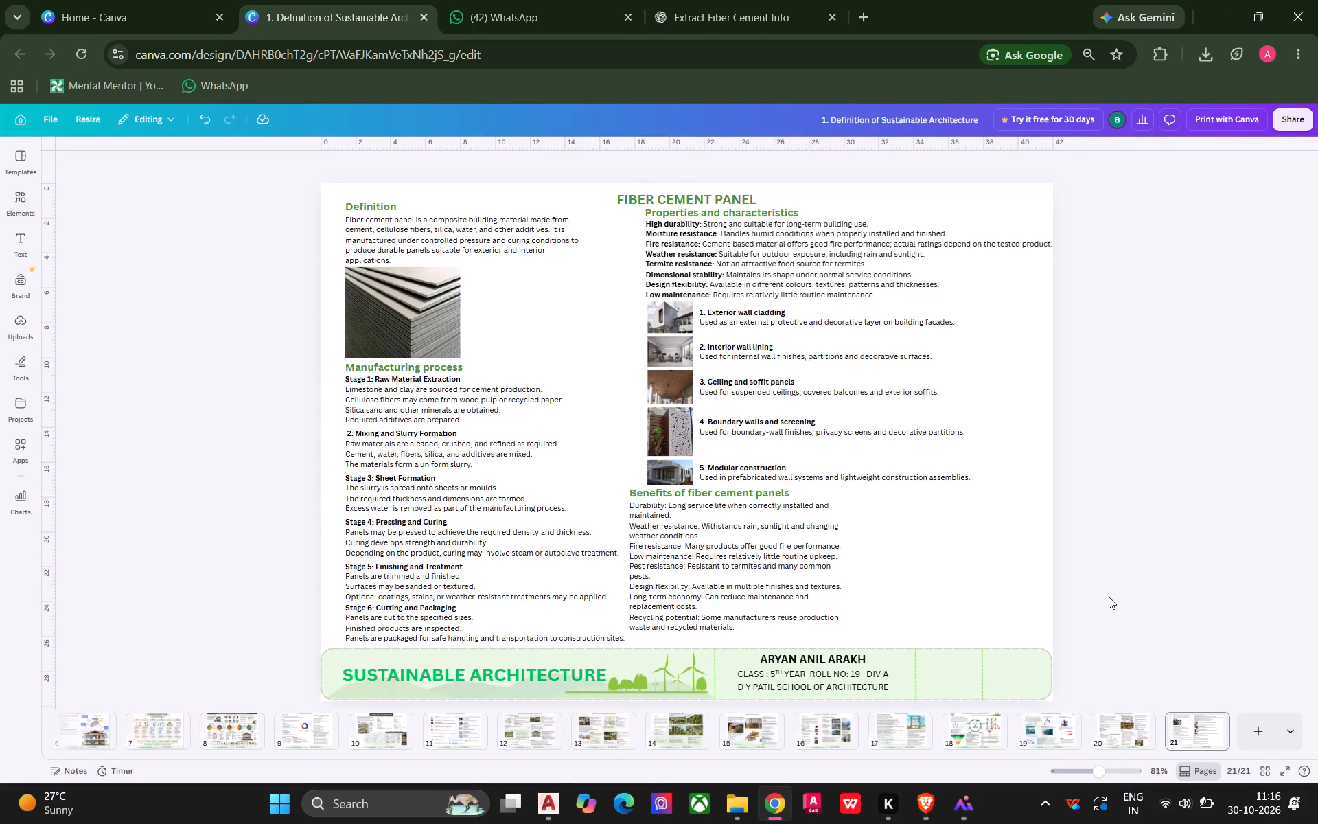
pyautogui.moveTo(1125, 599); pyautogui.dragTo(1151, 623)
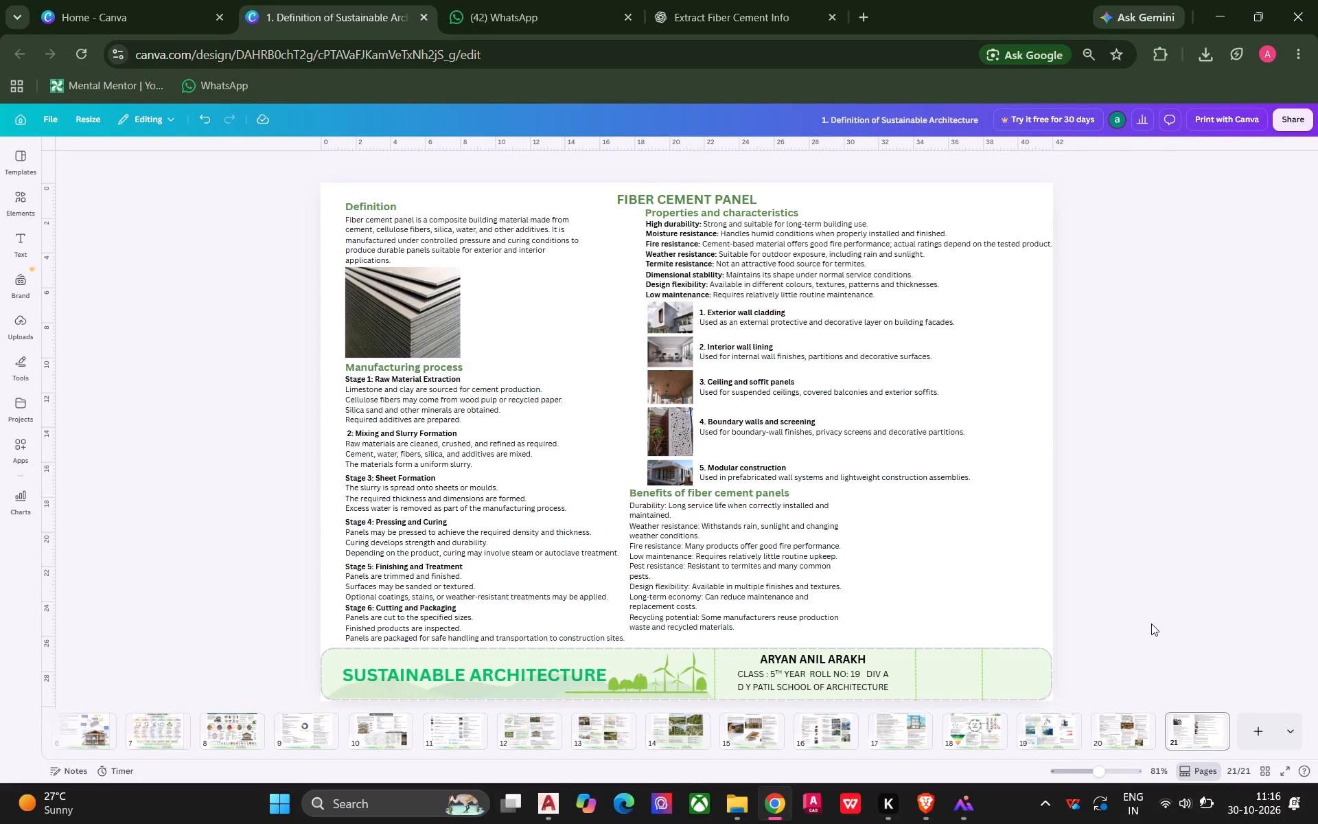
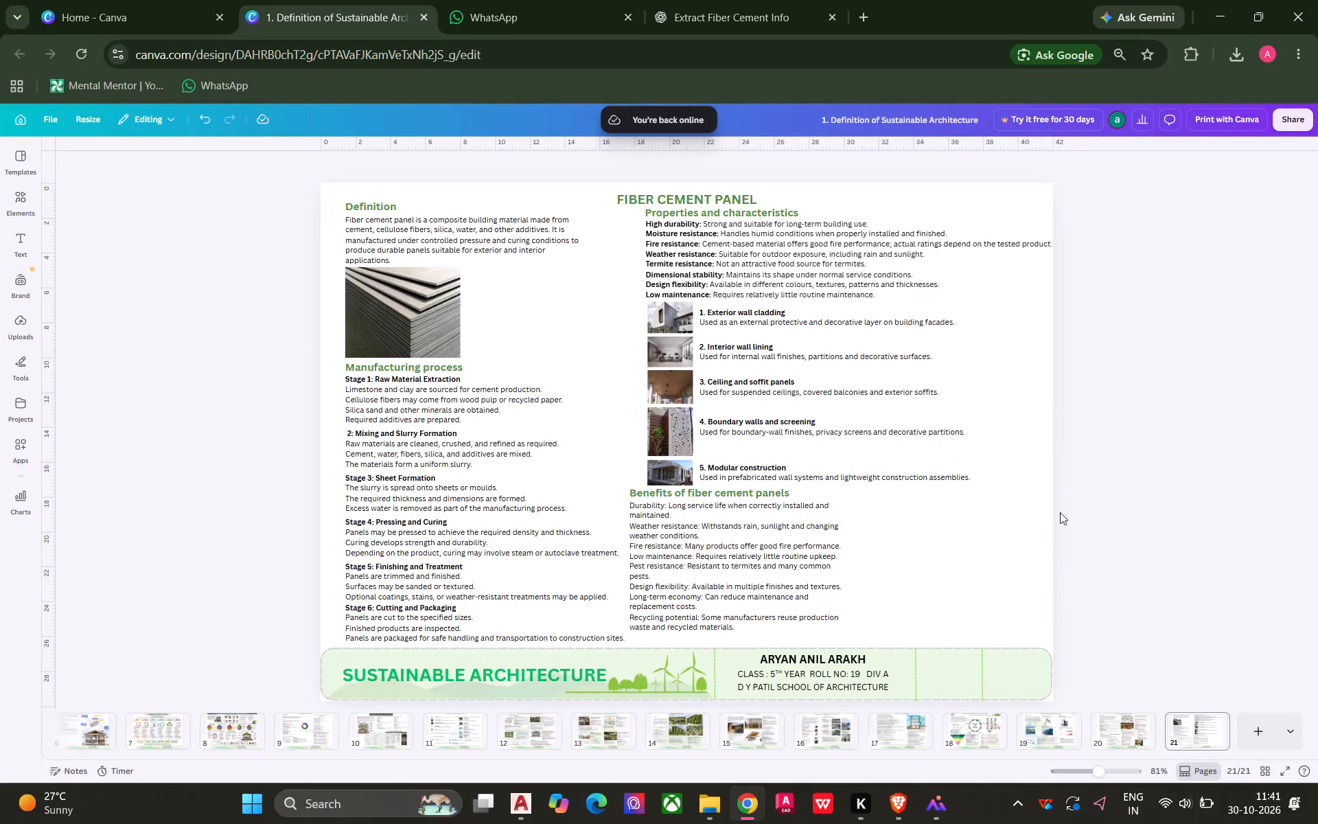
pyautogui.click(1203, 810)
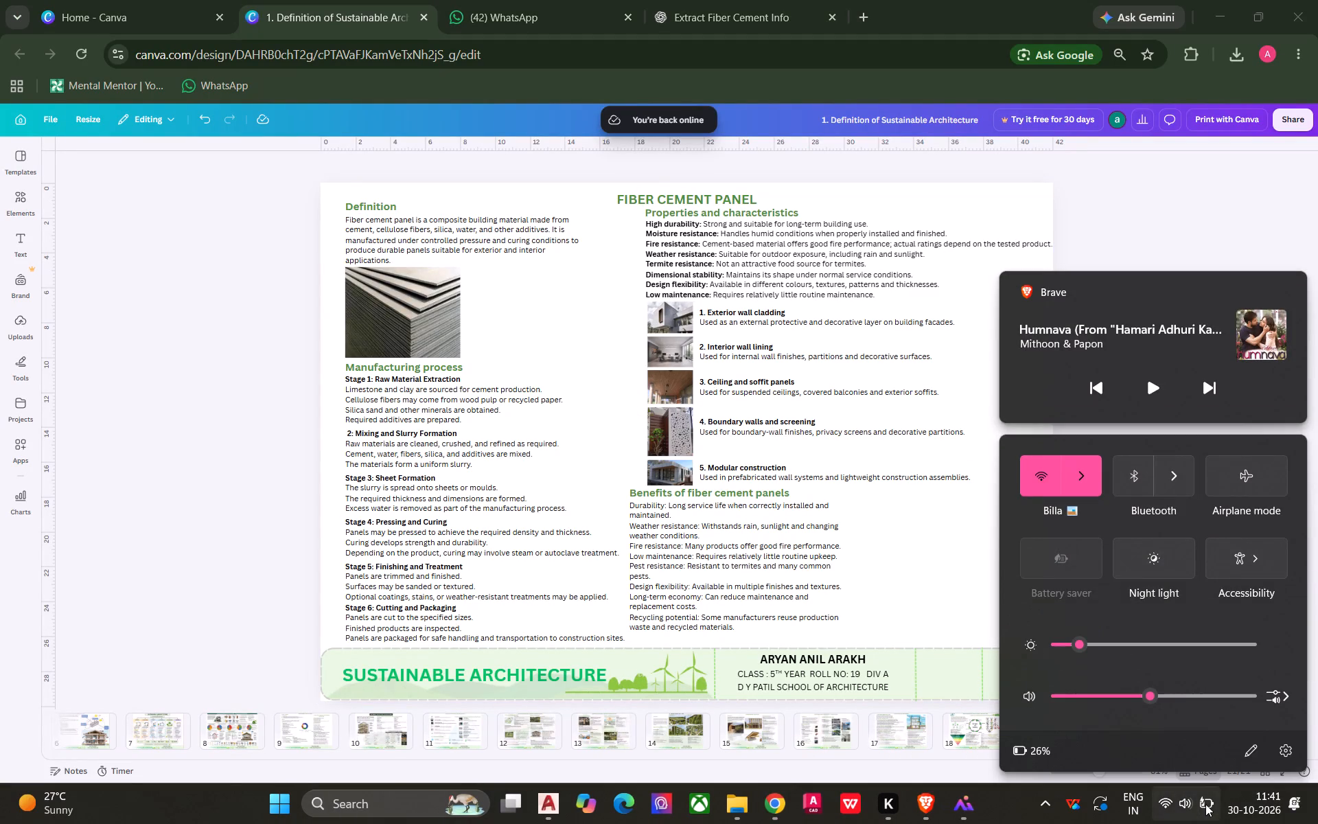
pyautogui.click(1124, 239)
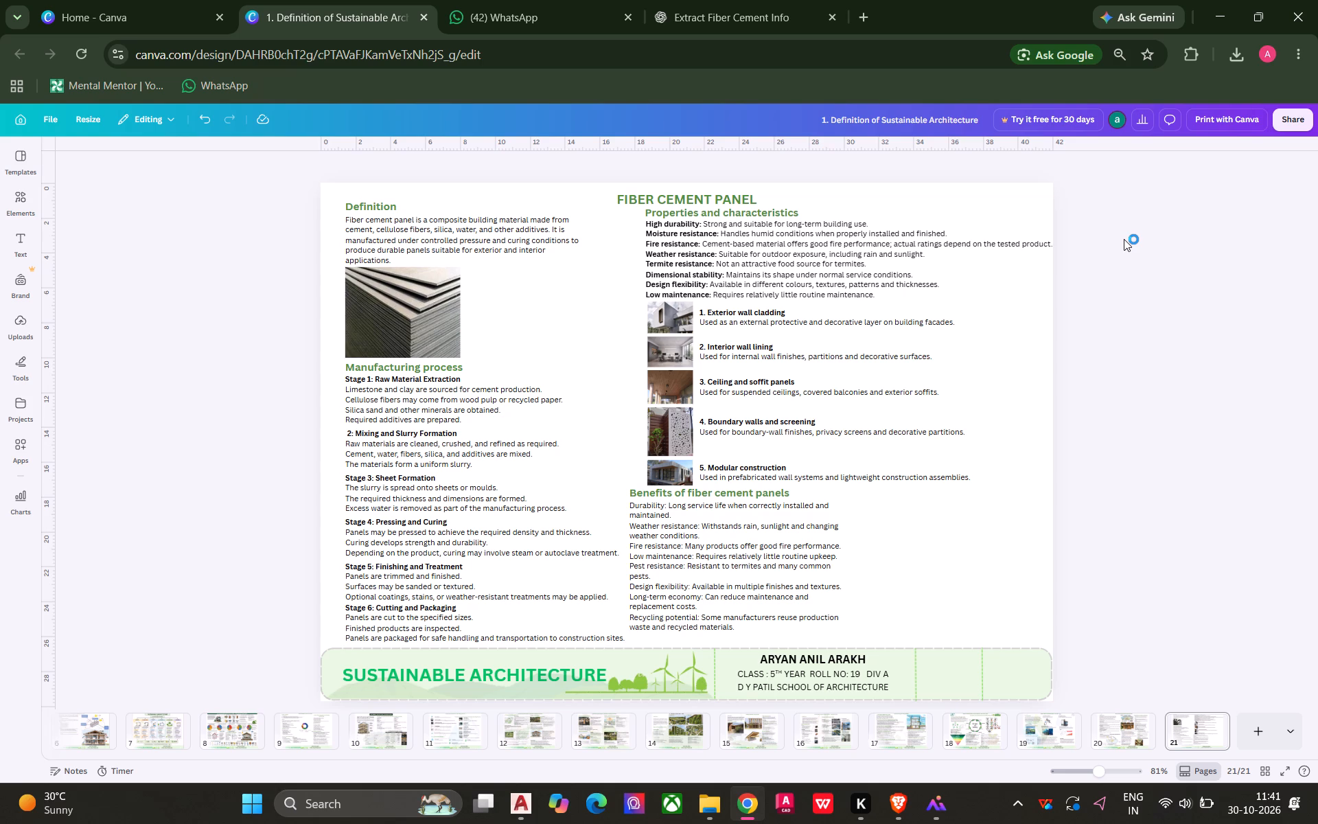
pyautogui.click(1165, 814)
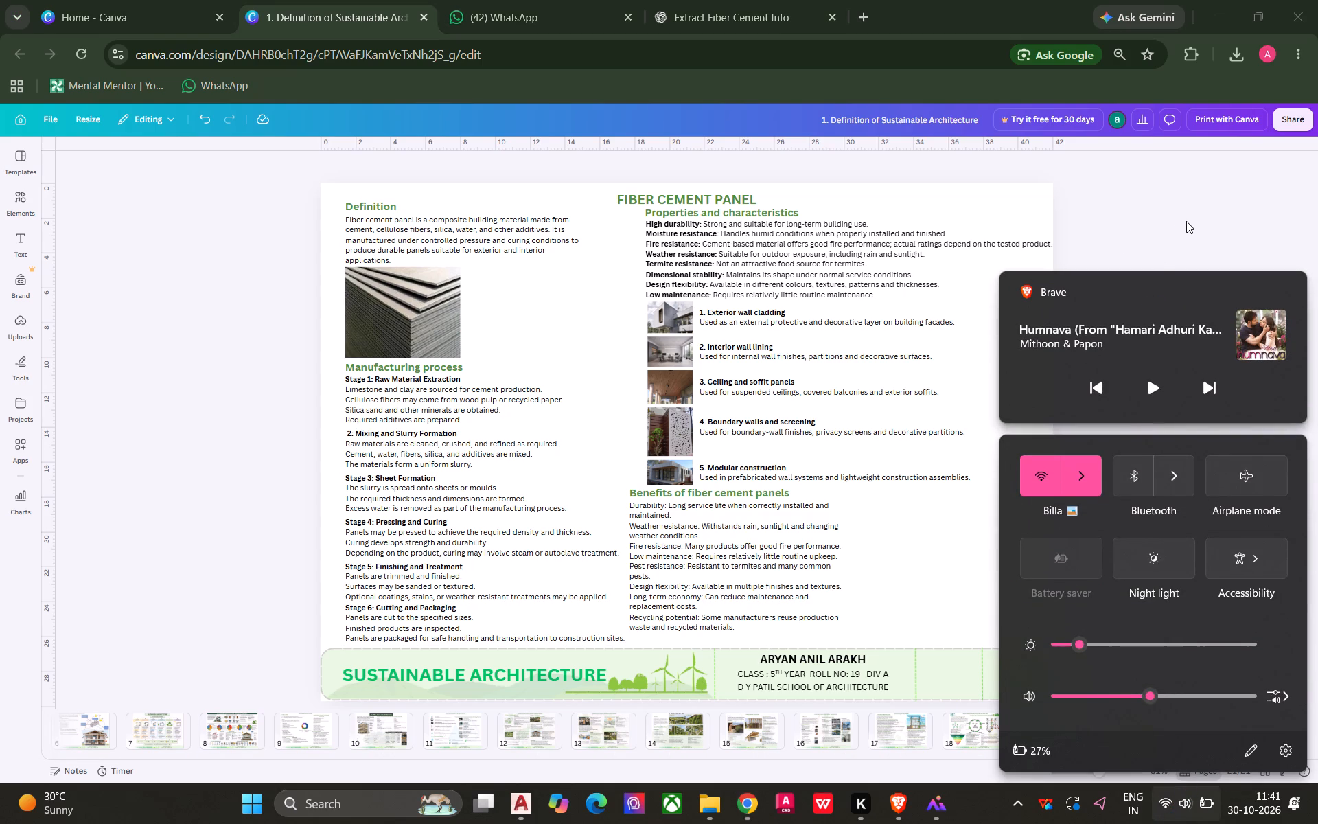
# Shift the properties, applications and benefits blocks together slightly down and to the right below the page title, and save the design.
pyautogui.moveTo(1186, 221); pyautogui.dragTo(1188, 229)
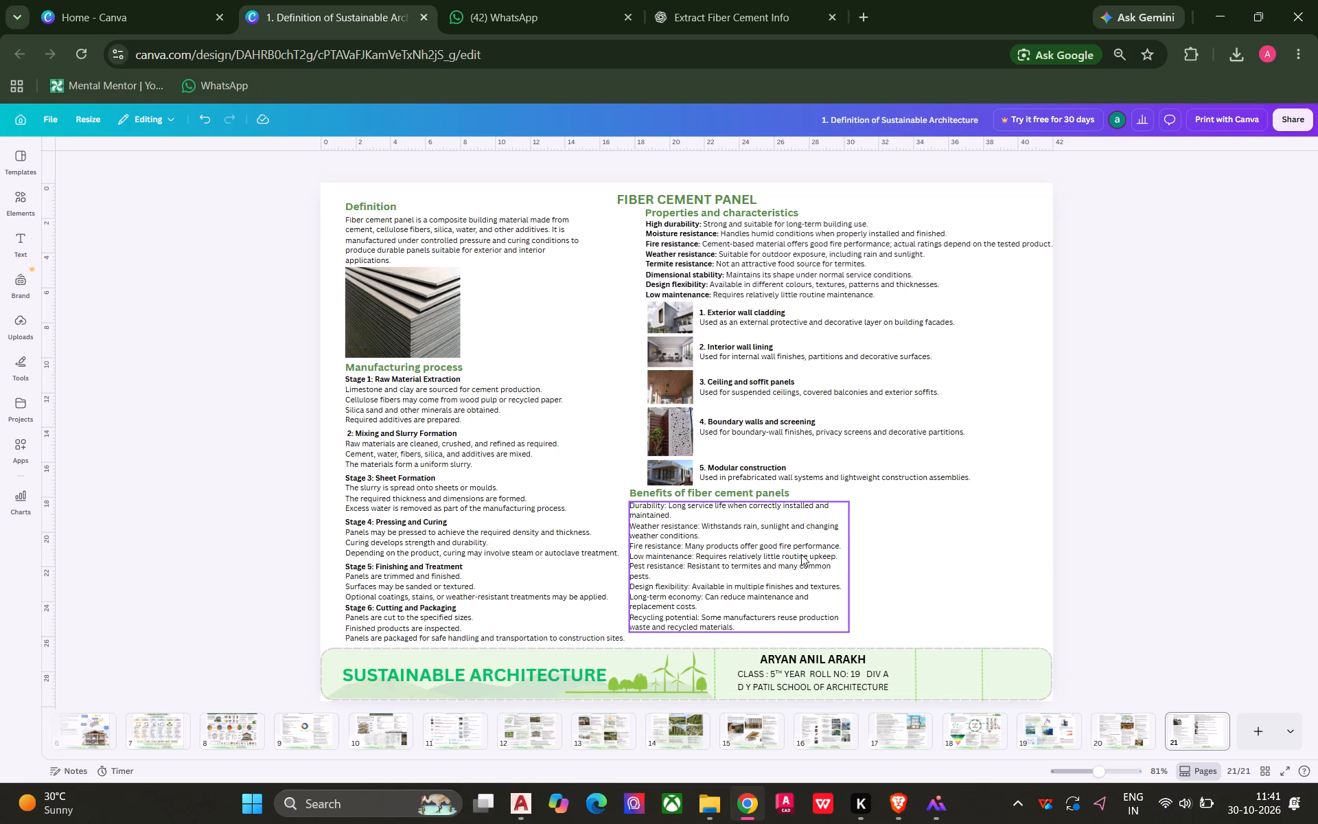
pyautogui.click(849, 507)
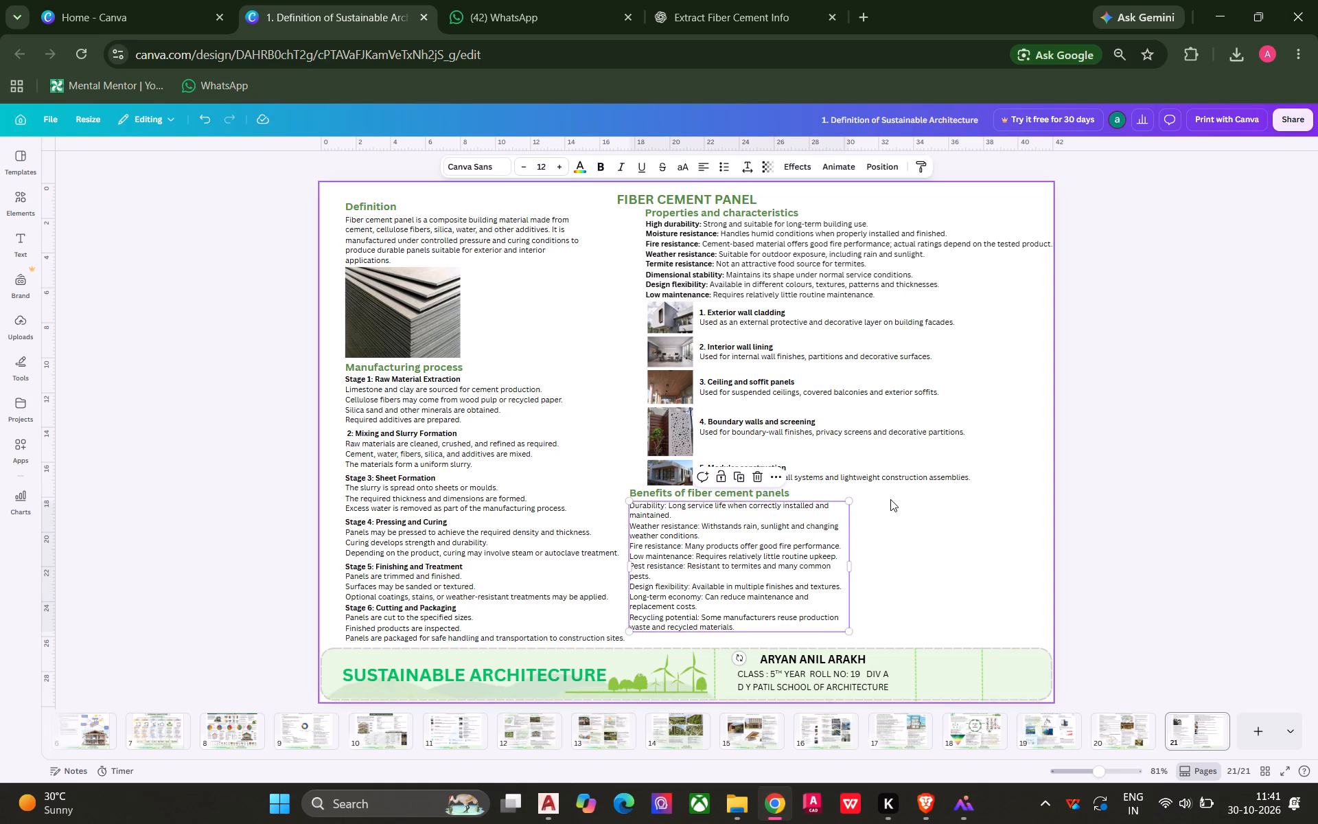
pyautogui.click(899, 499)
pyautogui.moveTo(886, 497); pyautogui.dragTo(742, 542)
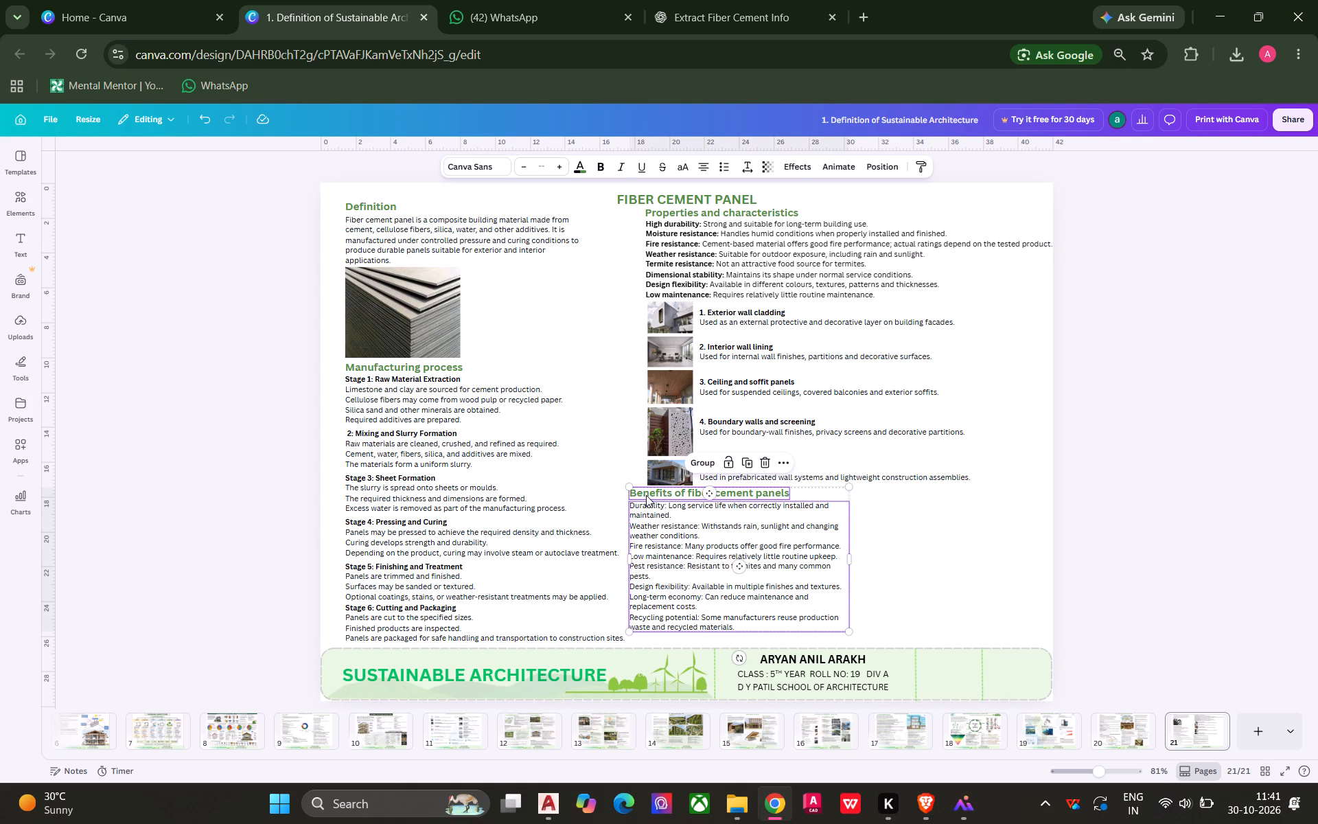
pyautogui.click(904, 516)
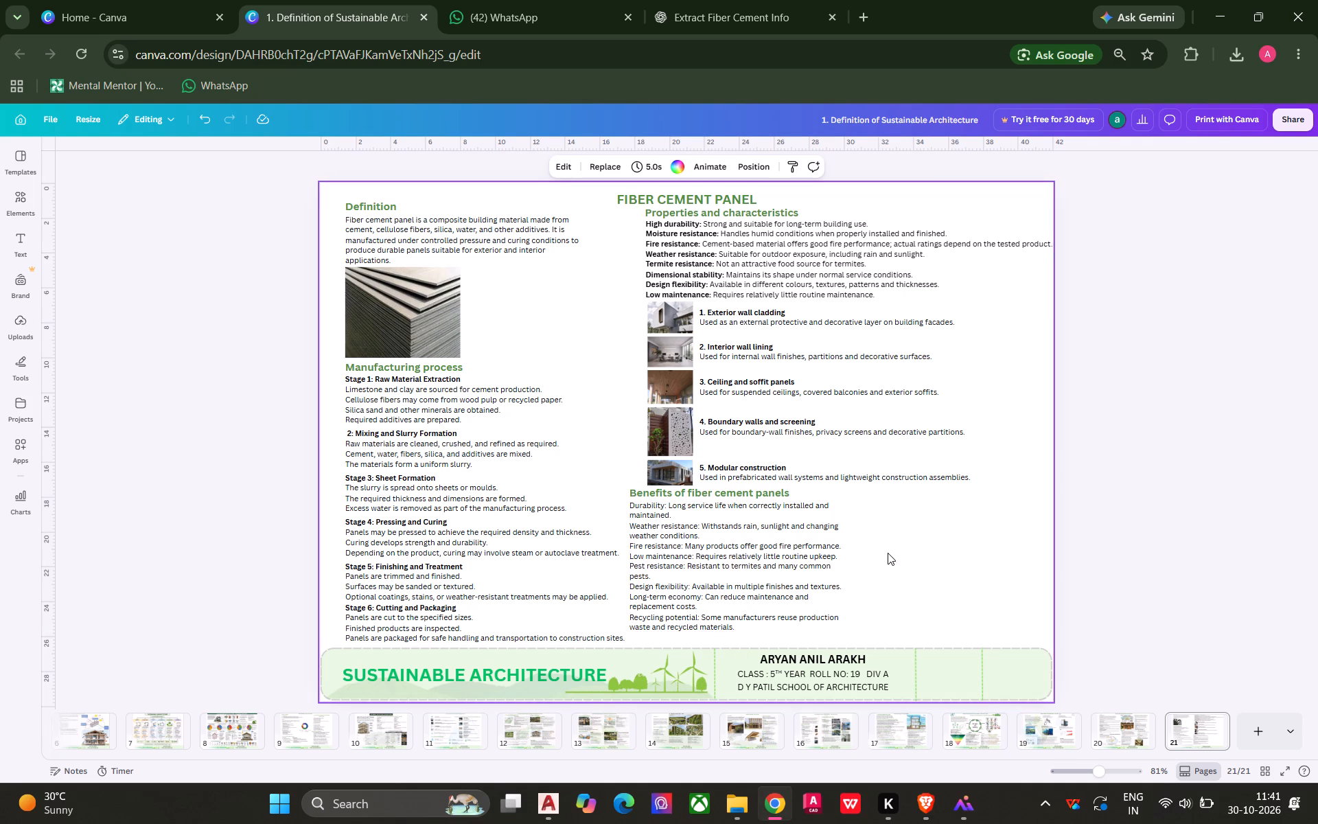
pyautogui.moveTo(926, 609); pyautogui.dragTo(728, 332)
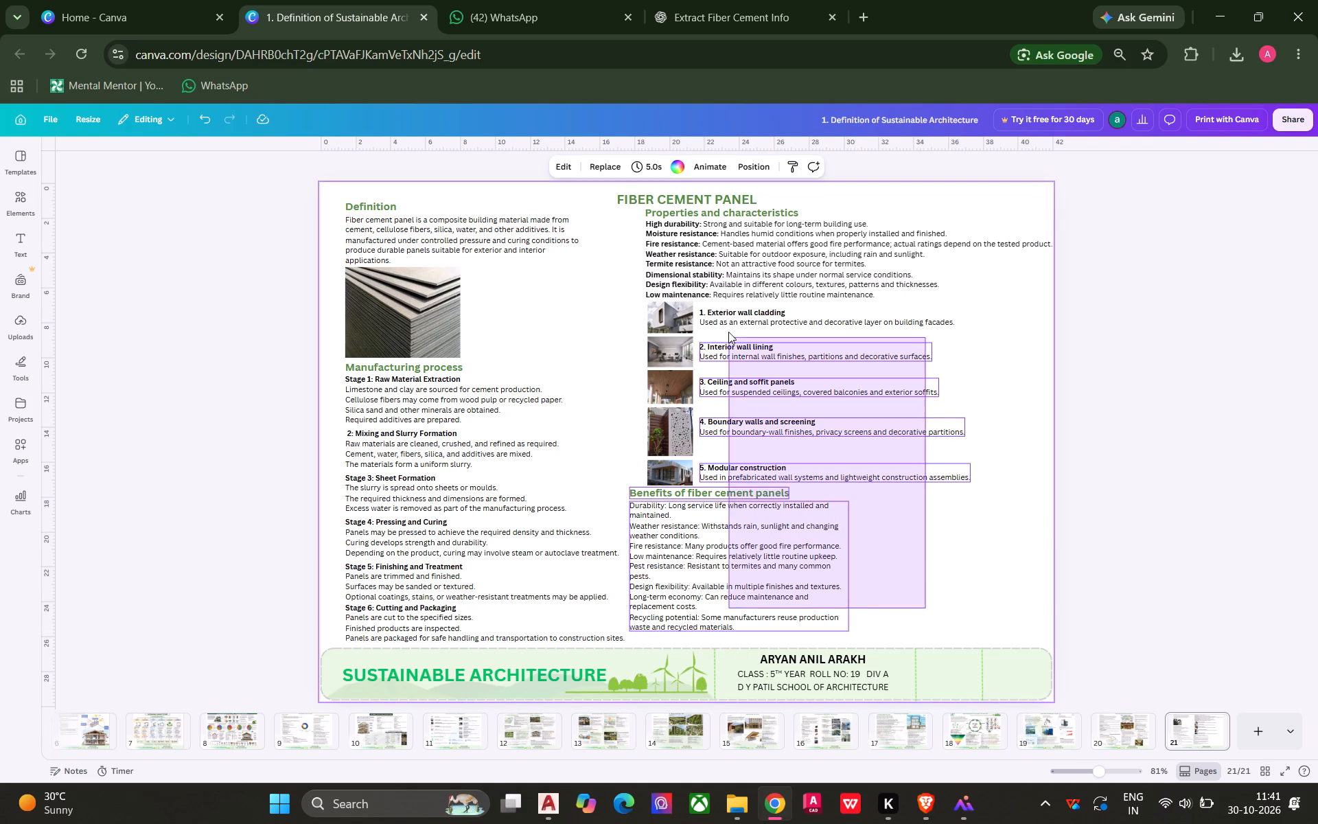
pyautogui.moveTo(728, 332); pyautogui.dragTo(651, 213)
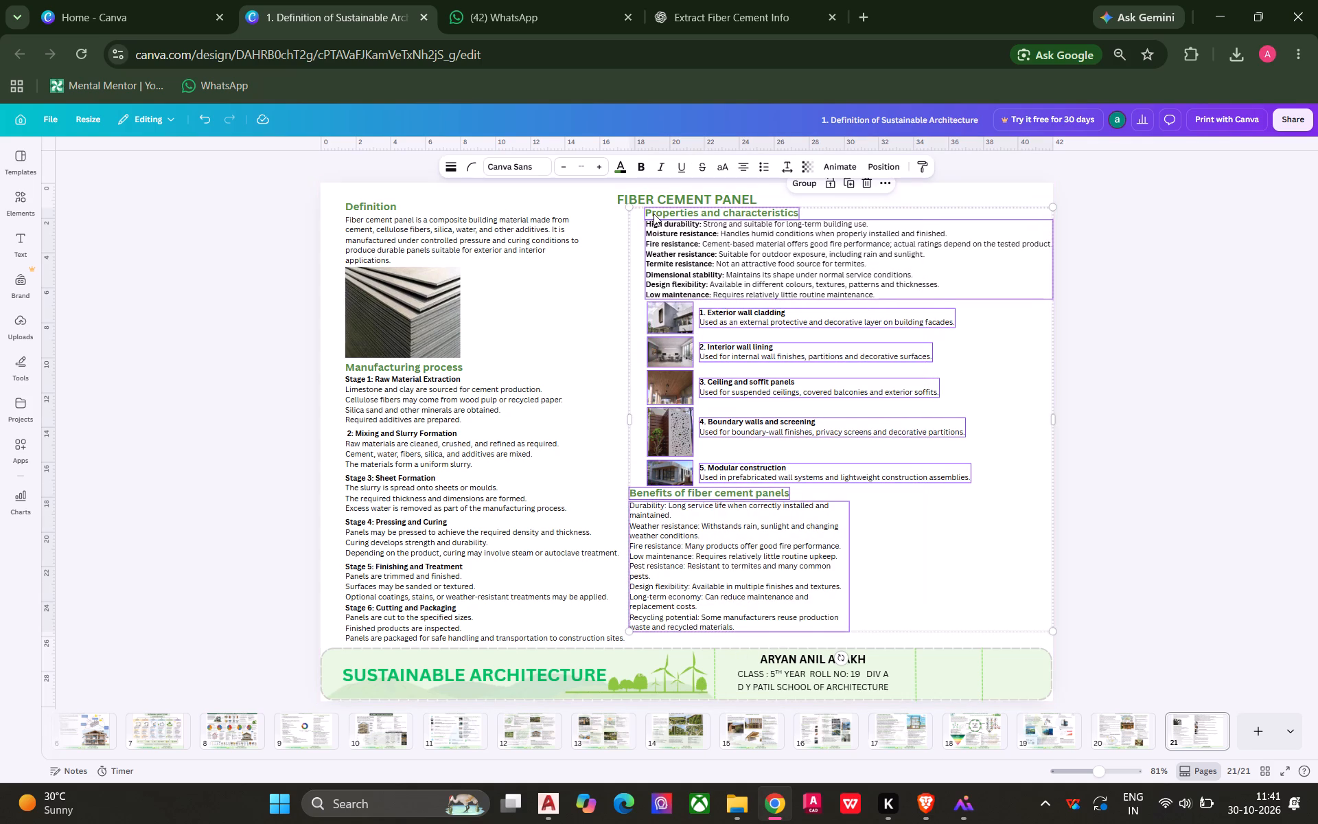
pyautogui.moveTo(654, 214); pyautogui.dragTo(654, 220)
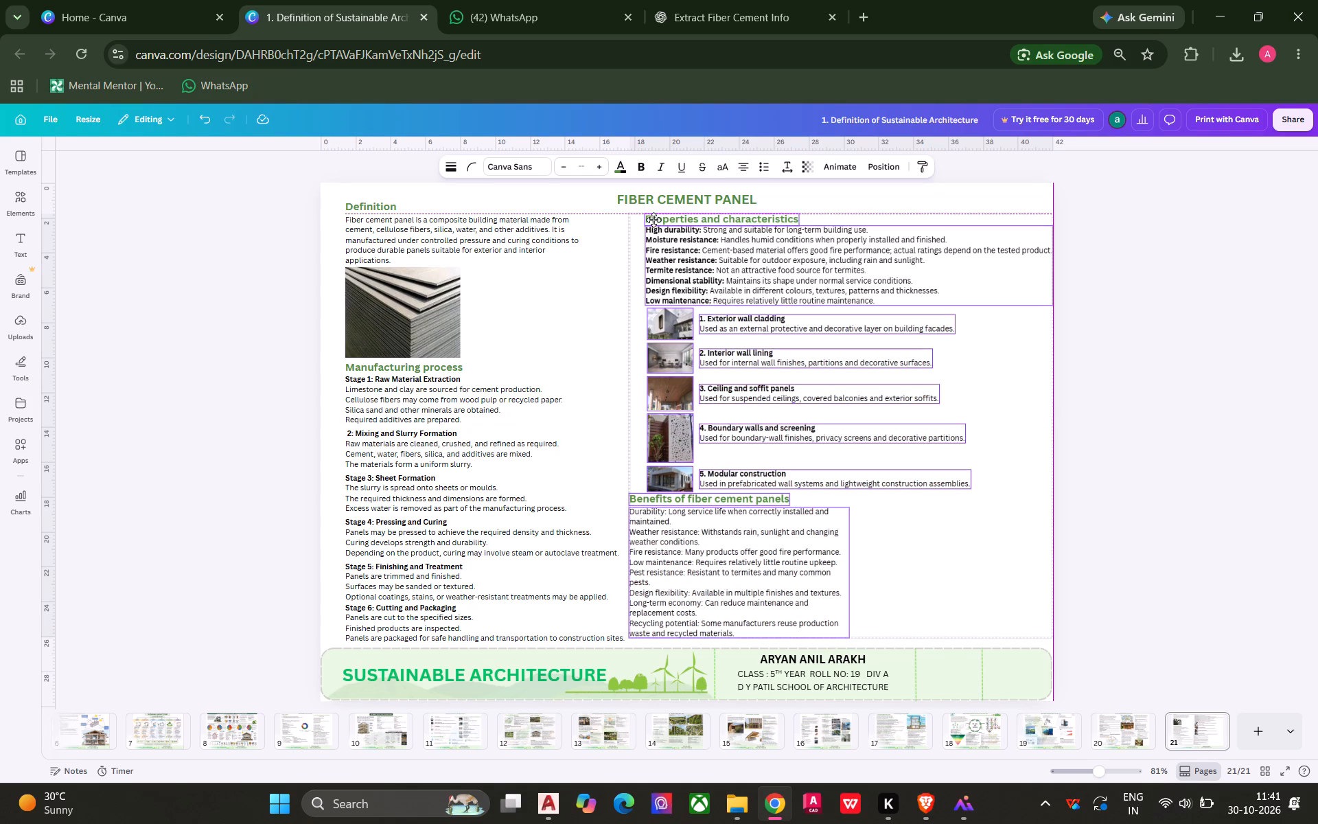
pyautogui.moveTo(654, 220); pyautogui.dragTo(657, 220)
pyautogui.click(1098, 544)
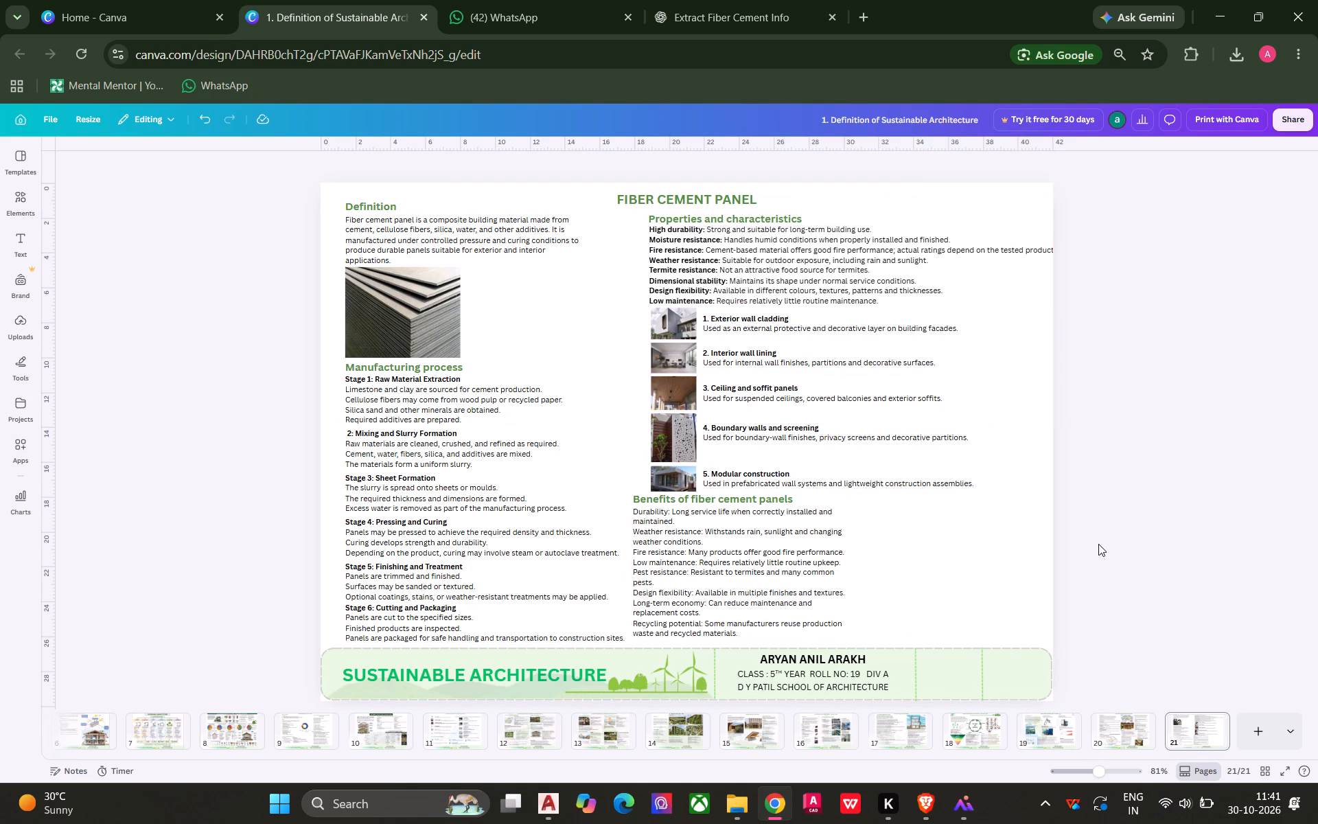
pyautogui.hotkey('ctrl', 's')
# Align the benefits heading and its text with the left edge of the properties heading, leaving a small gap below the applications.
pyautogui.click(1153, 490)
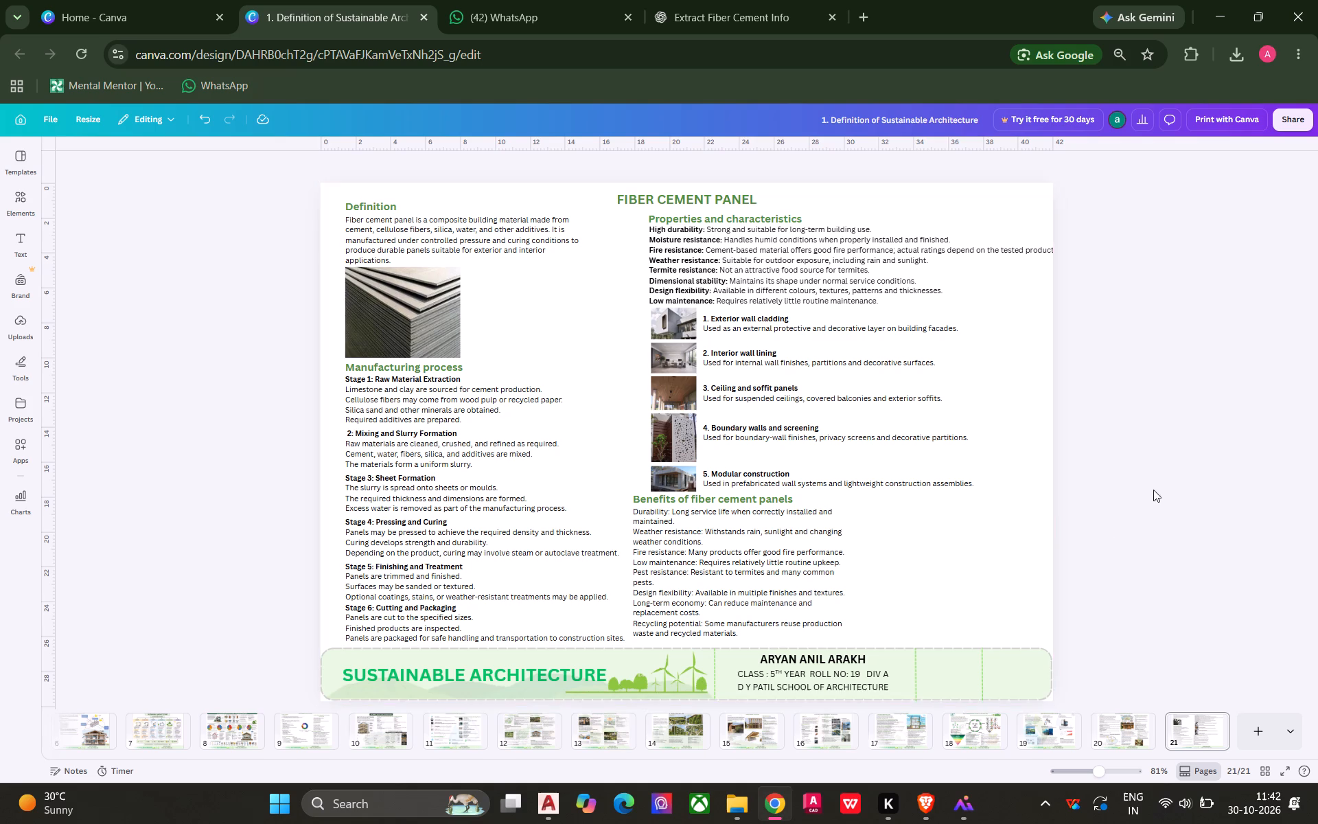
pyautogui.moveTo(896, 534); pyautogui.dragTo(748, 507)
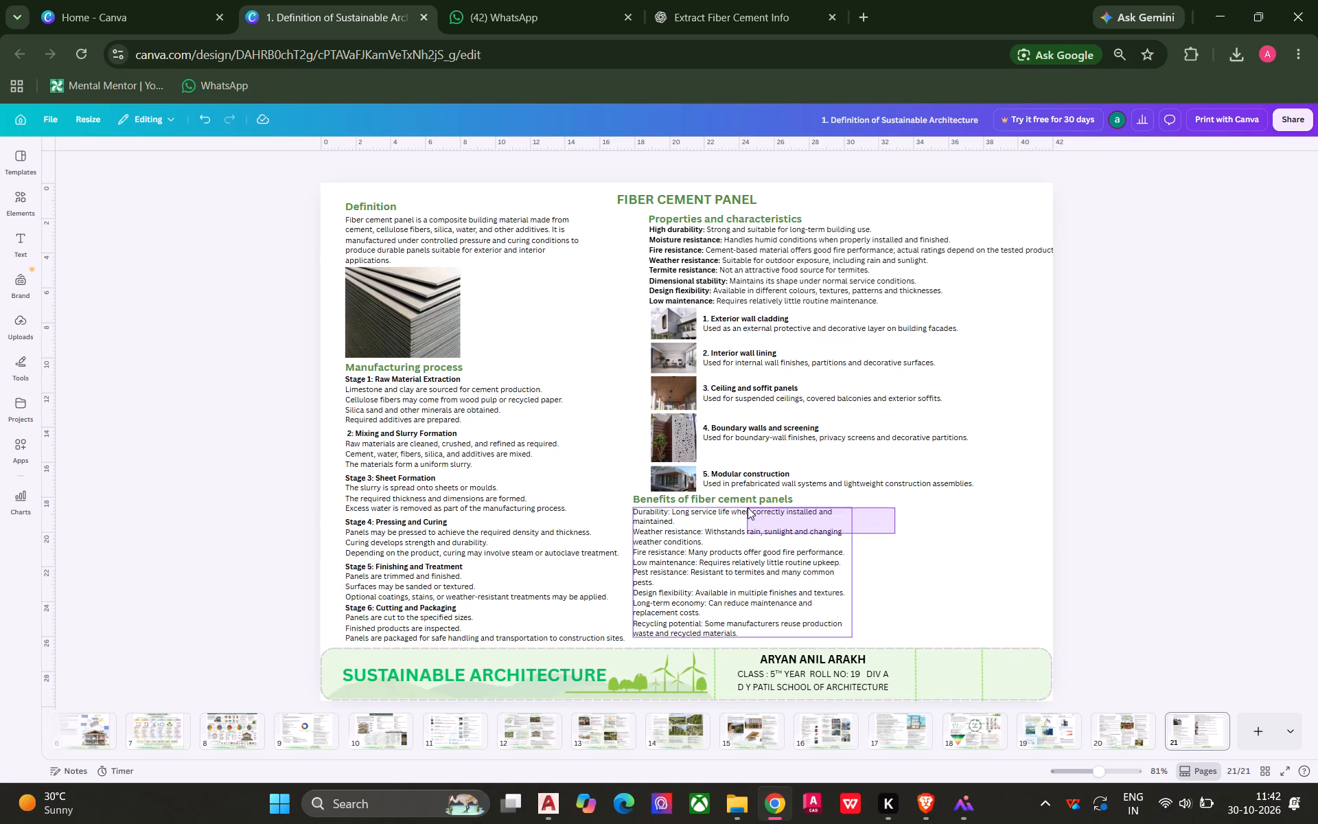
pyautogui.moveTo(748, 507); pyautogui.dragTo(748, 497)
pyautogui.click(905, 499)
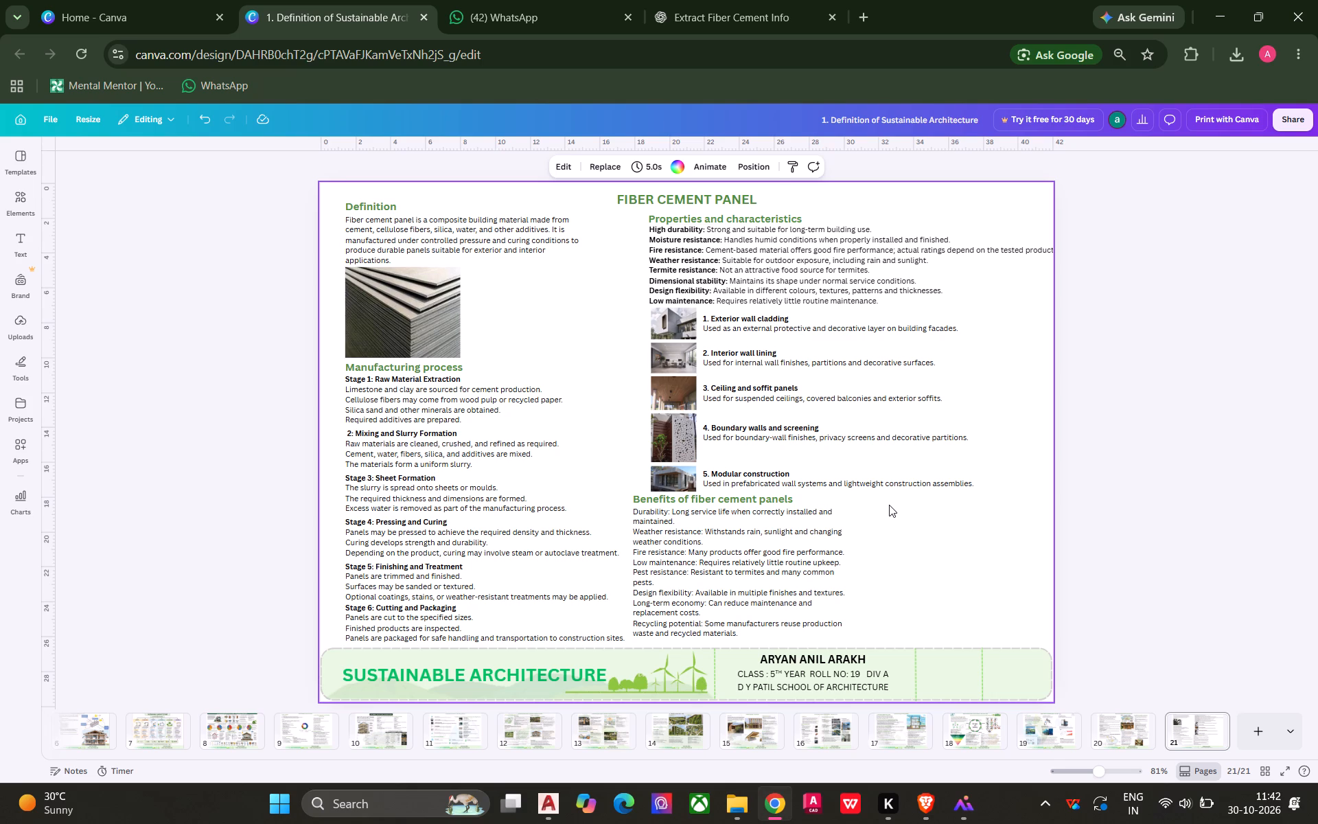
pyautogui.moveTo(901, 550); pyautogui.dragTo(789, 499)
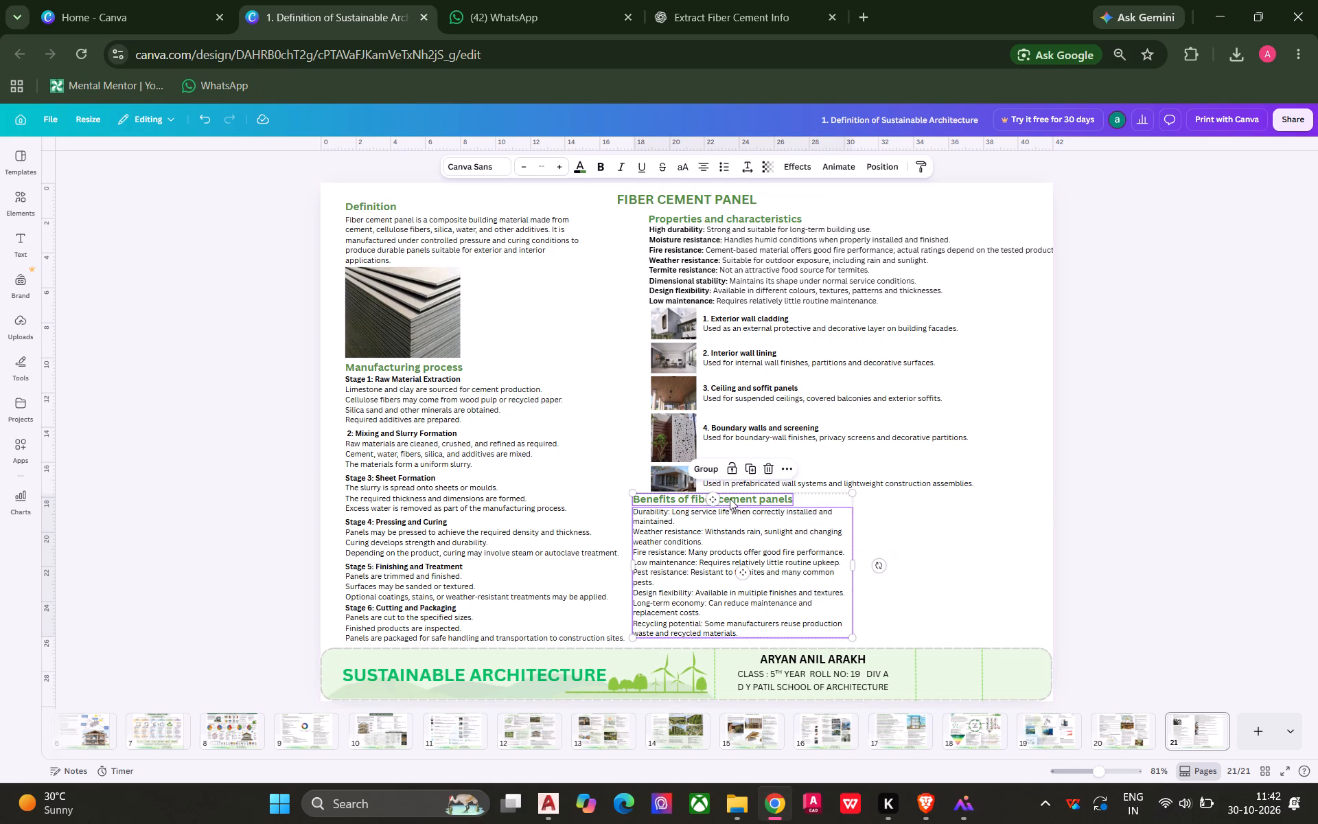
pyautogui.moveTo(645, 502); pyautogui.dragTo(658, 510)
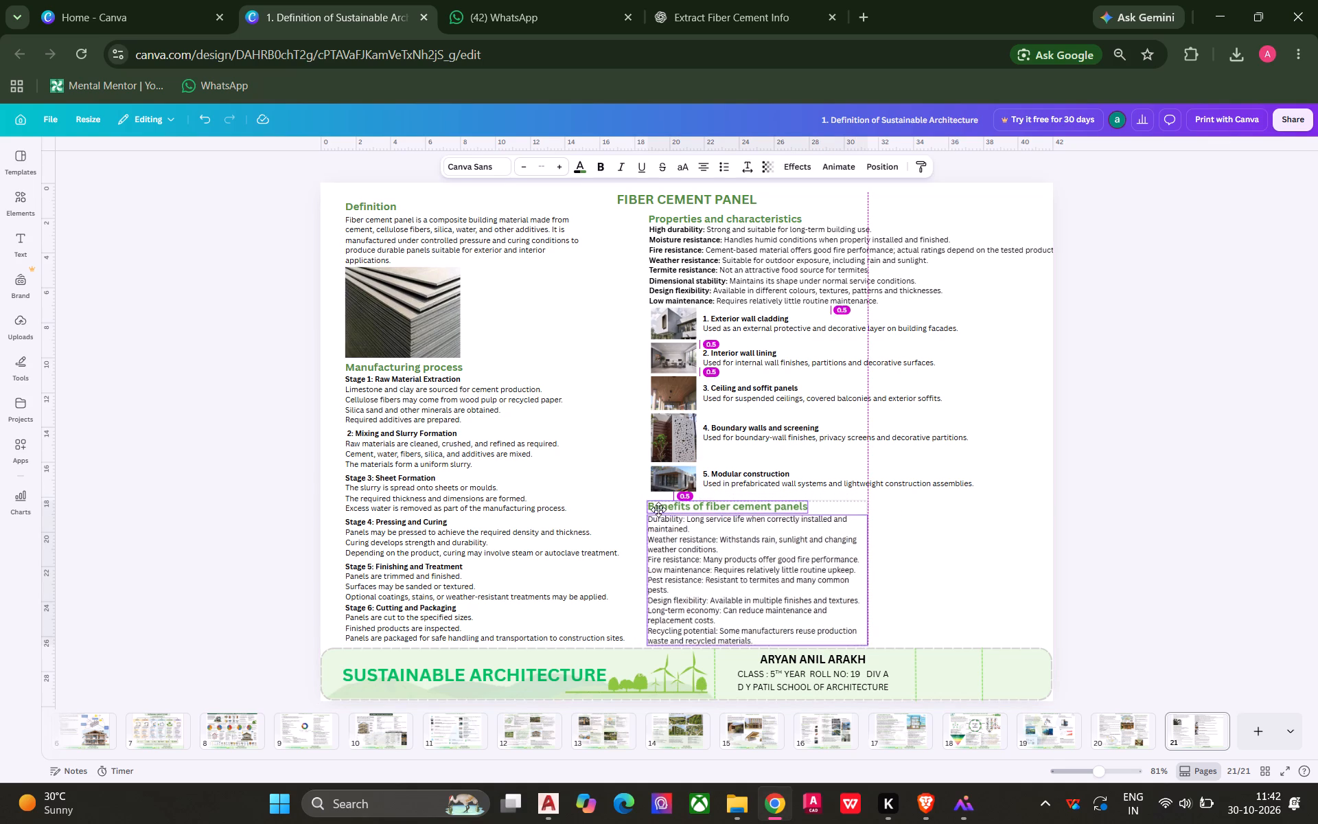
pyautogui.moveTo(658, 510); pyautogui.dragTo(661, 502)
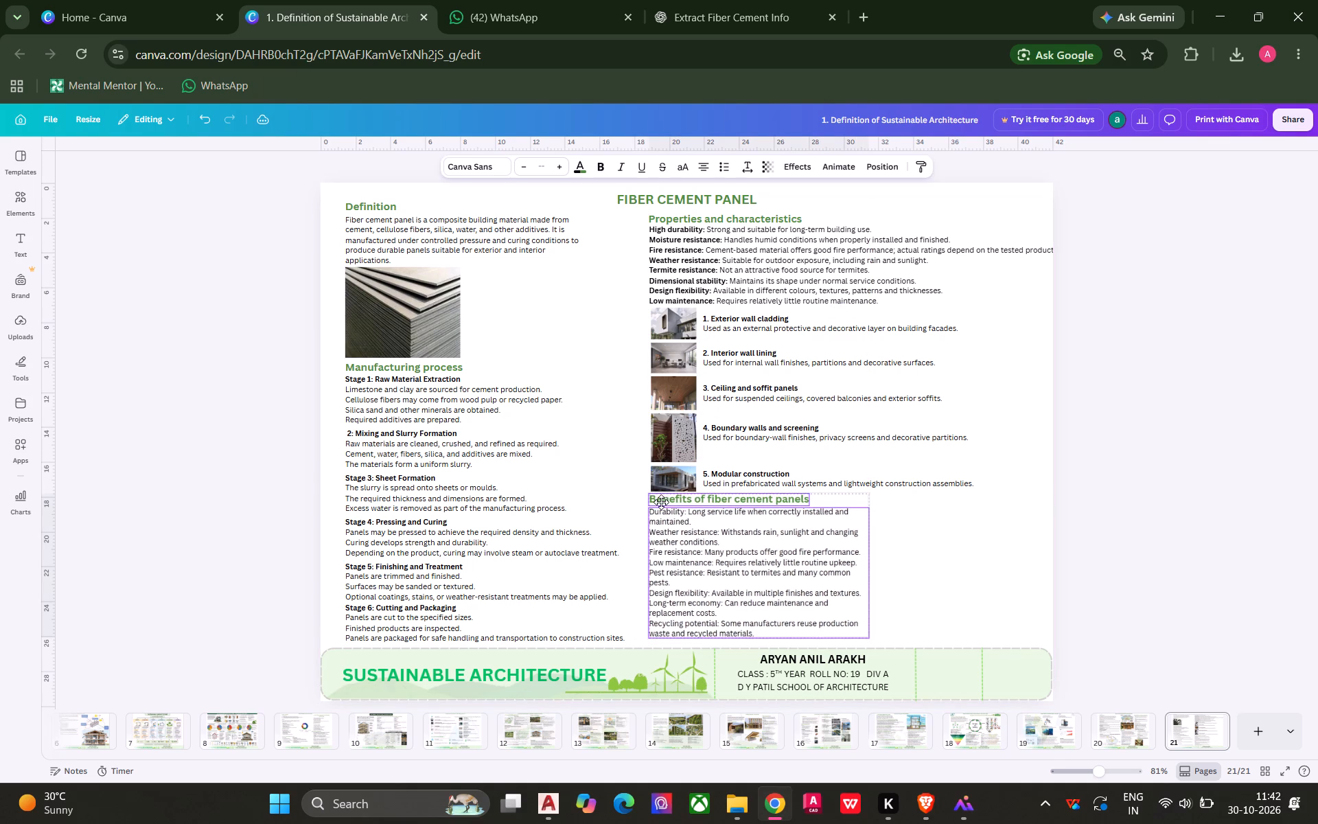
pyautogui.moveTo(661, 502); pyautogui.dragTo(661, 507)
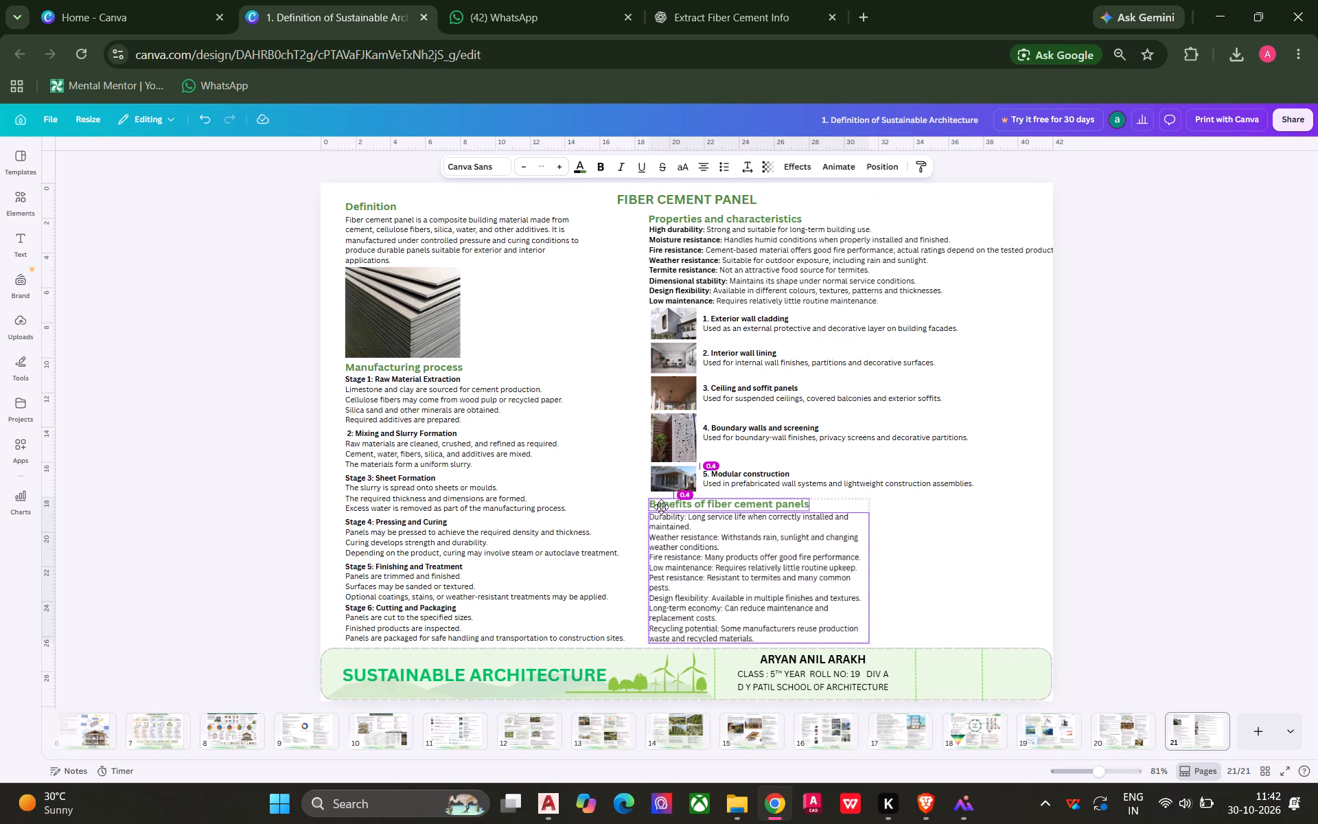
pyautogui.moveTo(661, 507); pyautogui.dragTo(661, 506)
pyautogui.click(945, 561)
pyautogui.press('Escape')
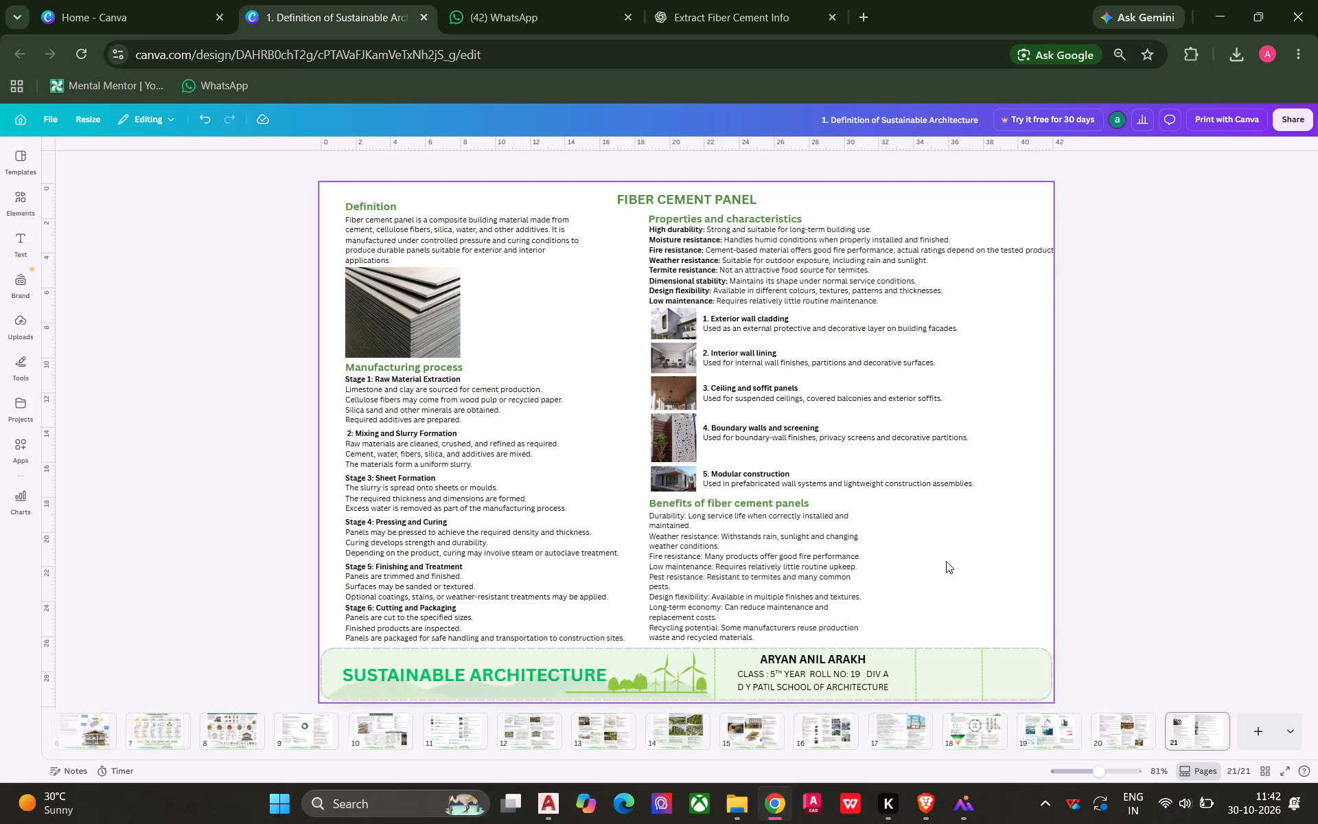
# Save the design with the realigned benefits section.
pyautogui.hotkey('ctrl', 's')
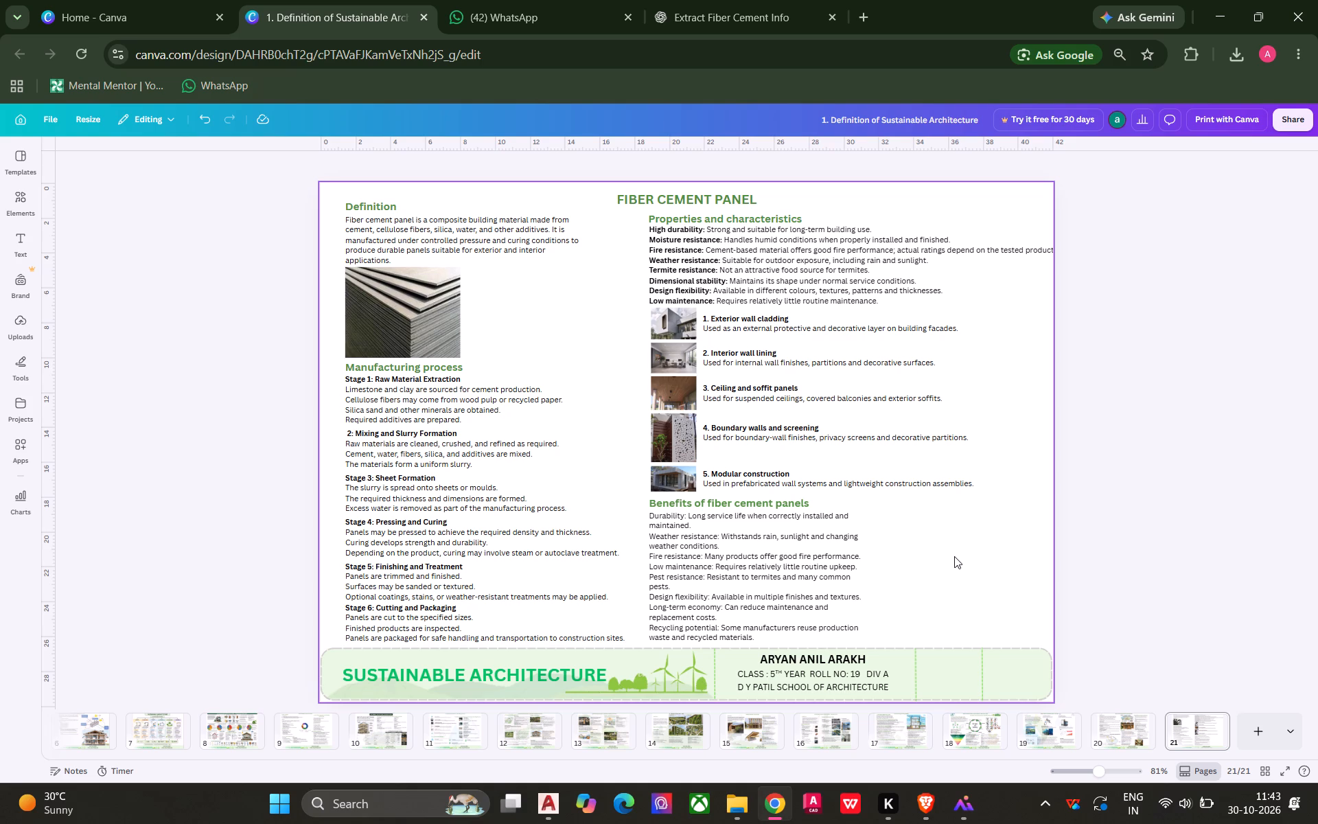
pyautogui.click(962, 552)
pyautogui.click(852, 553)
pyautogui.click(940, 542)
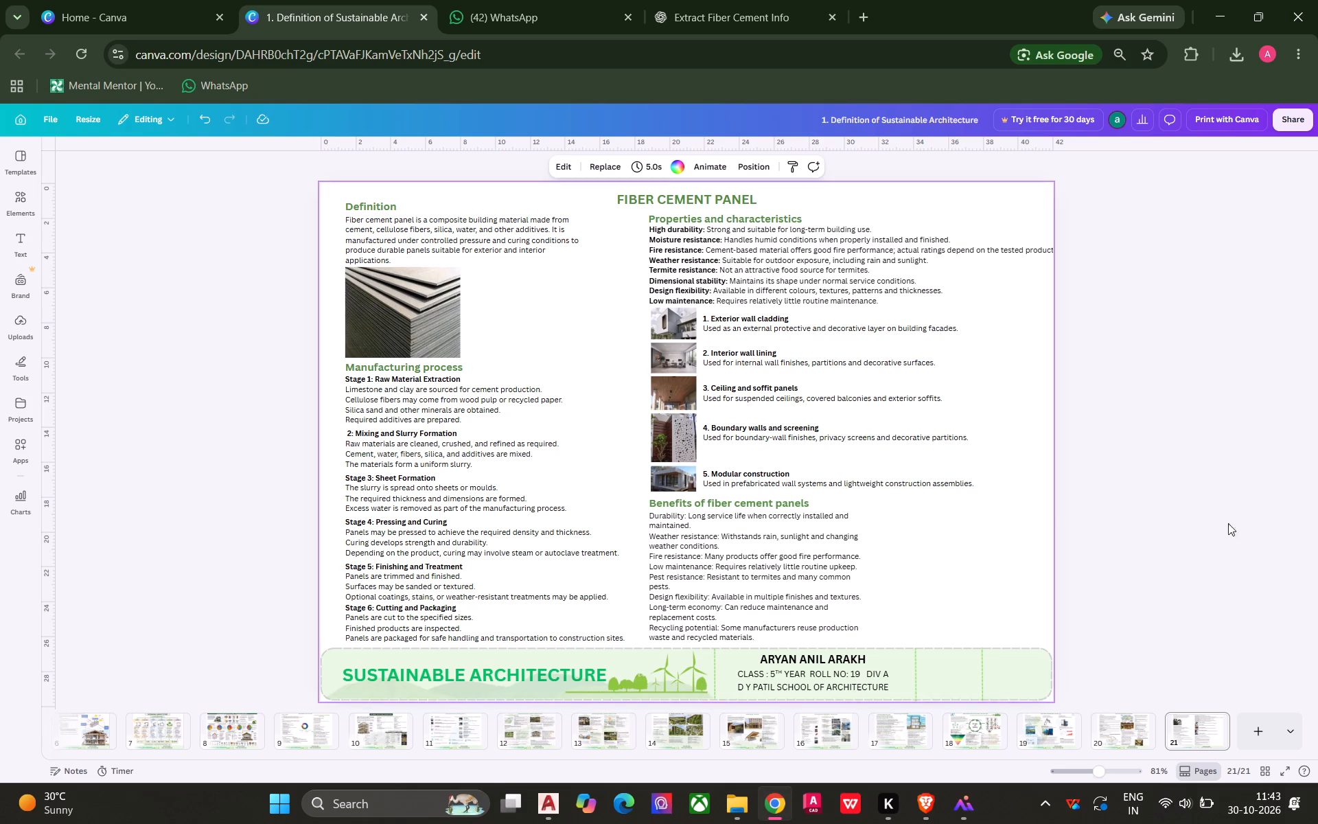
pyautogui.click(1249, 523)
pyautogui.hotkey('ctrl', 's')
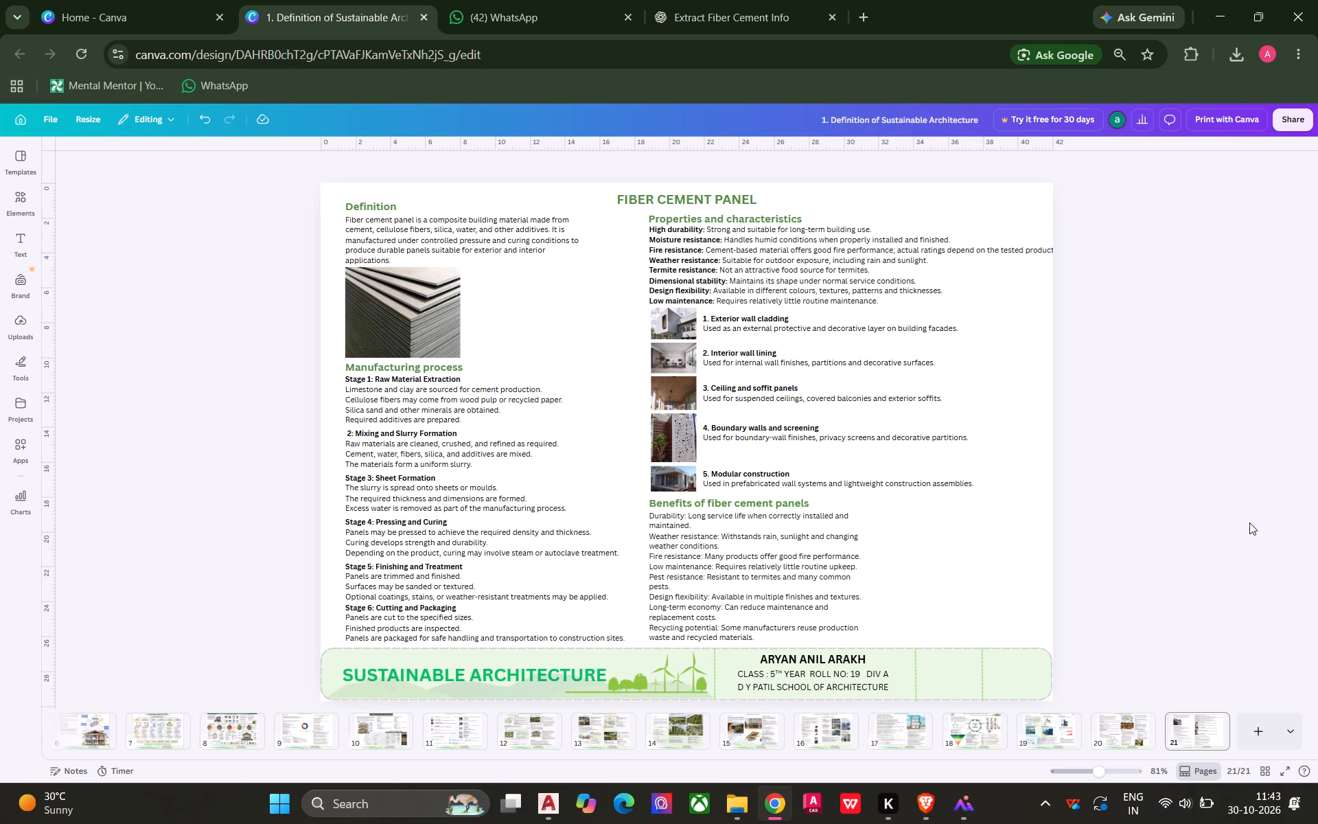
pyautogui.hotkey('ctrl', 's')
# Widen the benefits text box to the right, close to the width of the applications text, so most benefits fit on one line.
pyautogui.click(798, 566)
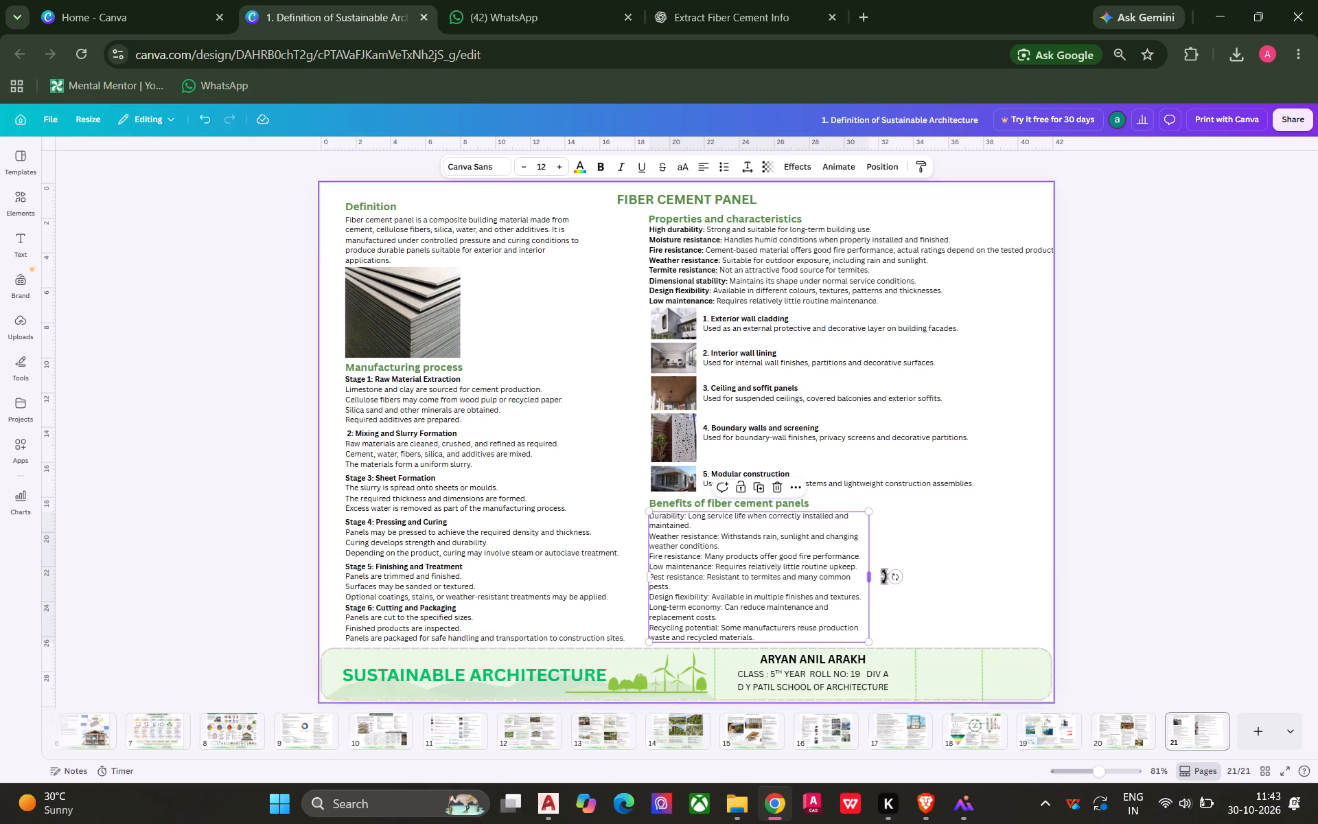
pyautogui.click(1153, 564)
pyautogui.click(840, 566)
pyautogui.moveTo(870, 574); pyautogui.dragTo(919, 566)
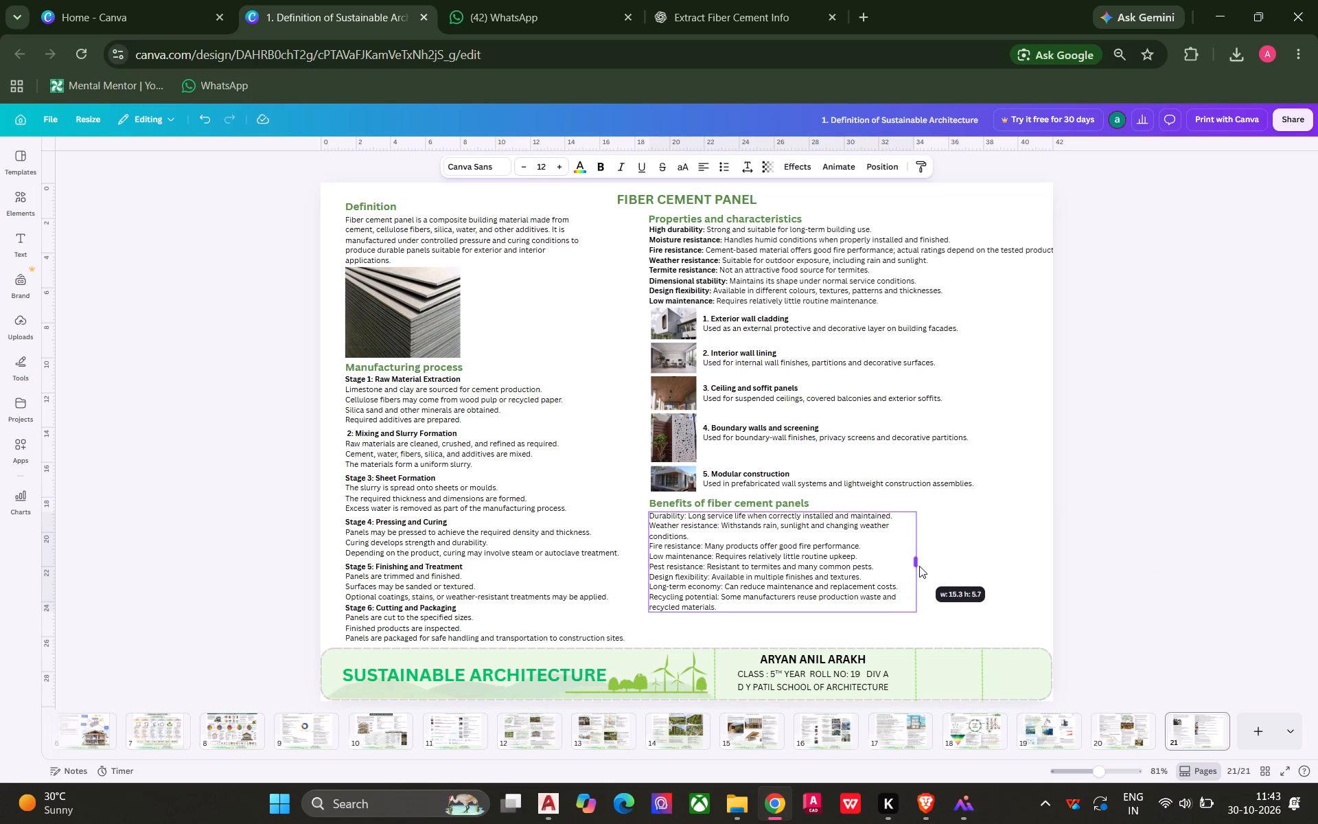
pyautogui.moveTo(919, 566); pyautogui.dragTo(955, 566)
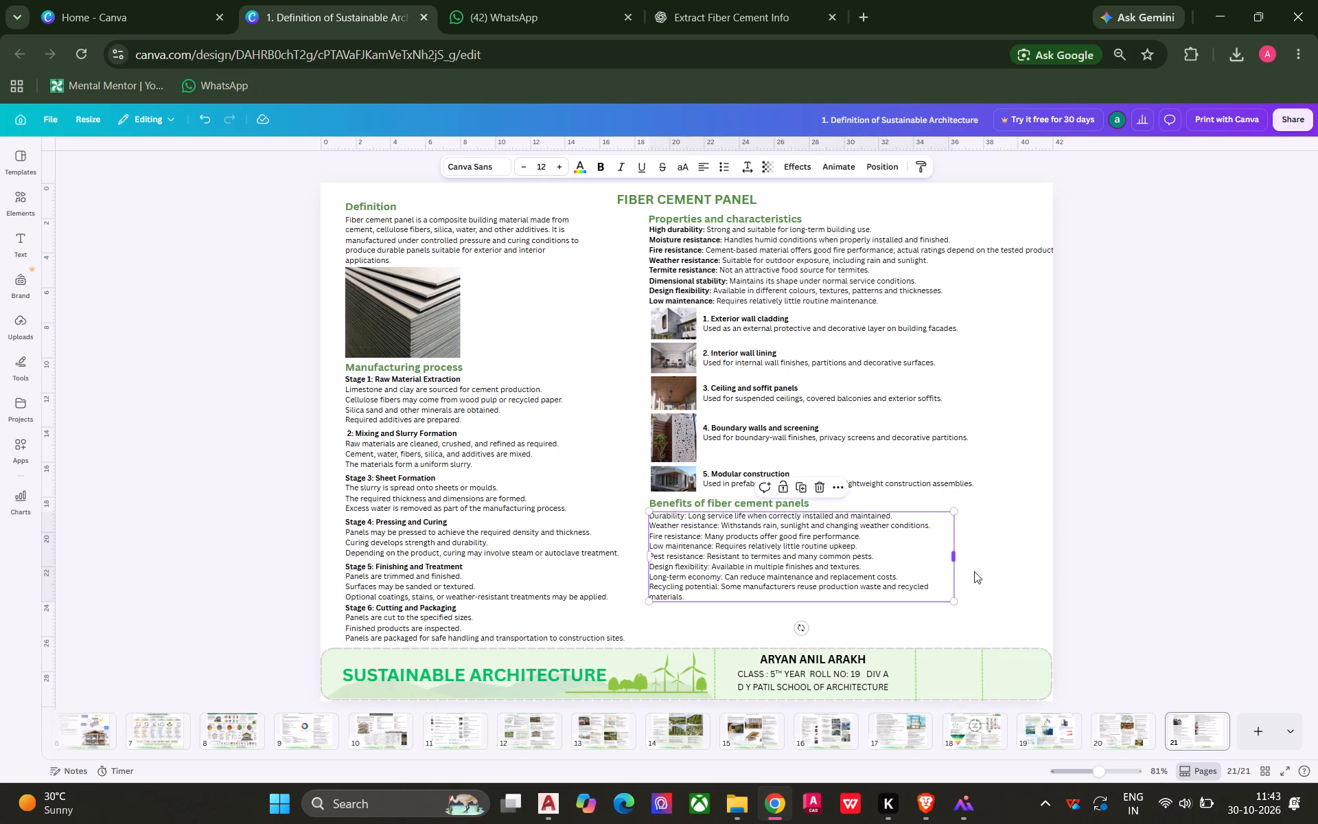
pyautogui.click(1103, 575)
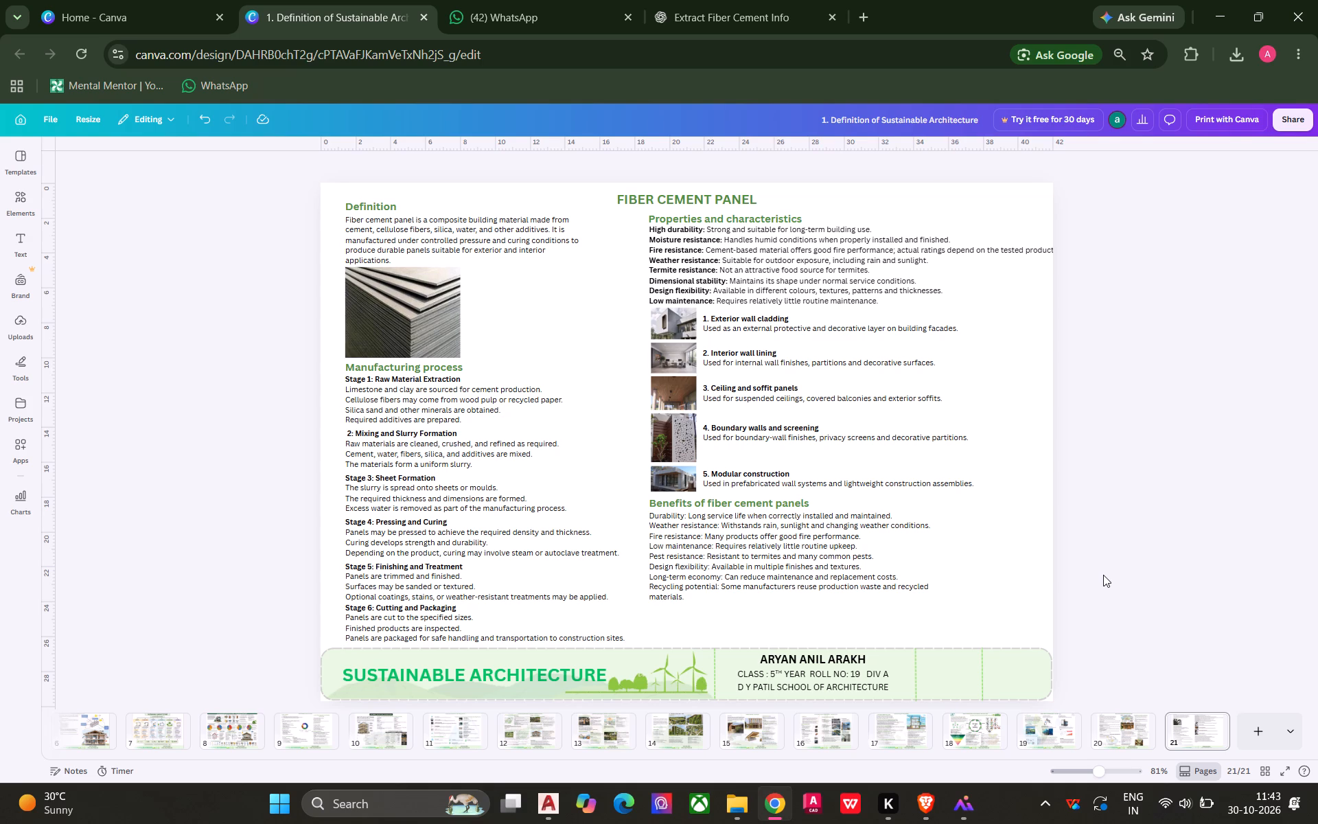
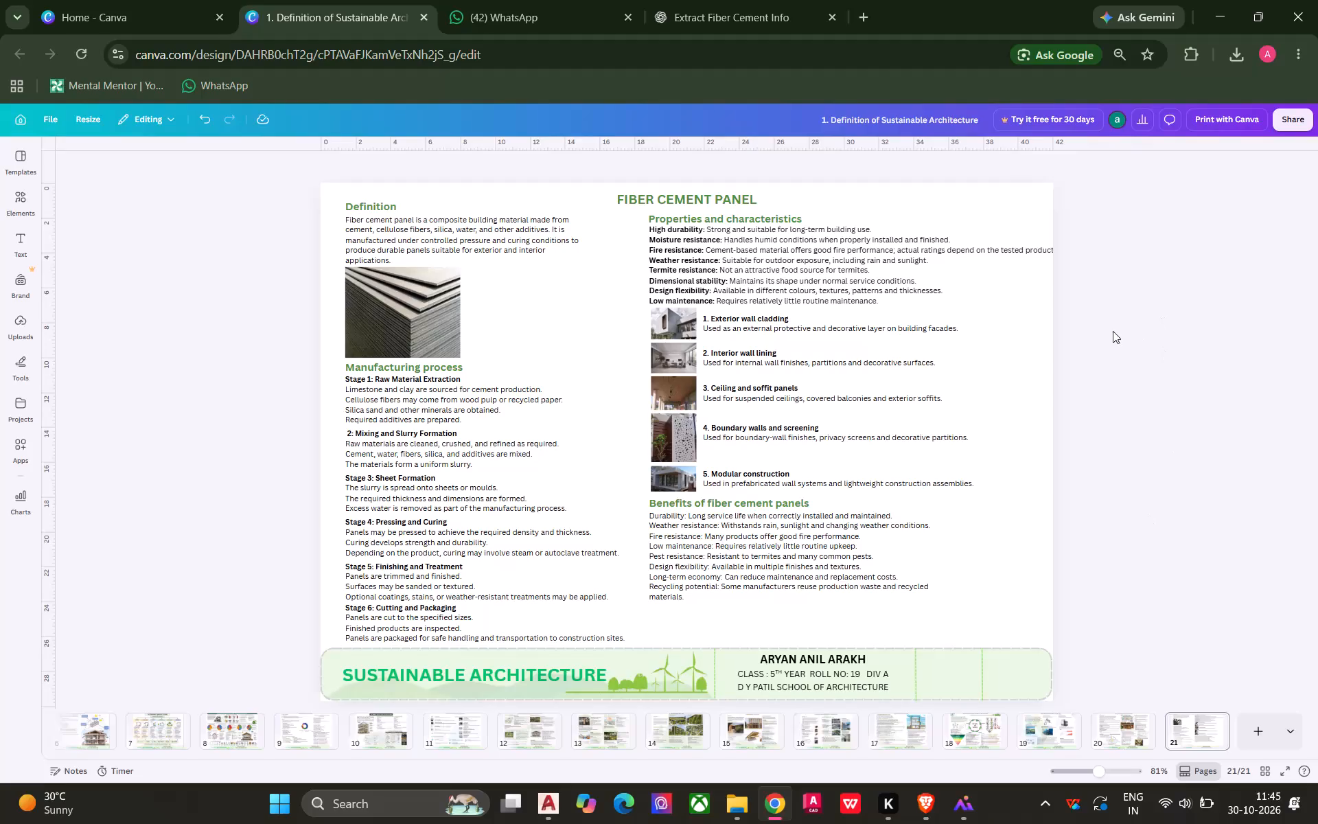
# Narrow the properties and characteristics text box slightly so the long fire resistance line wraps inside the page's right edge.
pyautogui.click(1113, 310)
pyautogui.click(990, 251)
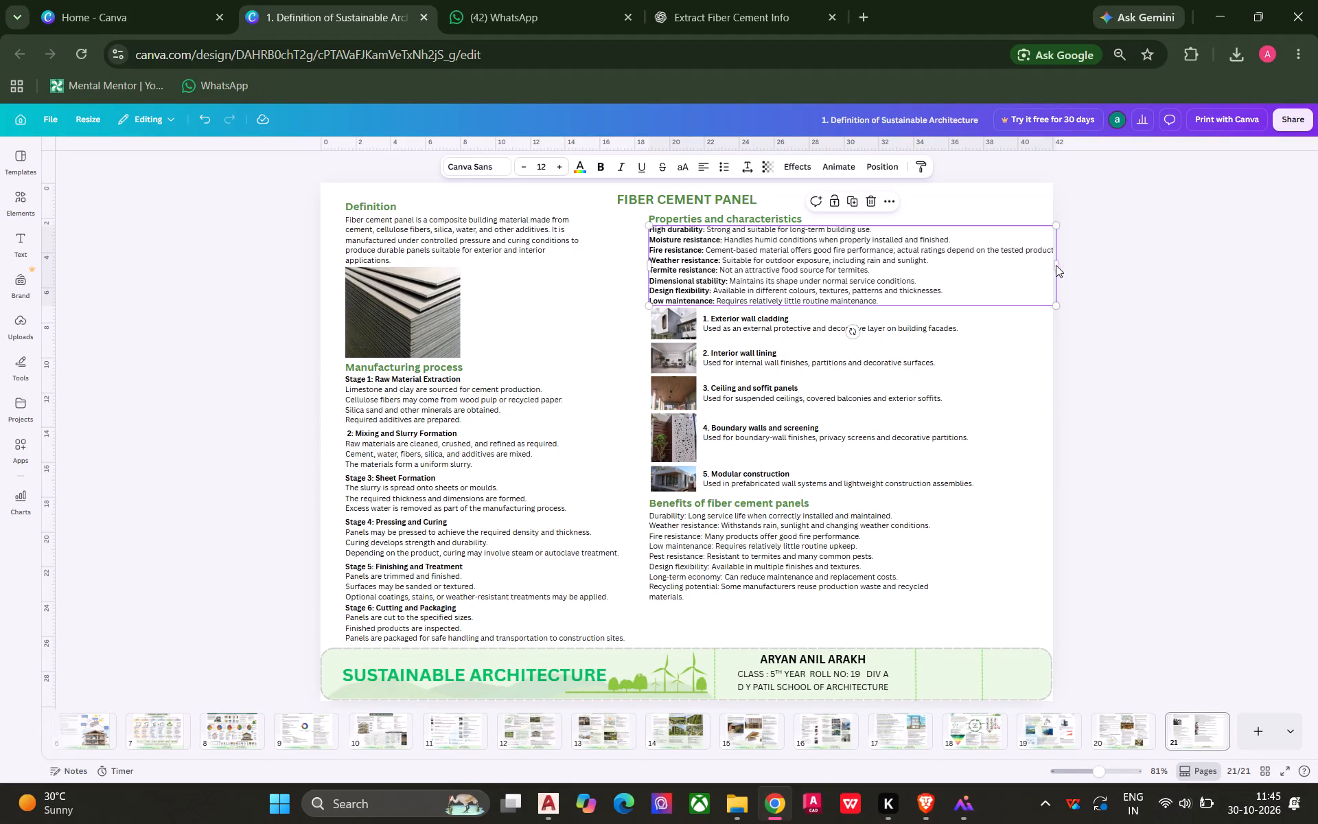
pyautogui.moveTo(1057, 265); pyautogui.dragTo(1051, 265)
pyautogui.click(1120, 266)
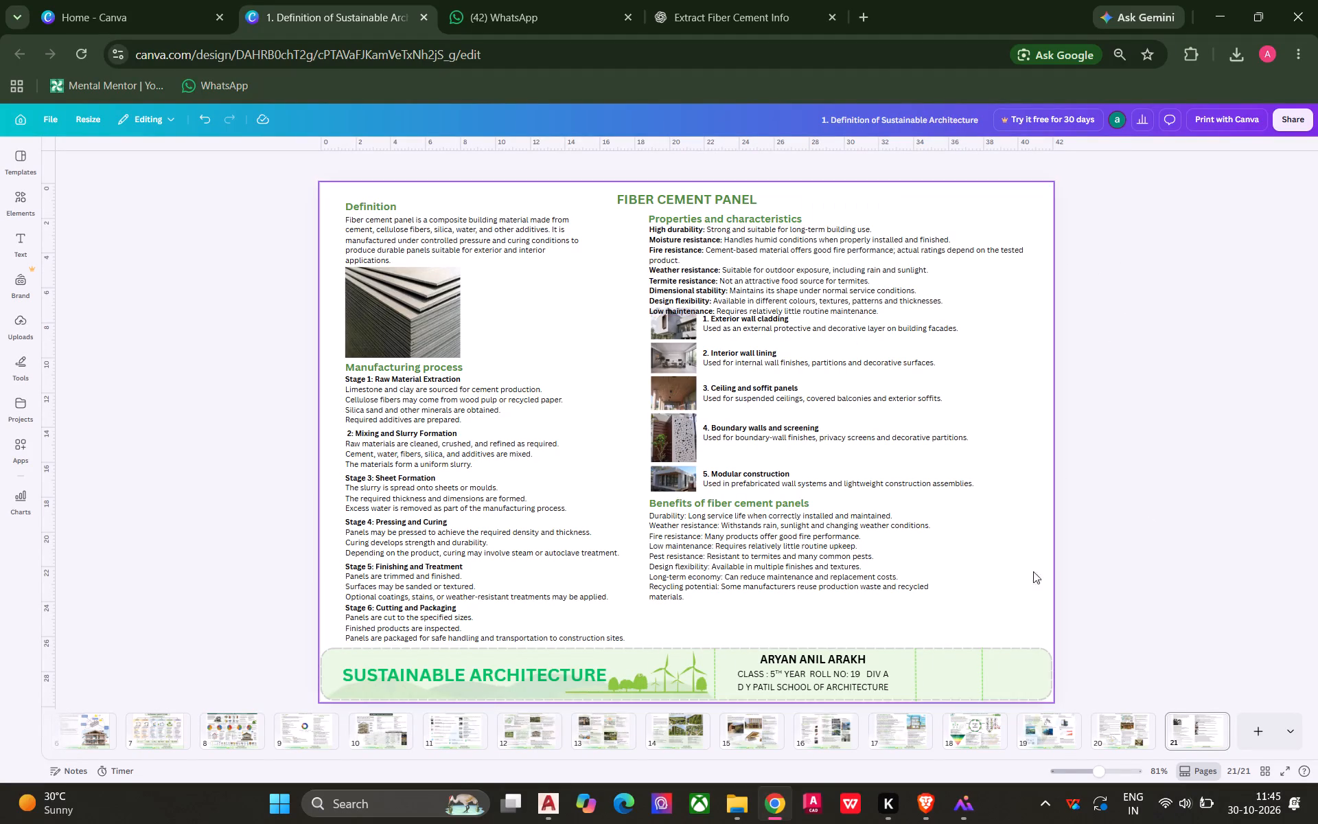
# Shift the five applications with their images and the benefits section together slightly down, clear of the properties text, and save the design.
pyautogui.moveTo(936, 615); pyautogui.dragTo(651, 329)
pyautogui.moveTo(670, 330); pyautogui.dragTo(670, 343)
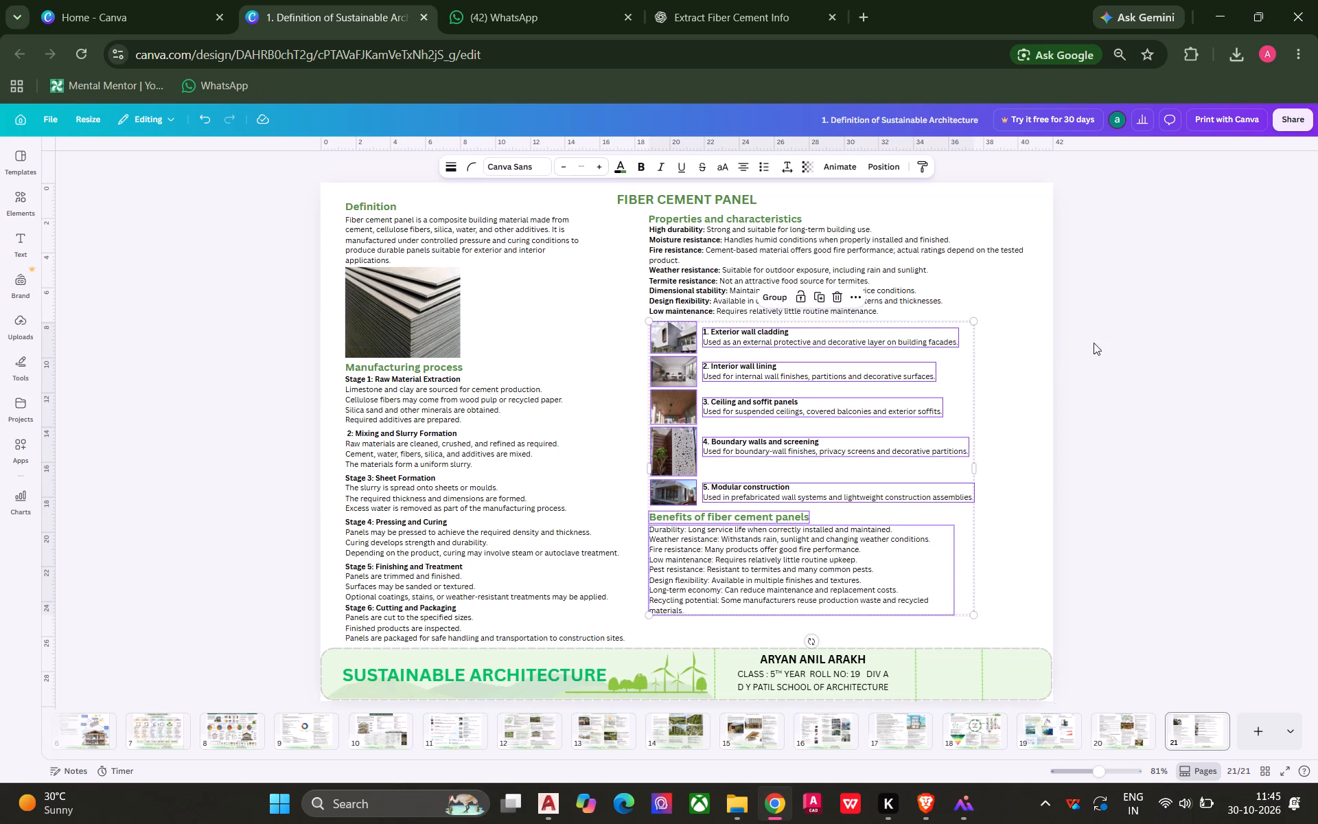
pyautogui.click(1122, 343)
pyautogui.hotkey('ctrl', 's')
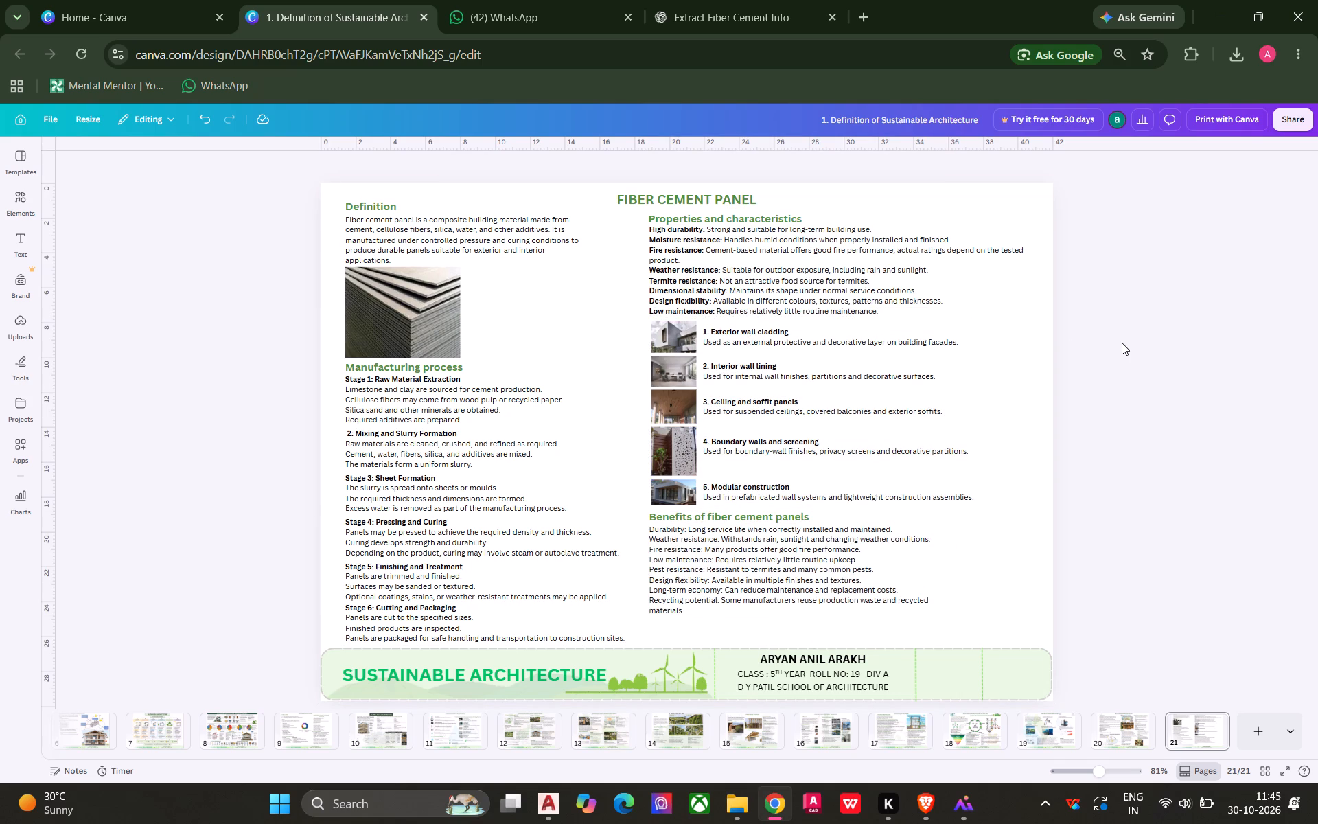
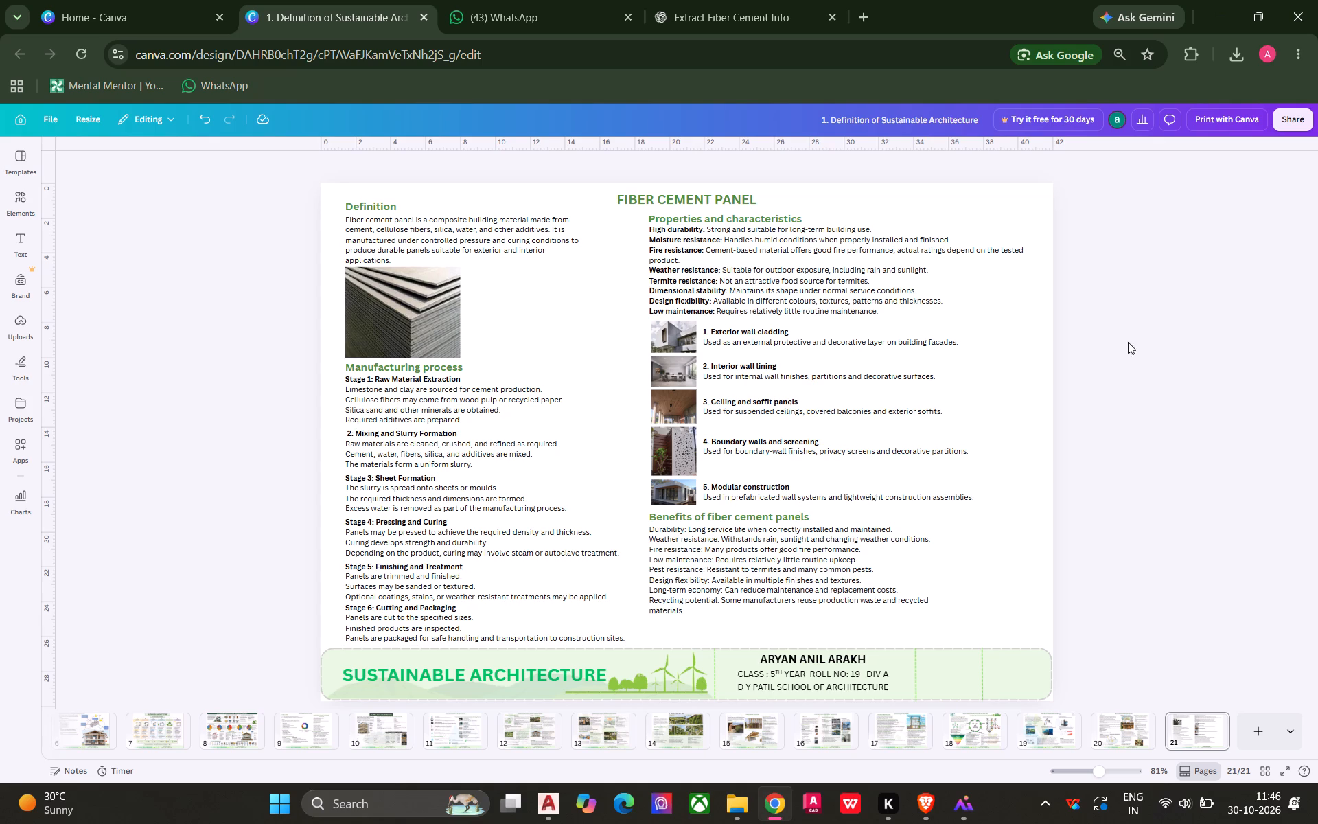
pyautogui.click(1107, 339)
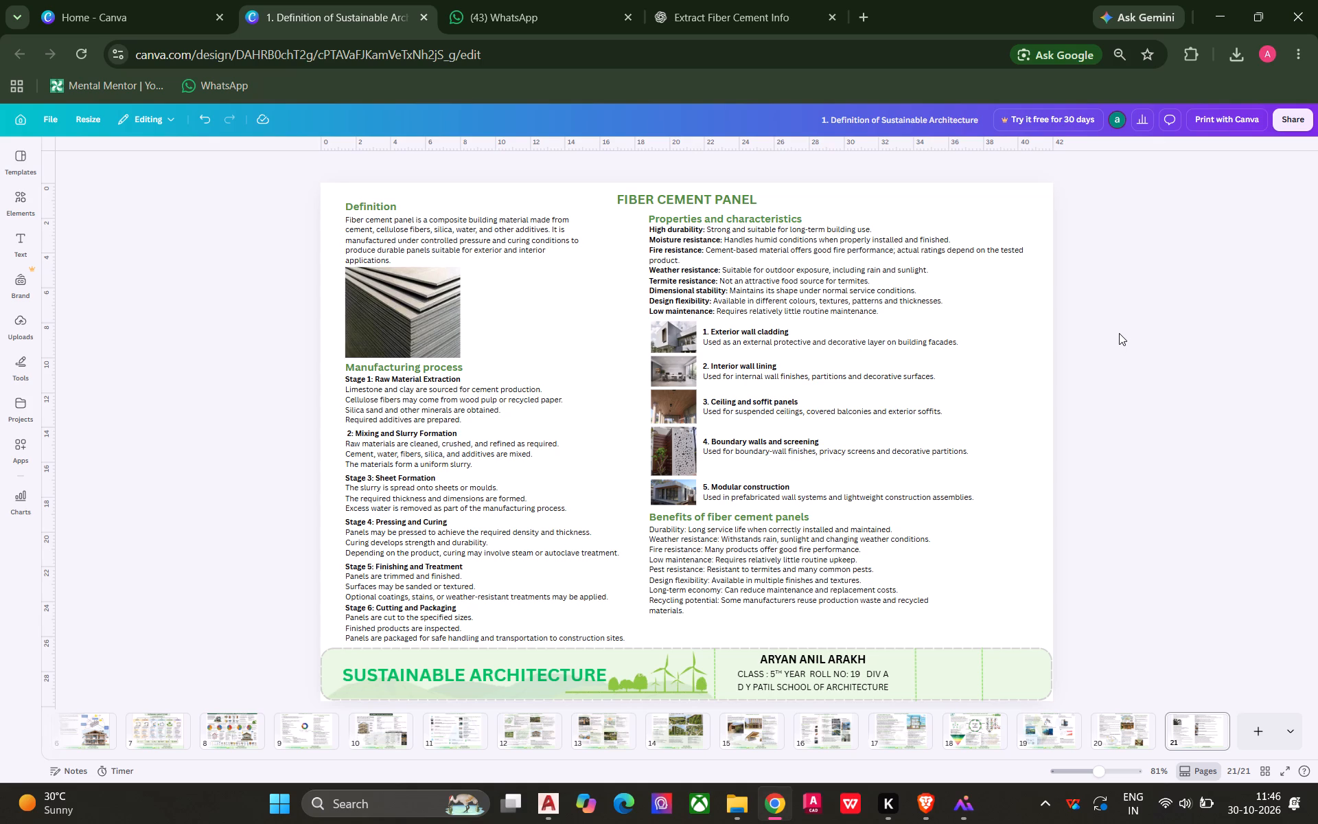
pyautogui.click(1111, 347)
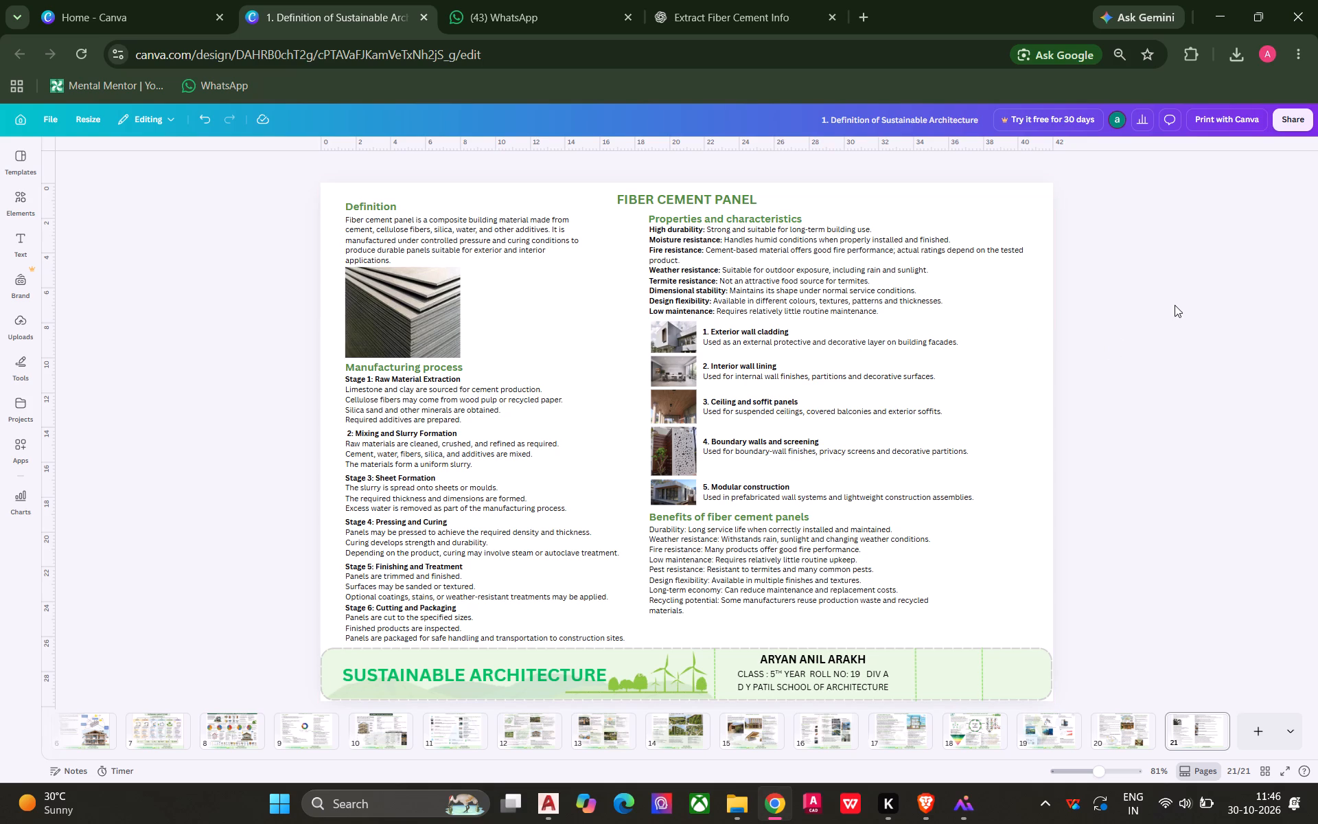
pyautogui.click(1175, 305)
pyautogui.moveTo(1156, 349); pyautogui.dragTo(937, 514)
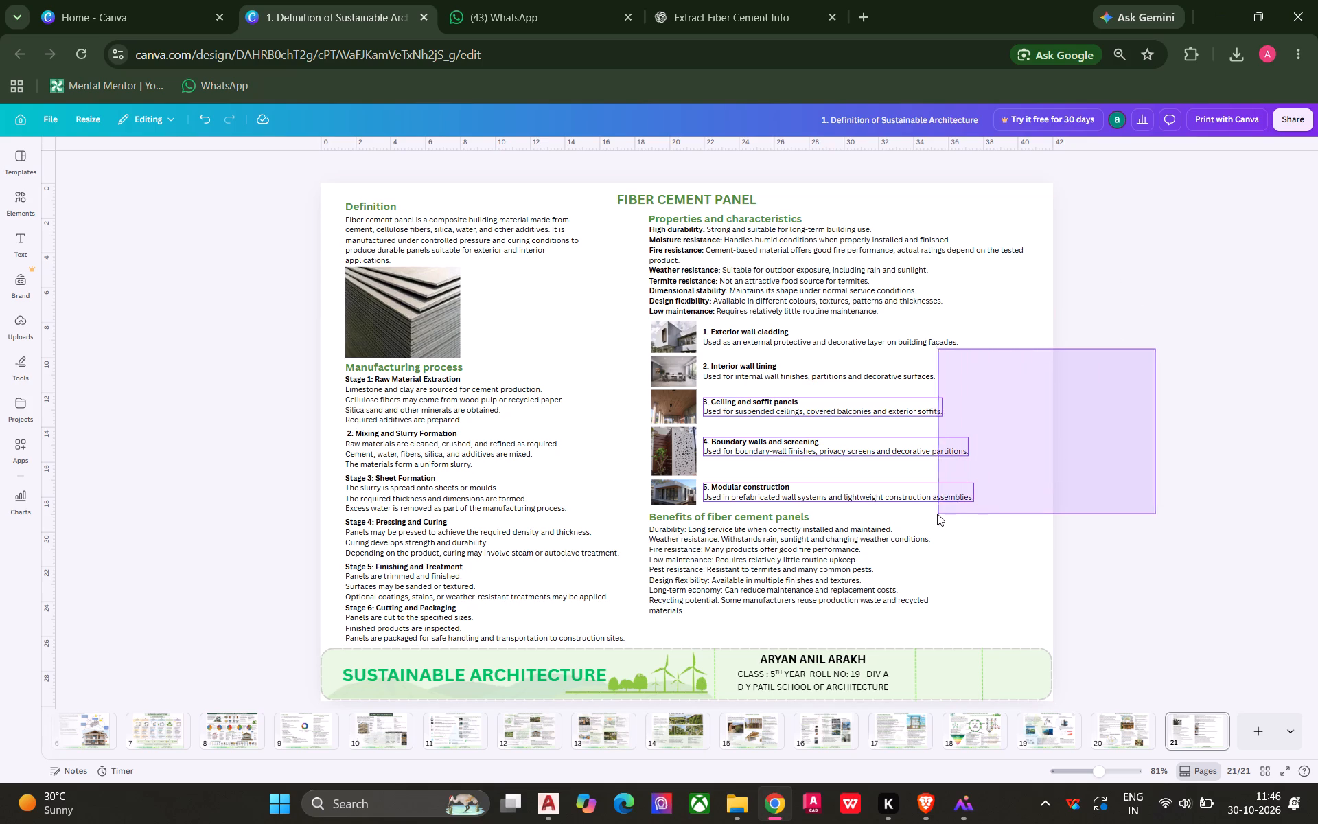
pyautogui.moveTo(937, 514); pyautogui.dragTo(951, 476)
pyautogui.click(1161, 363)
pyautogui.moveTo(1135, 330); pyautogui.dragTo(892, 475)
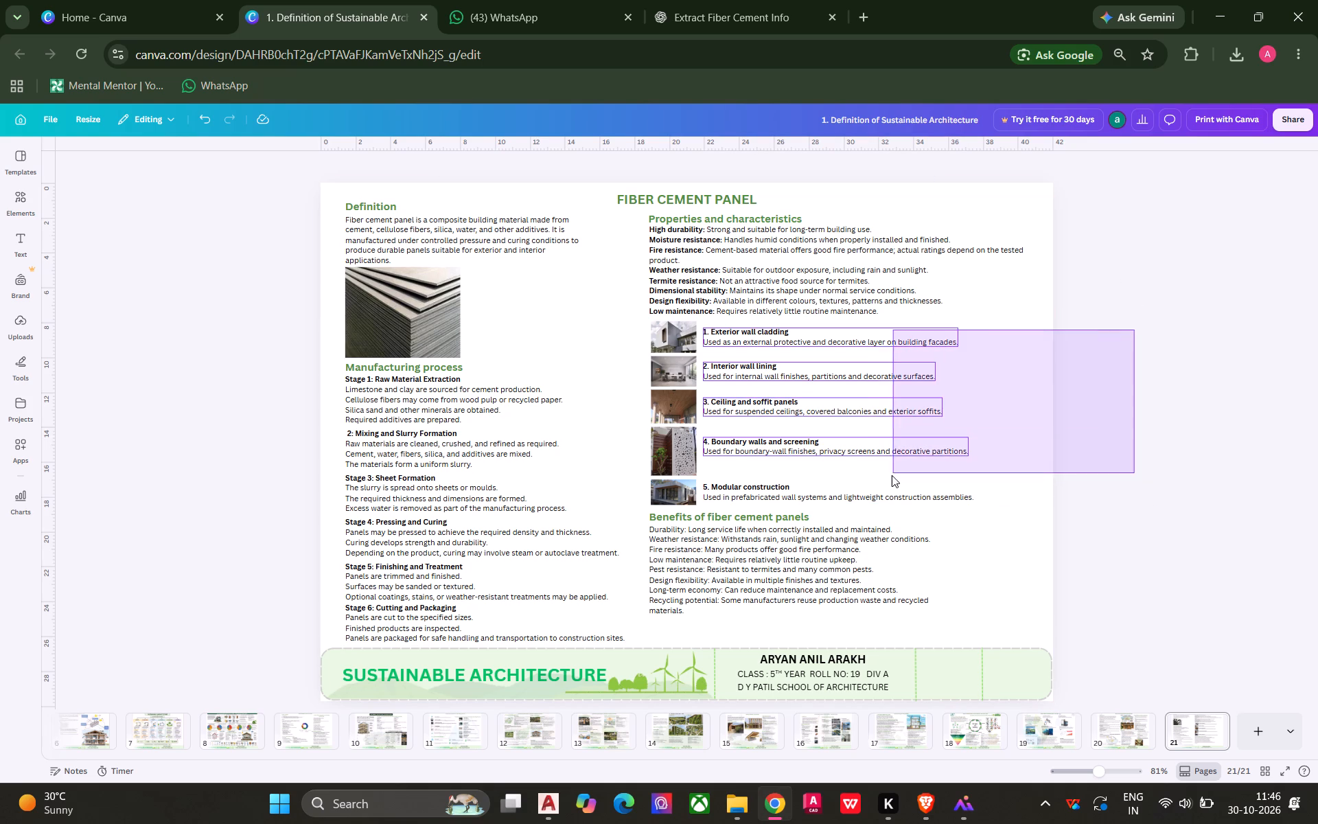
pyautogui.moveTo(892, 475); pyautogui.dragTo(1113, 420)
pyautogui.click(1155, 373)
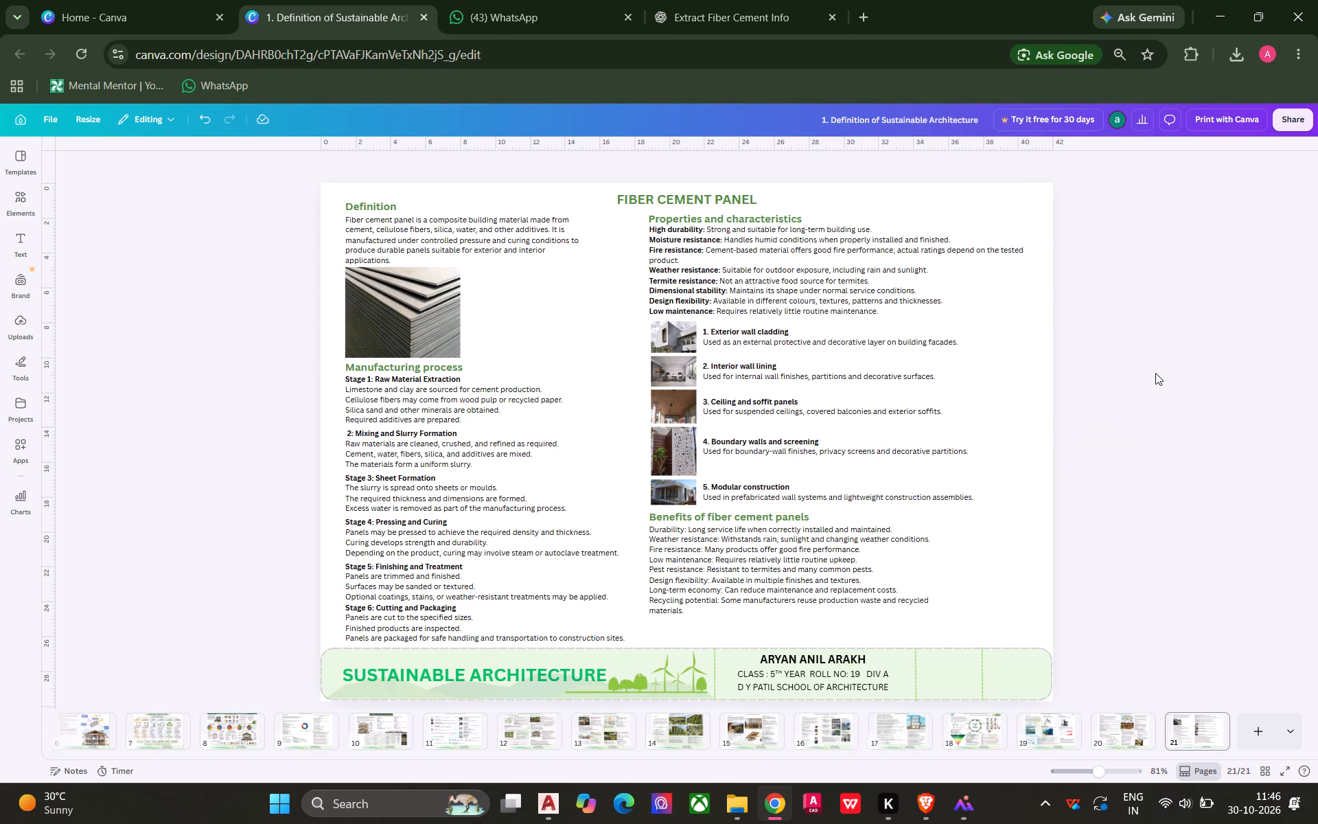
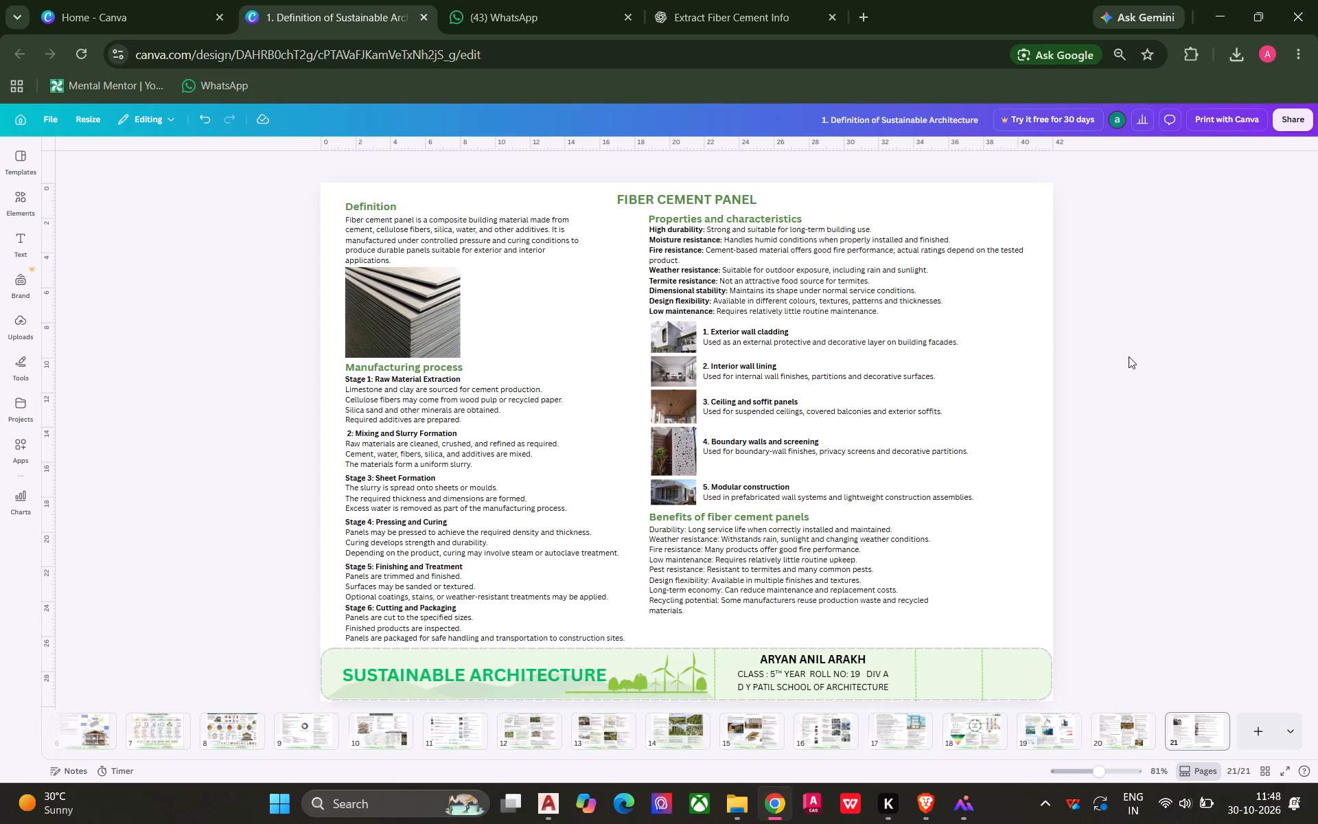
# Save the presentation.
pyautogui.click(1129, 356)
pyautogui.hotkey('ctrl', 's')
pyautogui.hotkey('ctrl', 's')
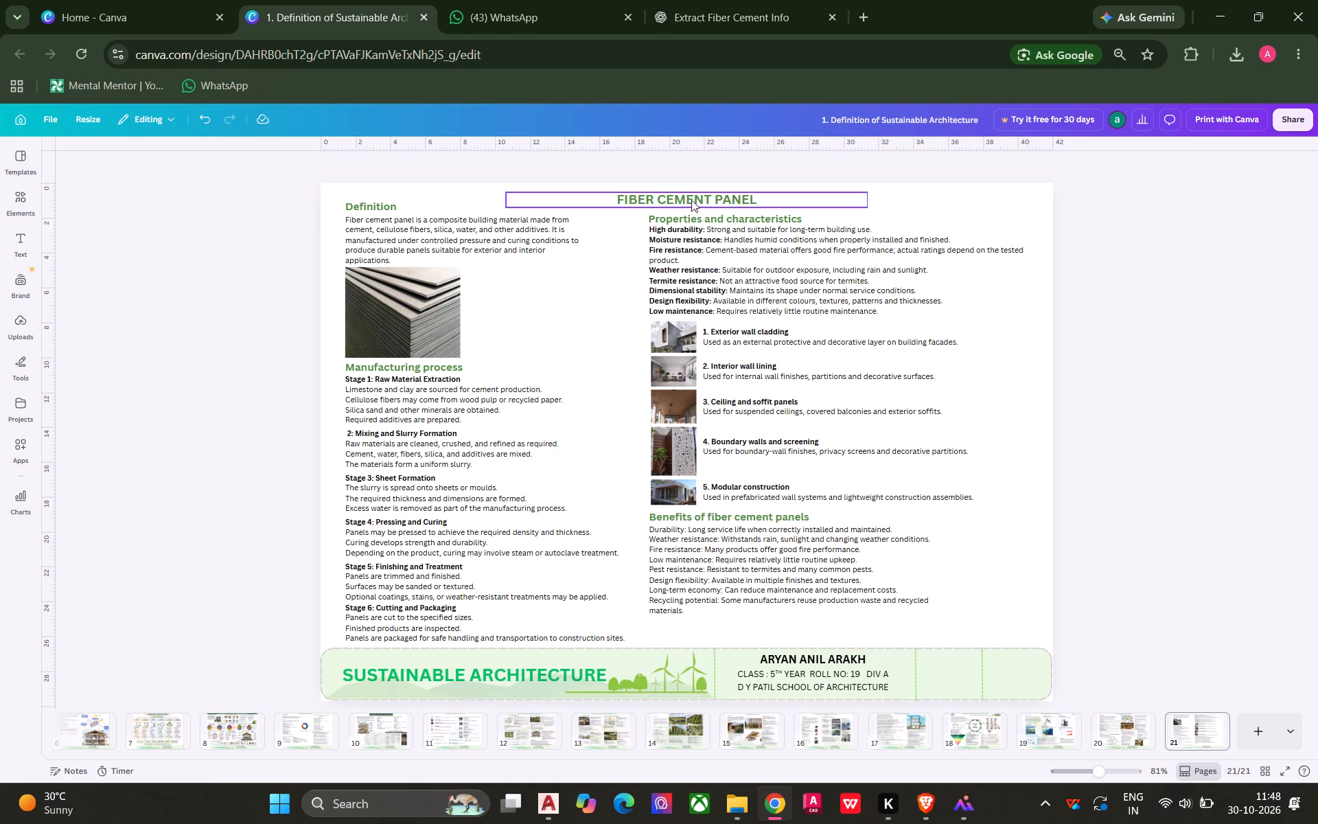
# Nudge the FIBER CEMENT PANEL title up slightly and narrow its text box to about 9 wide, fitting the text.
pyautogui.click(745, 201)
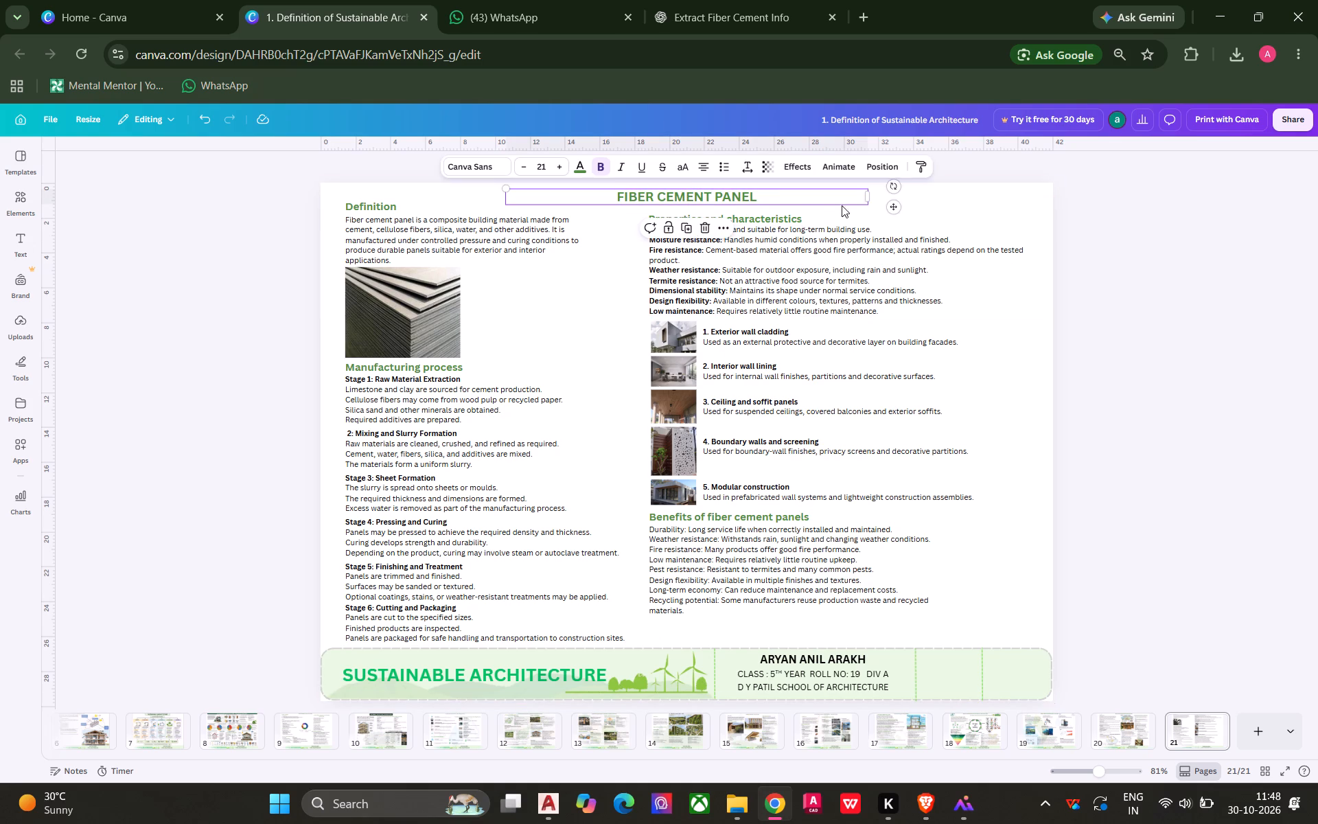
pyautogui.moveTo(867, 198); pyautogui.dragTo(794, 195)
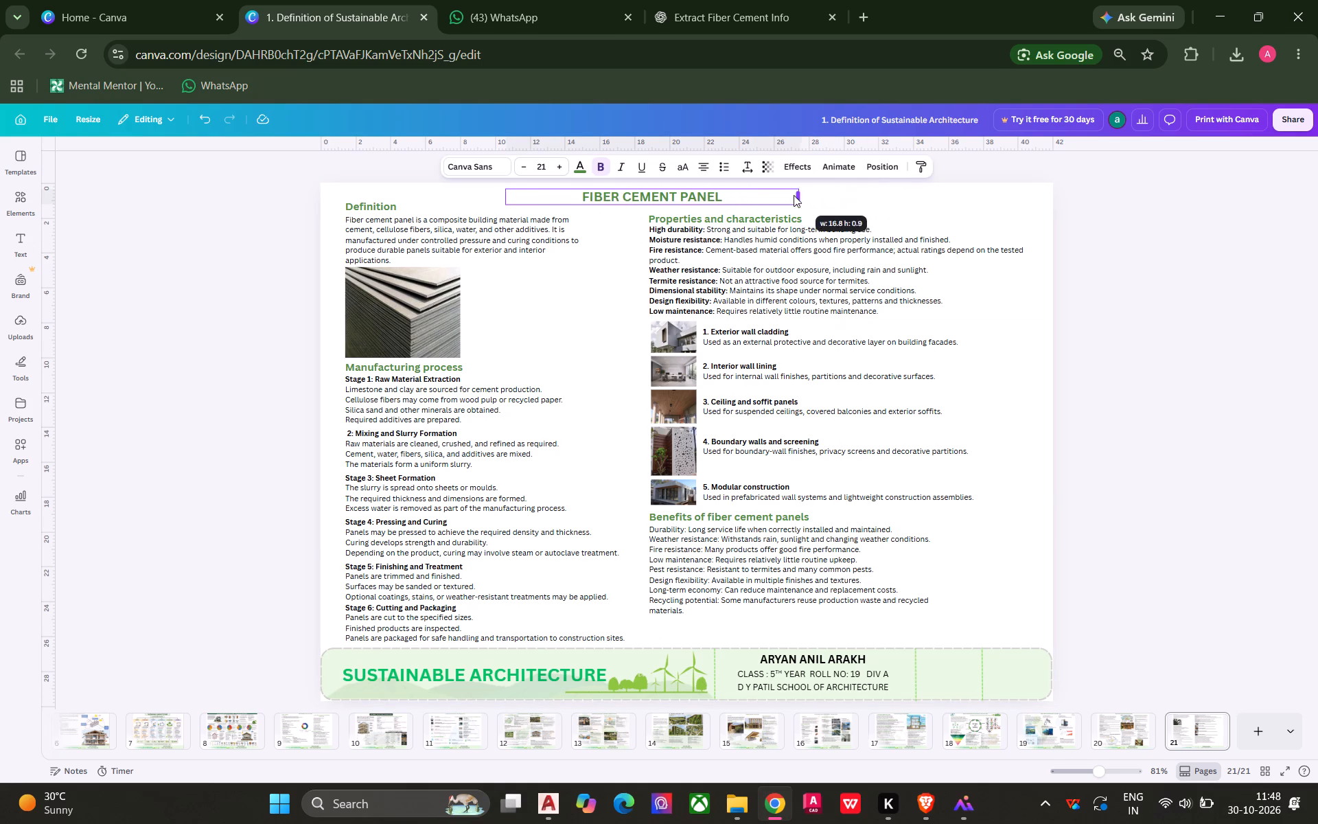
pyautogui.moveTo(794, 195); pyautogui.dragTo(666, 195)
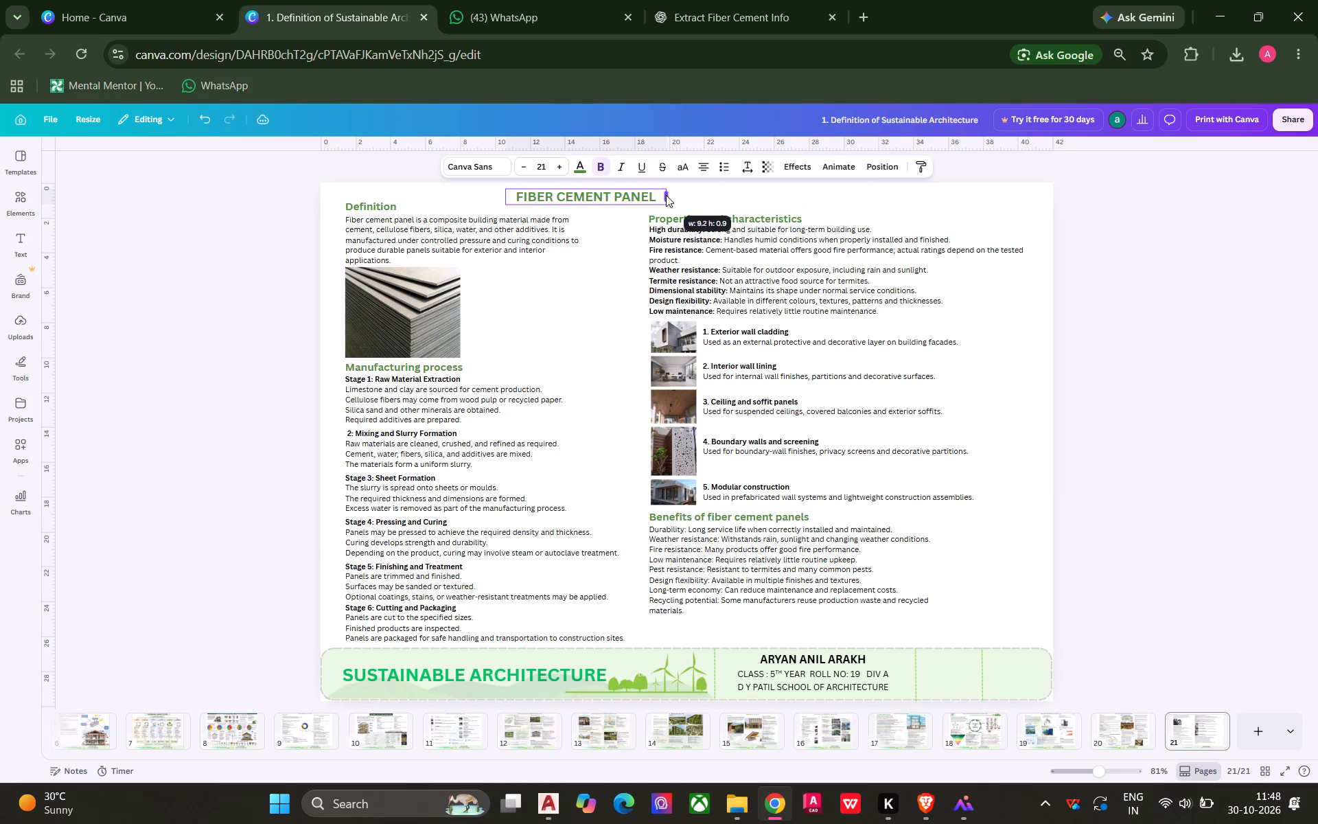
pyautogui.moveTo(666, 195); pyautogui.dragTo(662, 195)
pyautogui.click(1166, 237)
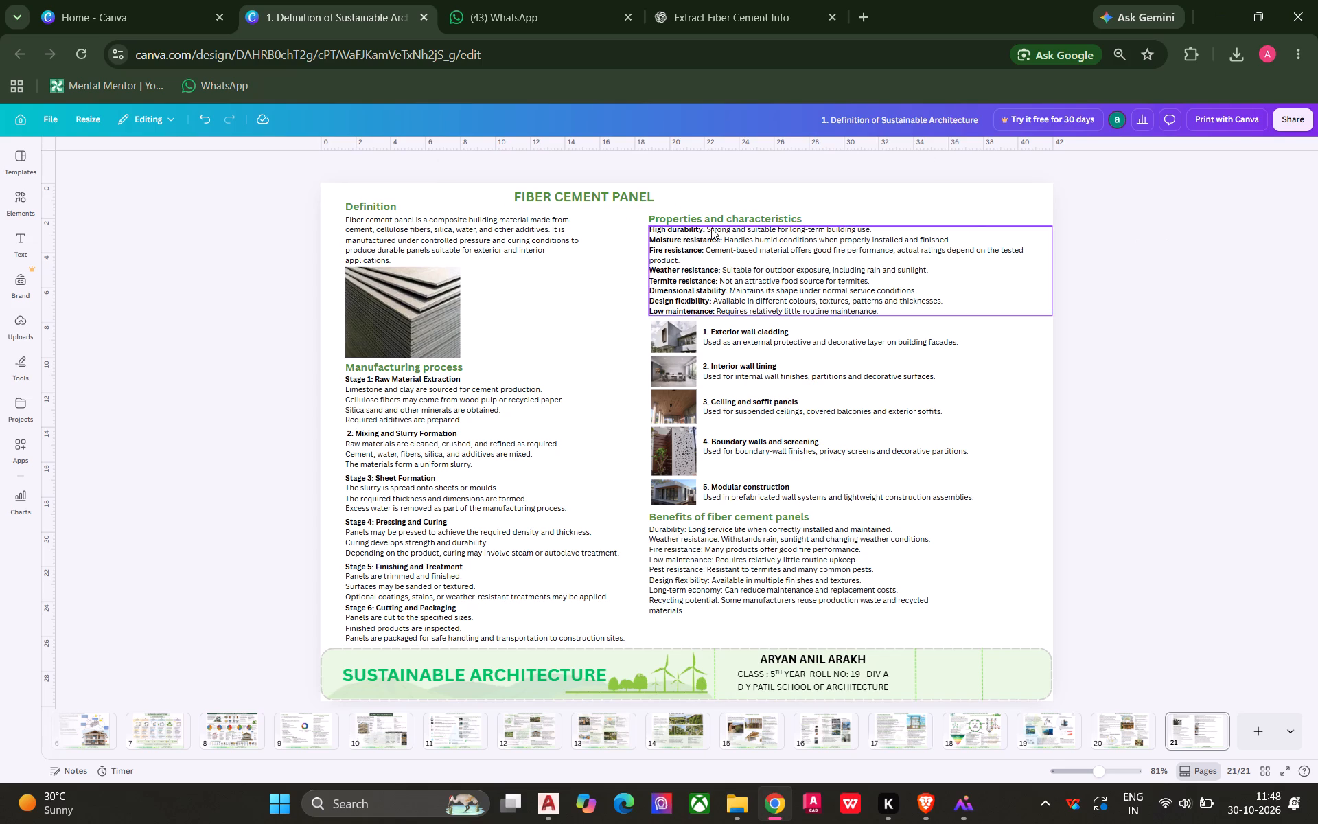
# Move the FIBER CEMENT PANEL title back to the horizontal centre of the page top and save the presentation.
pyautogui.click(610, 197)
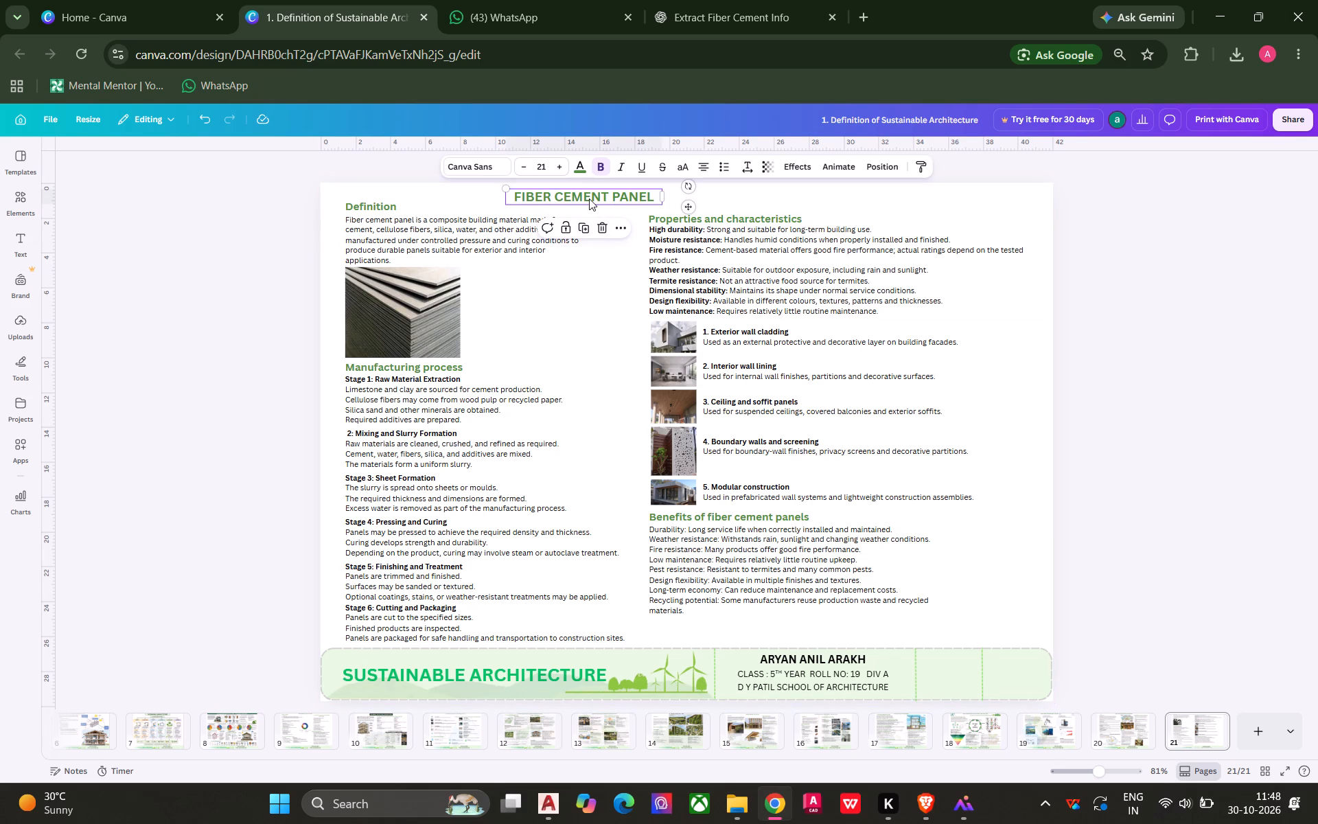
pyautogui.moveTo(589, 198); pyautogui.dragTo(676, 199)
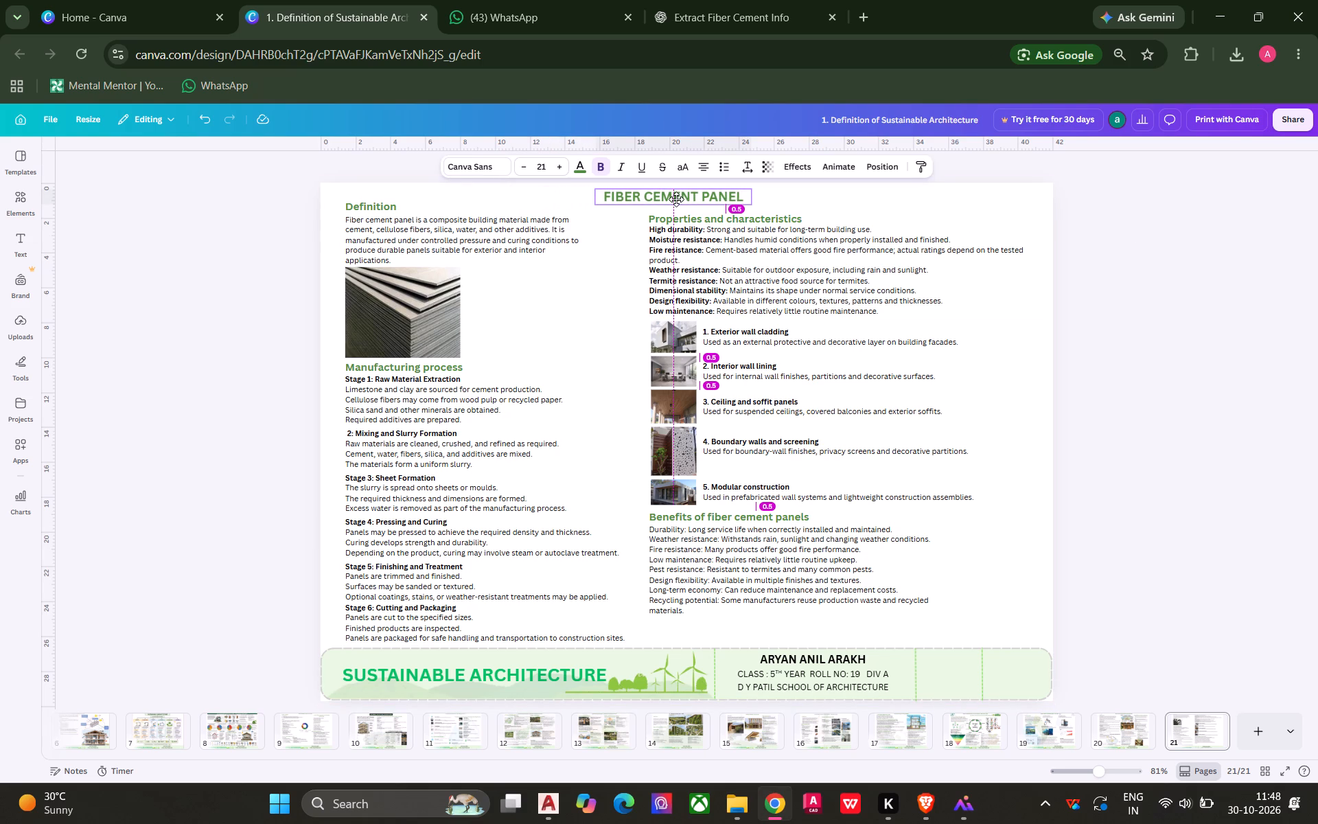
pyautogui.moveTo(676, 199); pyautogui.dragTo(689, 199)
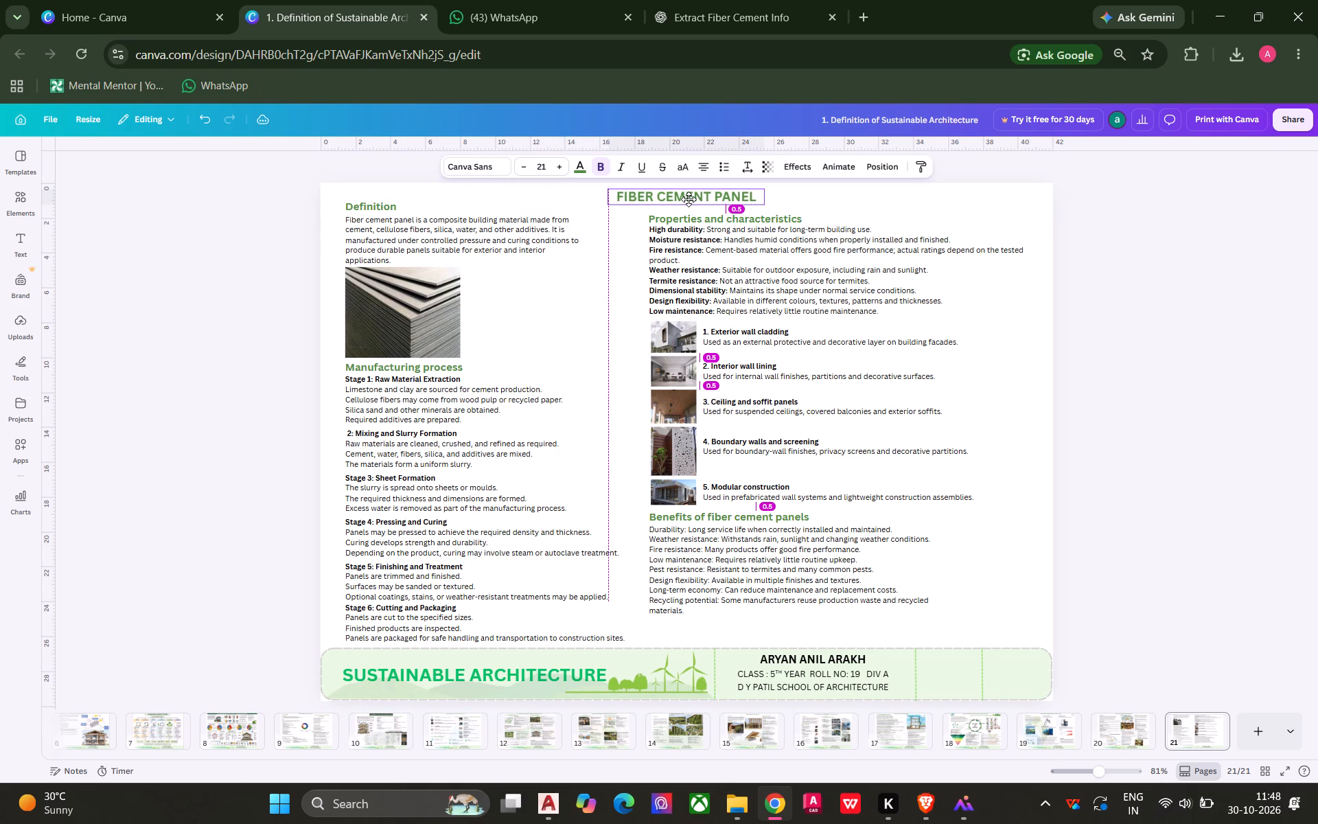
pyautogui.moveTo(689, 199); pyautogui.dragTo(693, 199)
pyautogui.click(1133, 264)
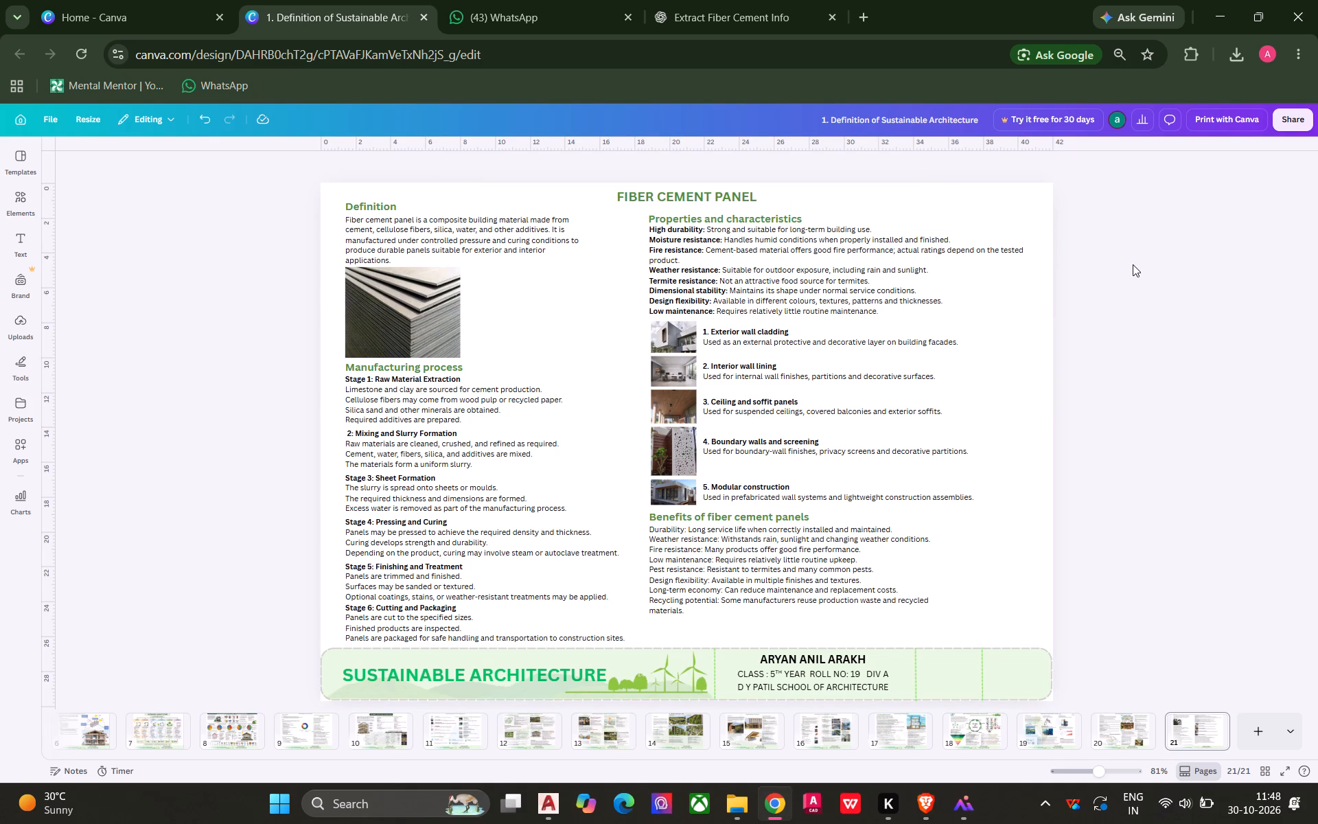
pyautogui.hotkey('ctrl', 's')
pyautogui.hotkey('ctrl', 's')
pyautogui.hotkey('ctrl', 's')
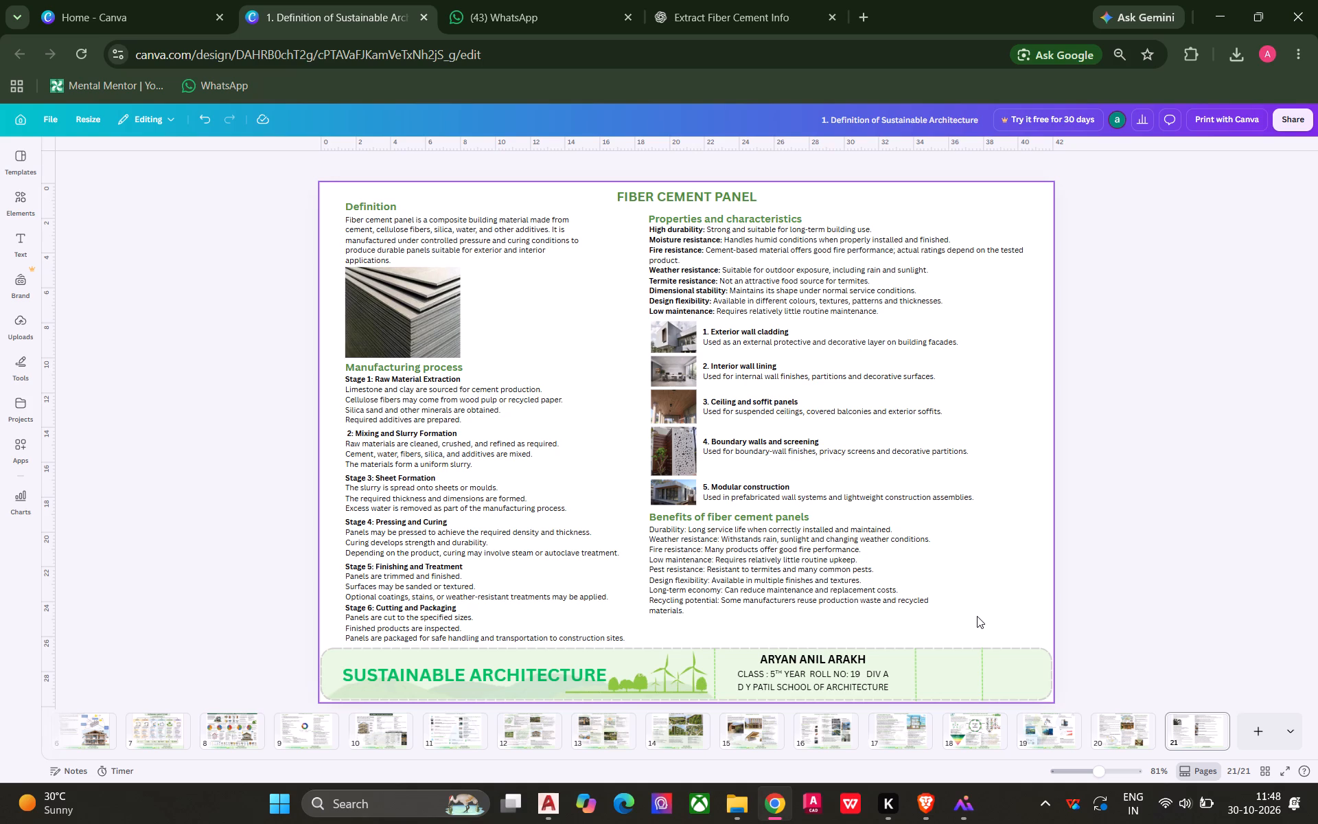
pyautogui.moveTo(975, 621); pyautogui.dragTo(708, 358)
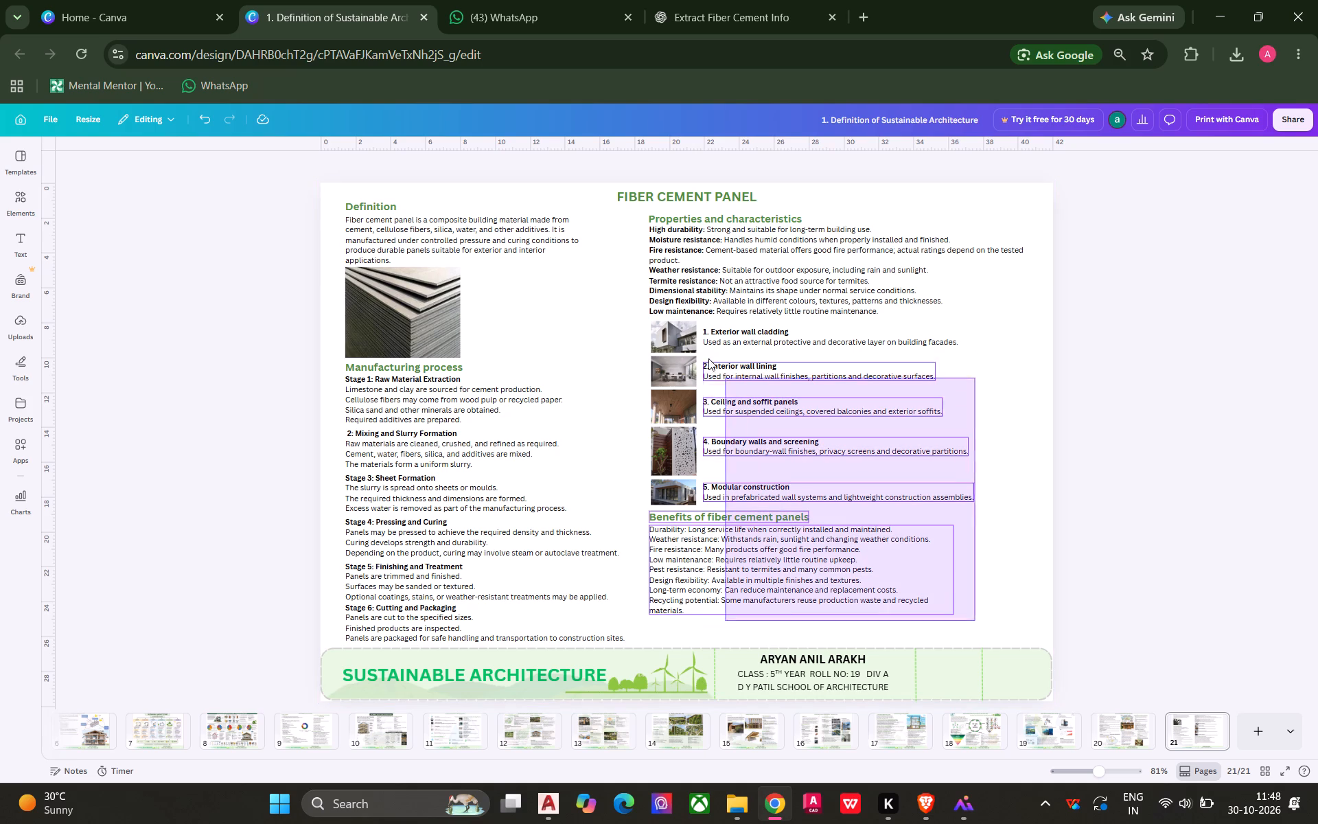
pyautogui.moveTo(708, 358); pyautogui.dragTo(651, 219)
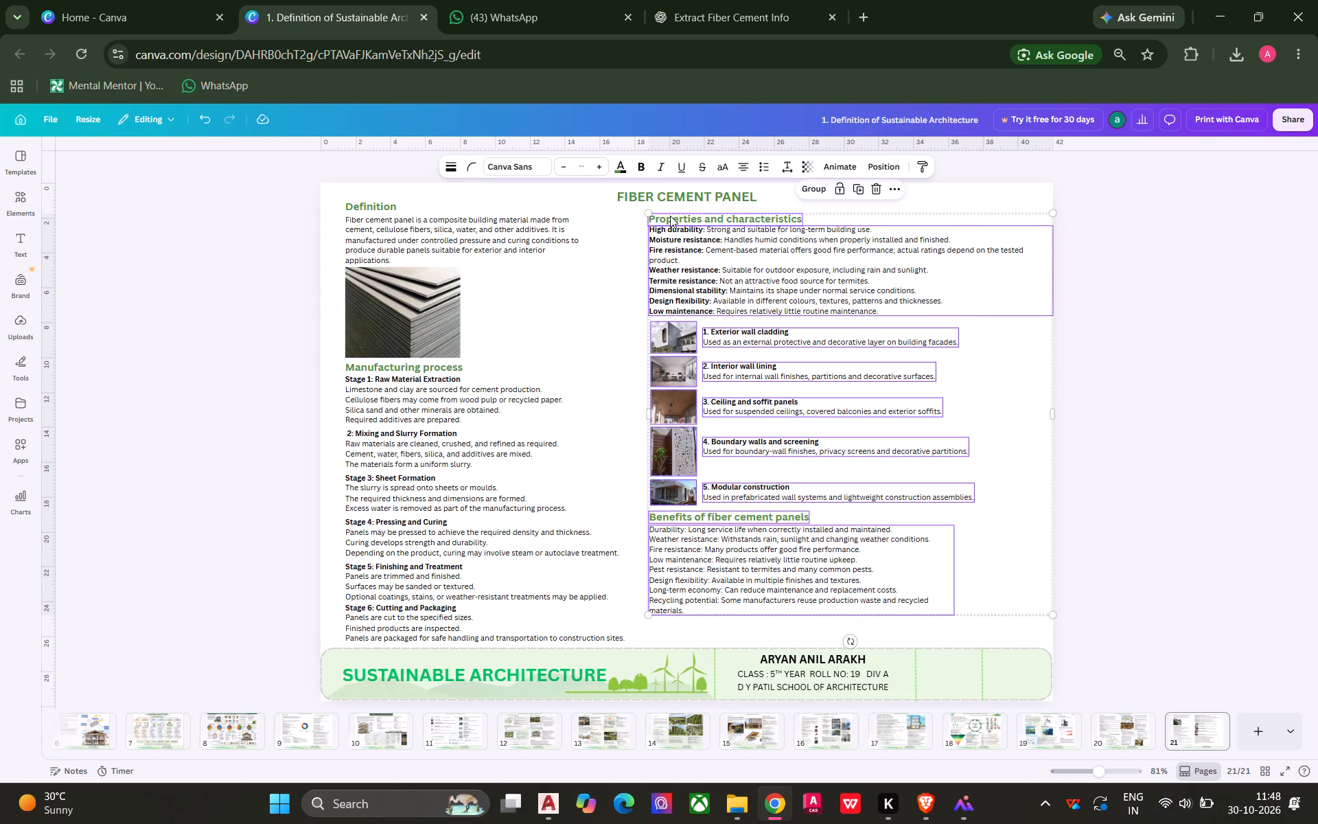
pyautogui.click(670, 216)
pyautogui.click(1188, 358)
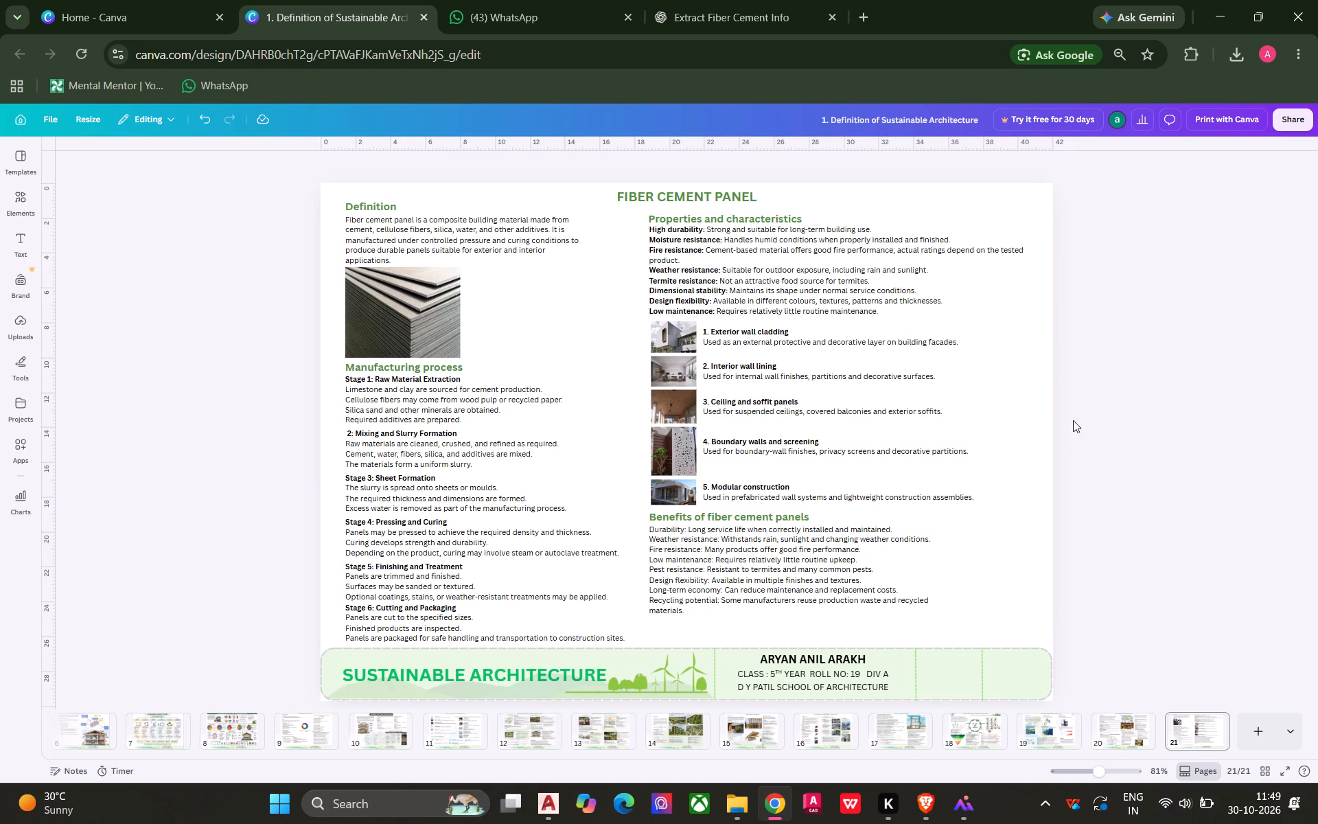
# Shift the properties text, application images with captions, and benefits section slightly down, away from the Properties and characteristics heading.
pyautogui.moveTo(957, 613); pyautogui.dragTo(660, 270)
pyautogui.click(663, 232)
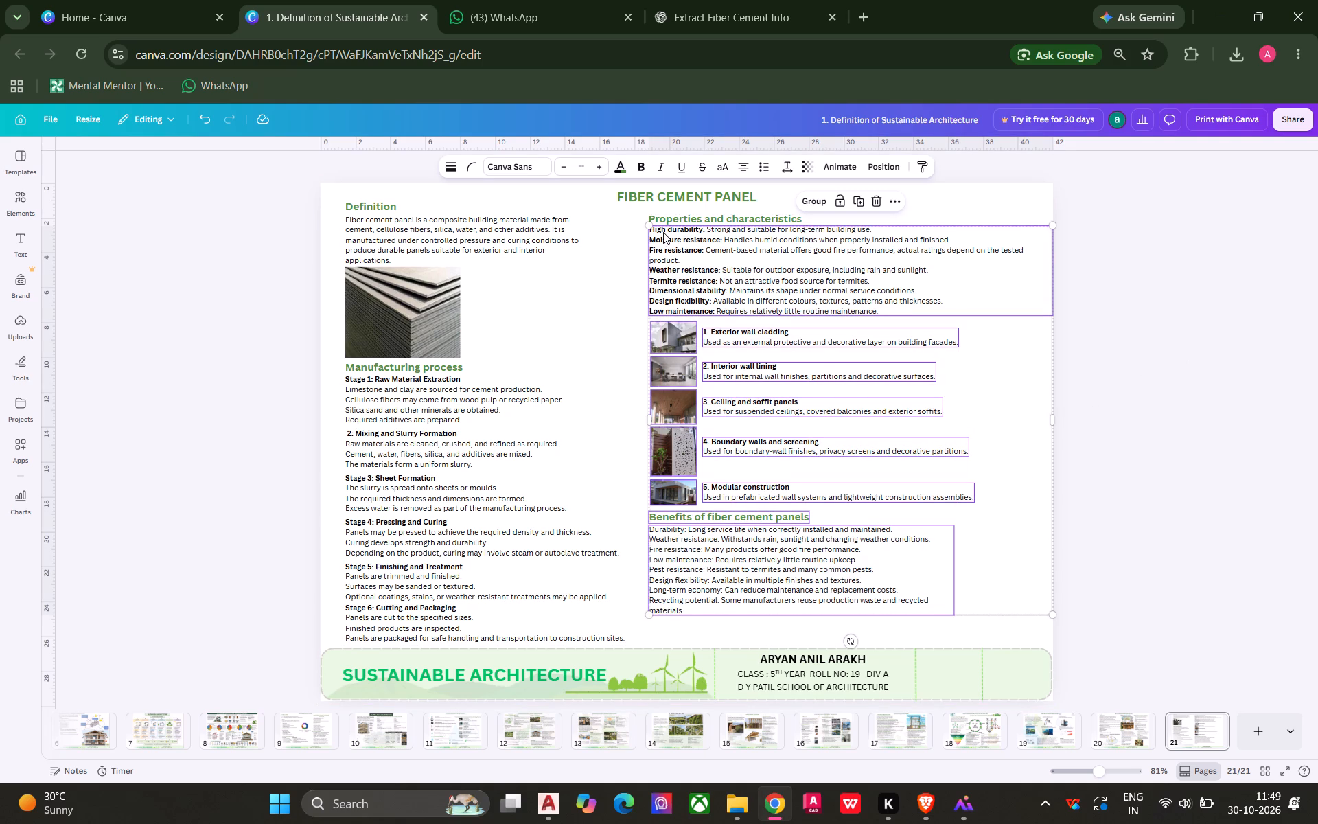
pyautogui.click(1220, 358)
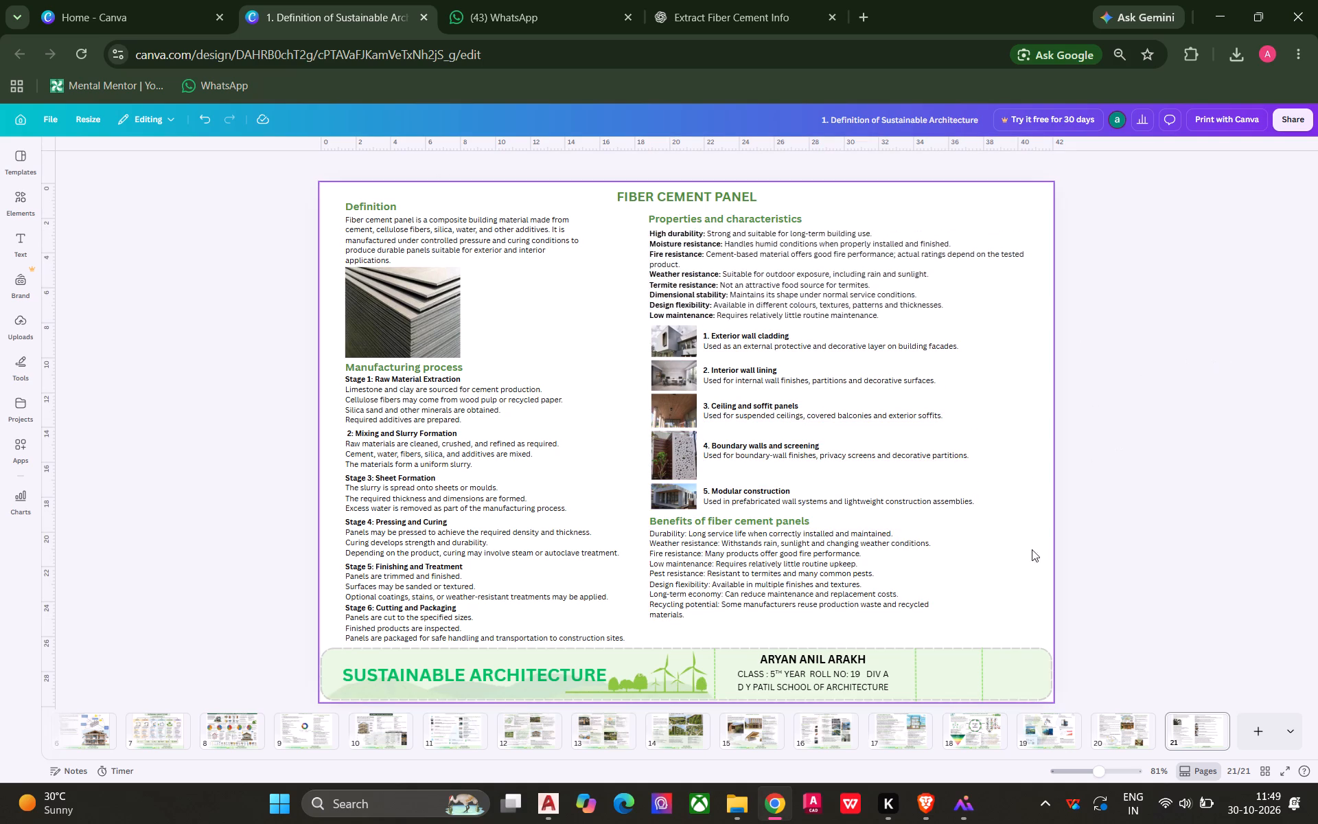
# Shift the five application images with captions and the benefits section slightly down, about 0.5 below the properties text.
pyautogui.moveTo(962, 641); pyautogui.dragTo(649, 288)
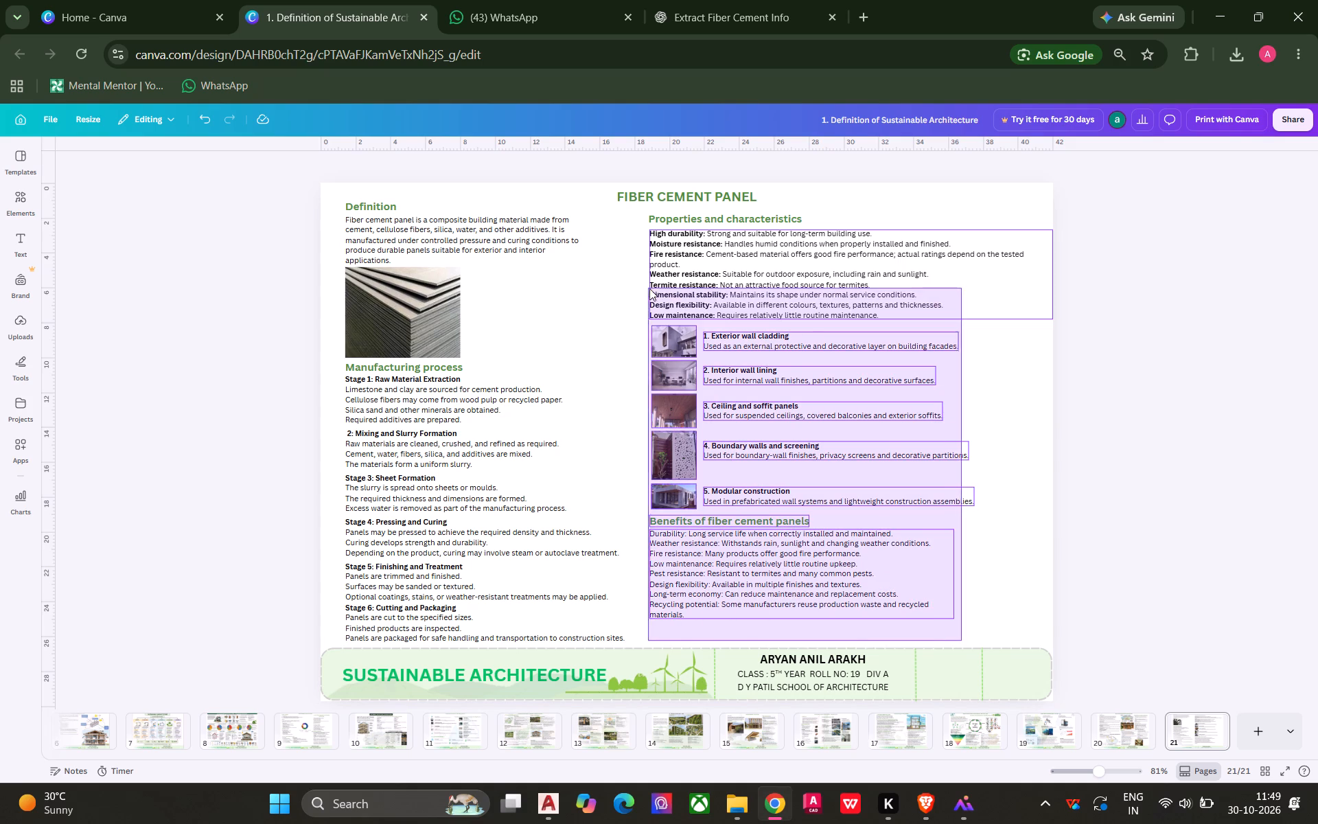
pyautogui.moveTo(649, 288); pyautogui.dragTo(656, 342)
pyautogui.click(659, 341)
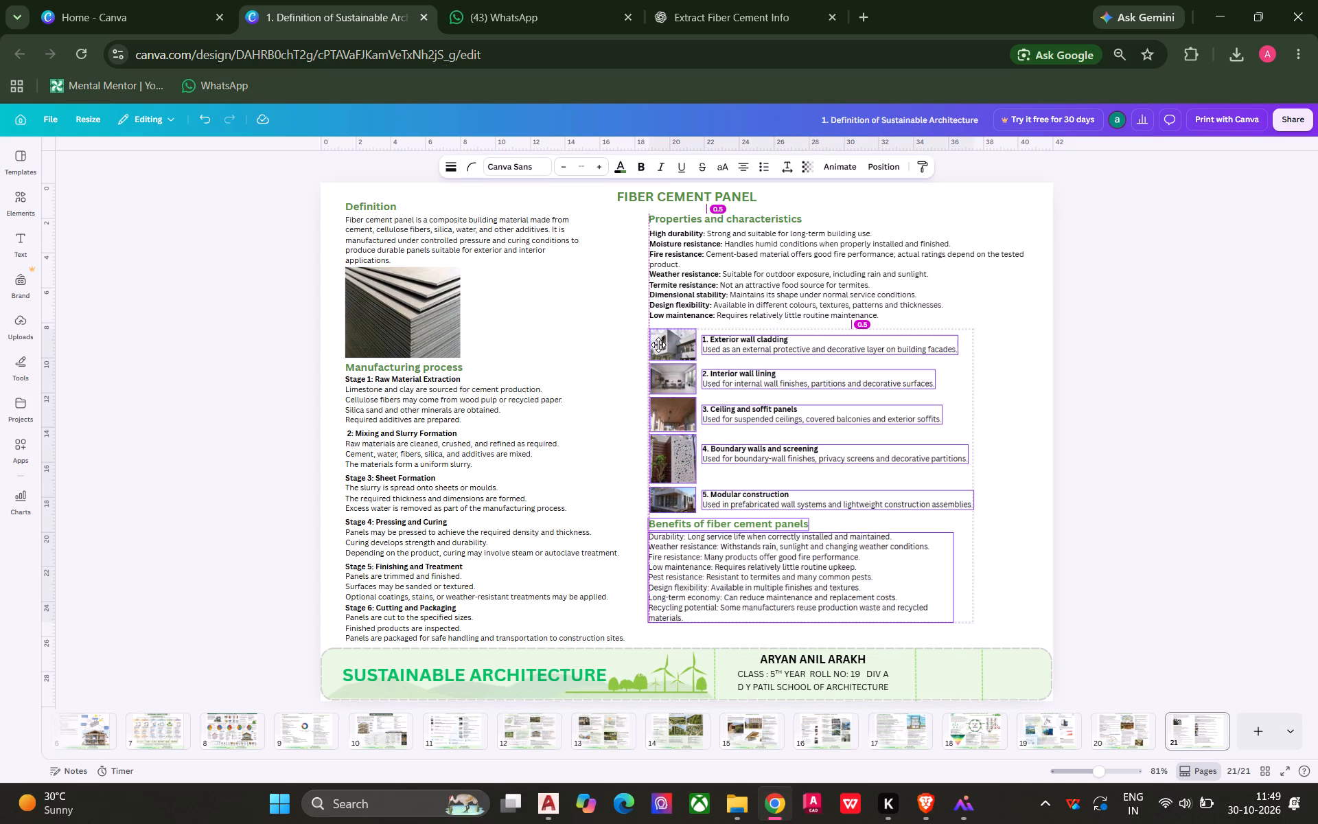
pyautogui.click(1184, 406)
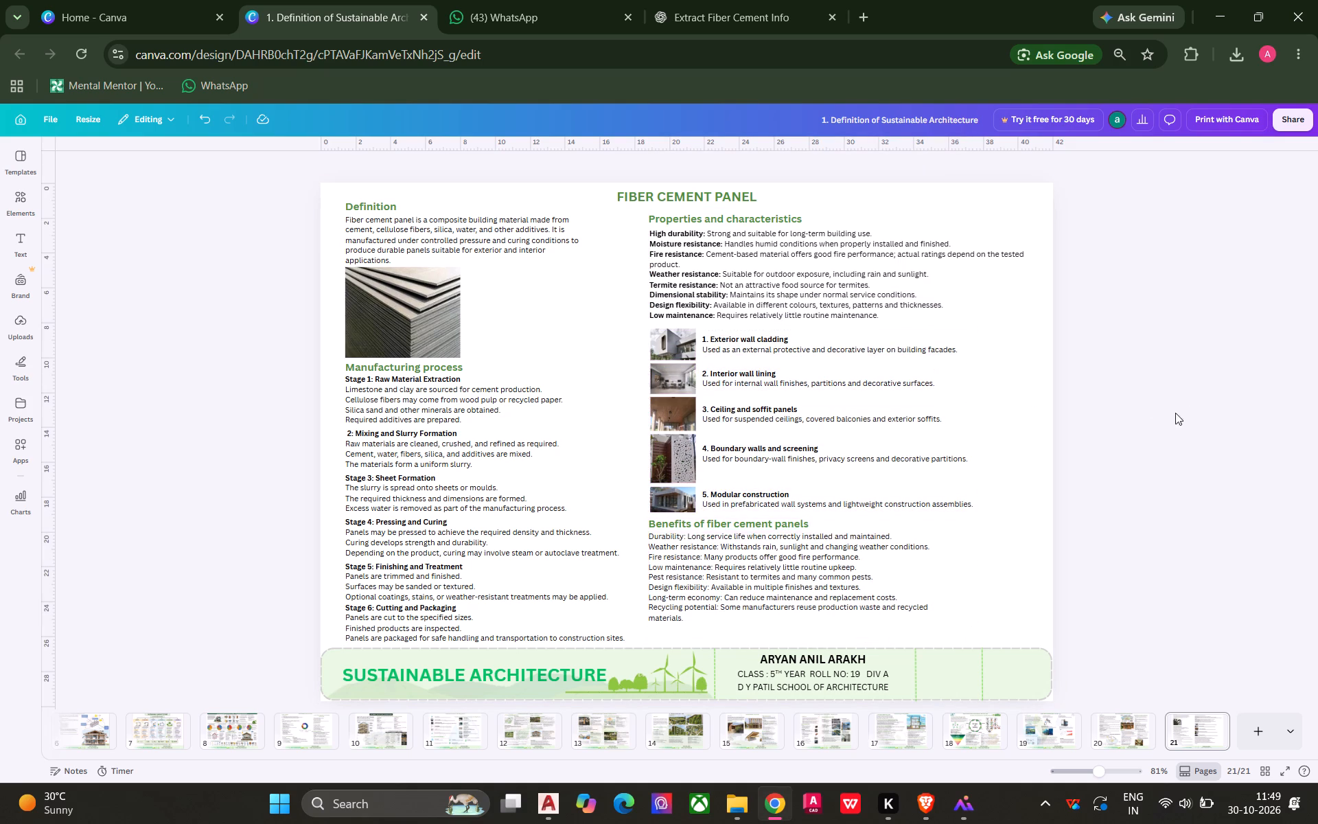
# Move the Benefits of fiber cement panels heading and its text slightly down from the Modular construction entry and save the presentation.
pyautogui.moveTo(796, 634); pyautogui.dragTo(724, 527)
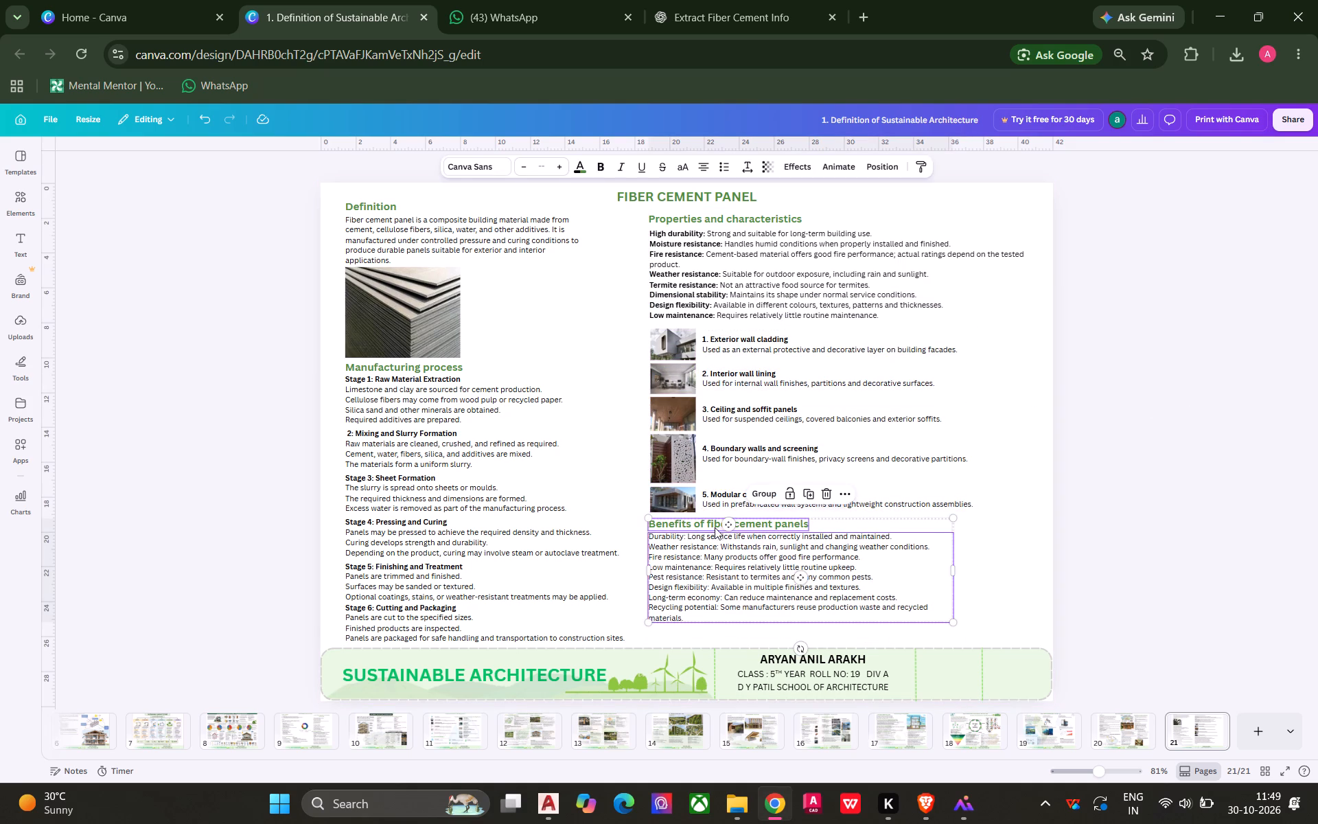
pyautogui.click(664, 527)
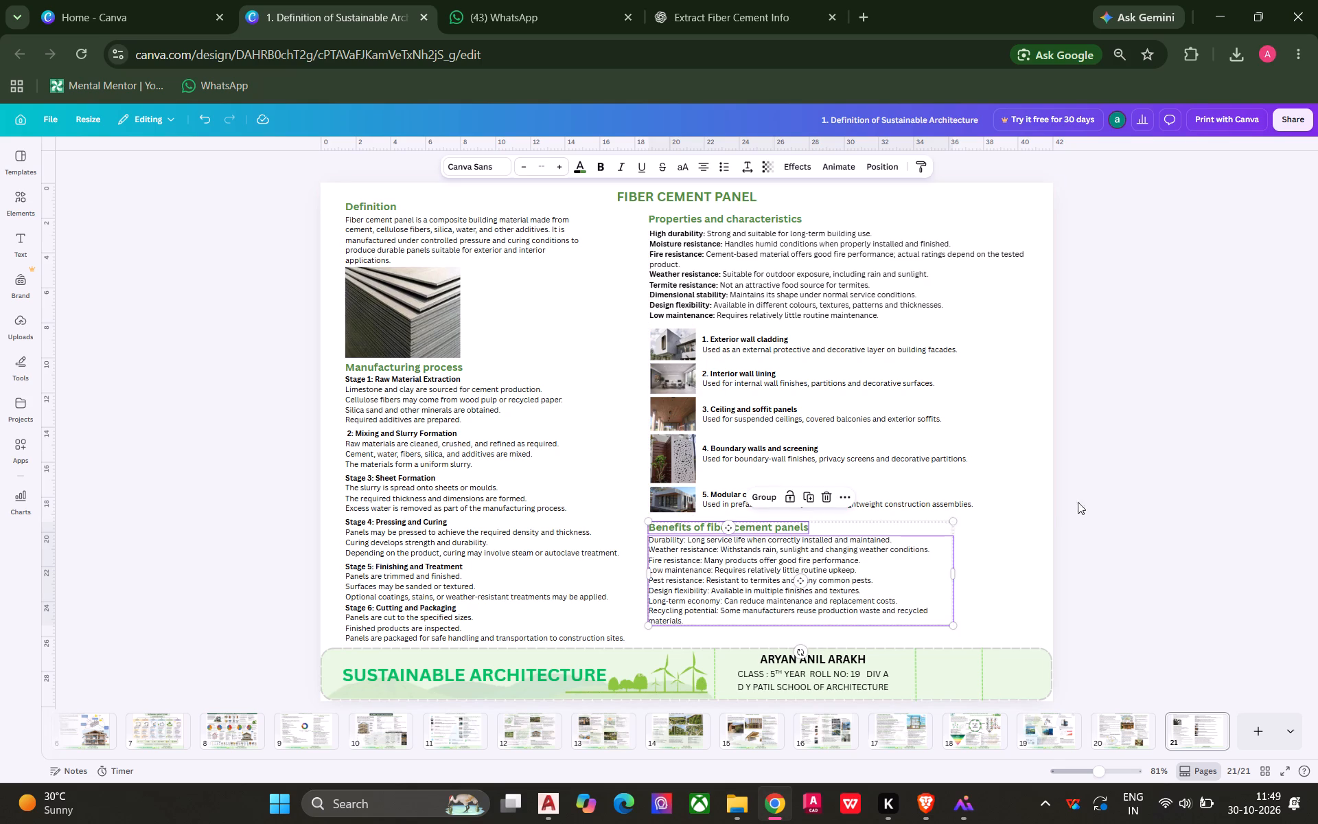
pyautogui.click(1160, 482)
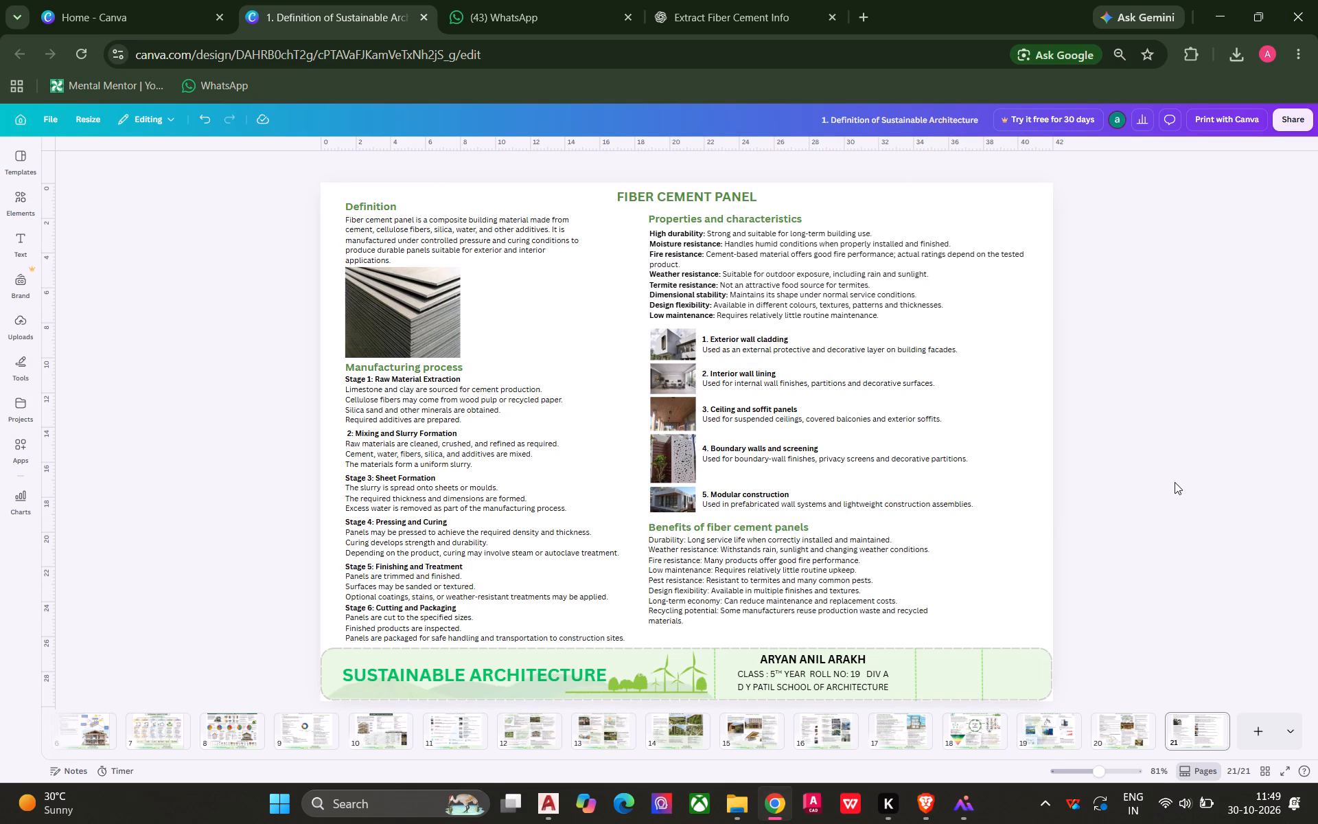
pyautogui.hotkey('ctrl', 's')
pyautogui.hotkey('ctrl', 's')
# Search the elements library for "fiber cement element" and show all matching graphics.
pyautogui.click(23, 214)
pyautogui.click(113, 162)
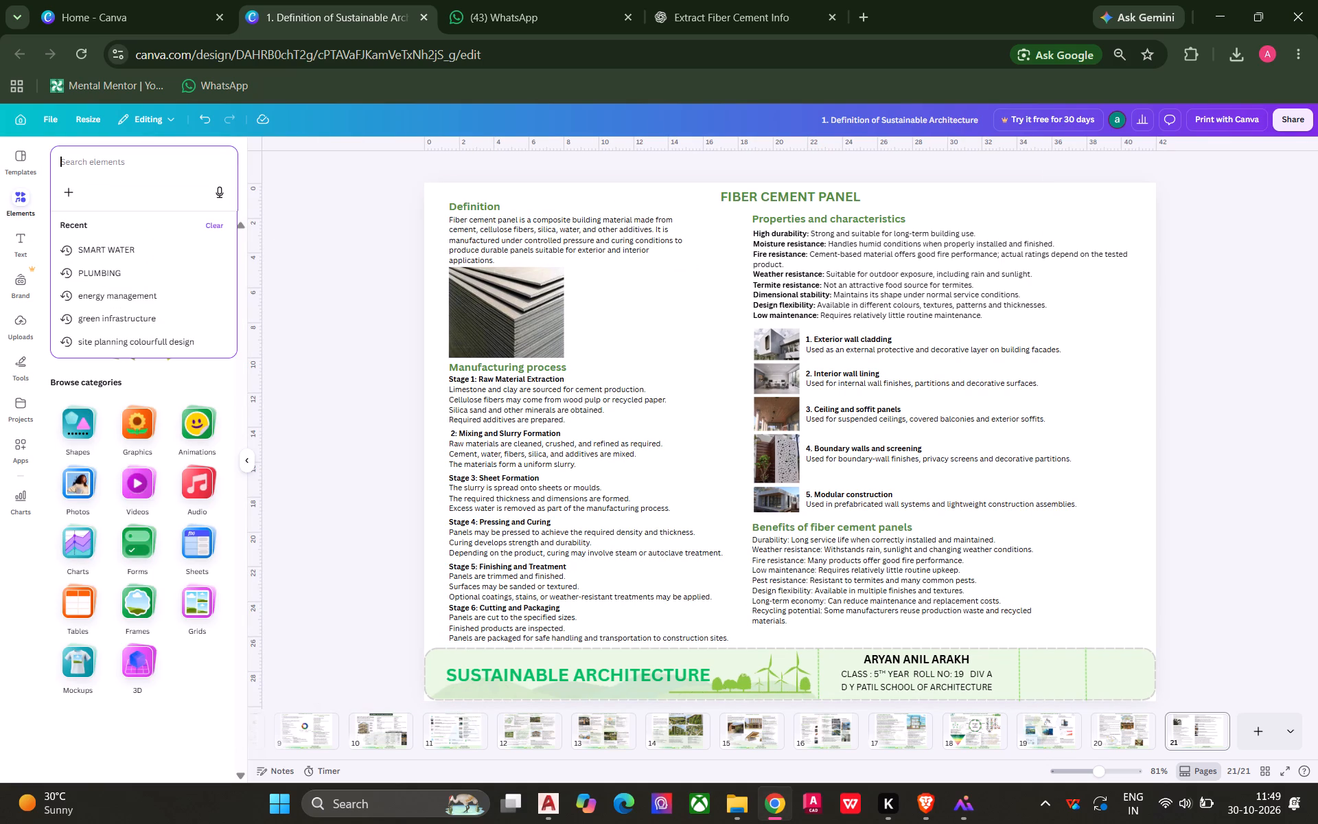
pyautogui.write('fiber')
pyautogui.press('space')
pyautogui.write('cement')
pyautogui.press('space')
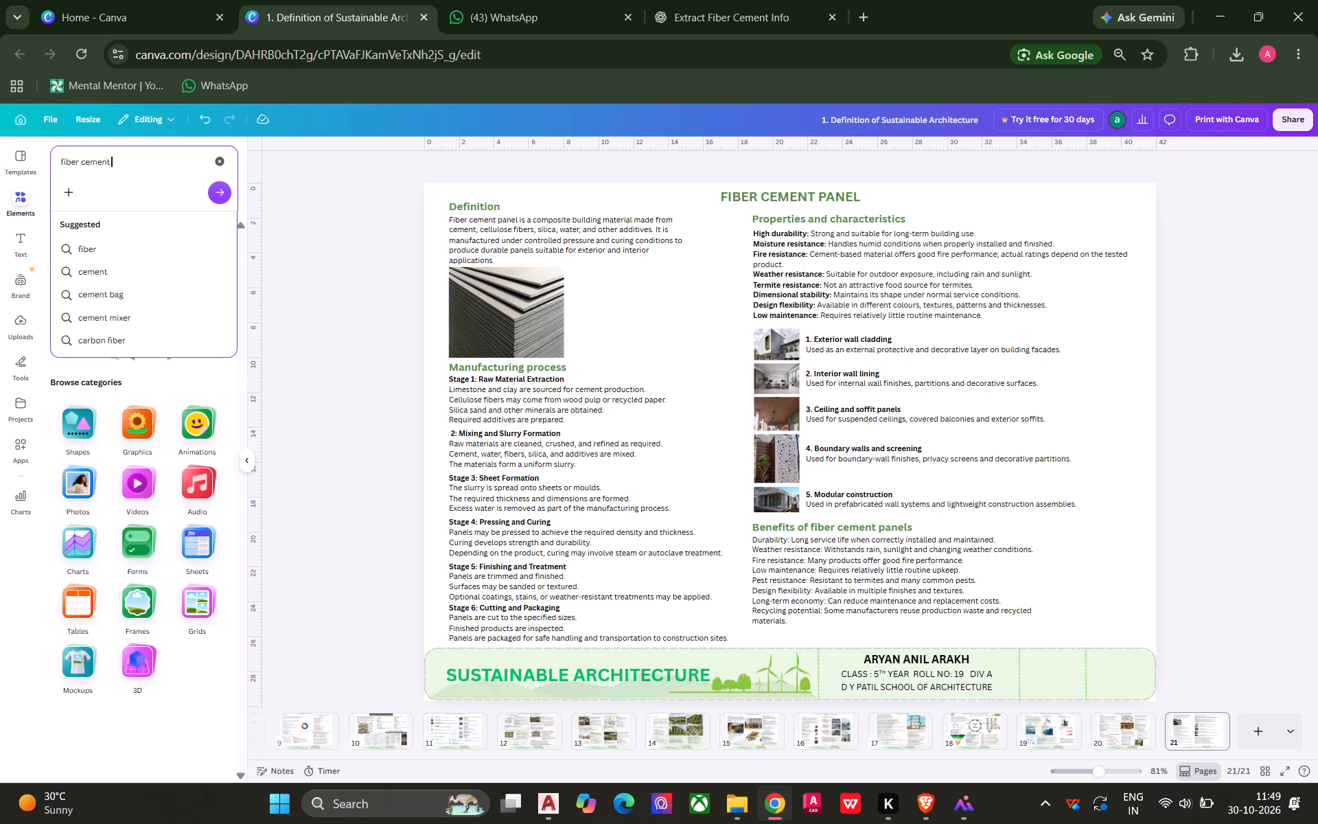
pyautogui.press('p')
pyautogui.press('BackSpace')
pyautogui.write('element')
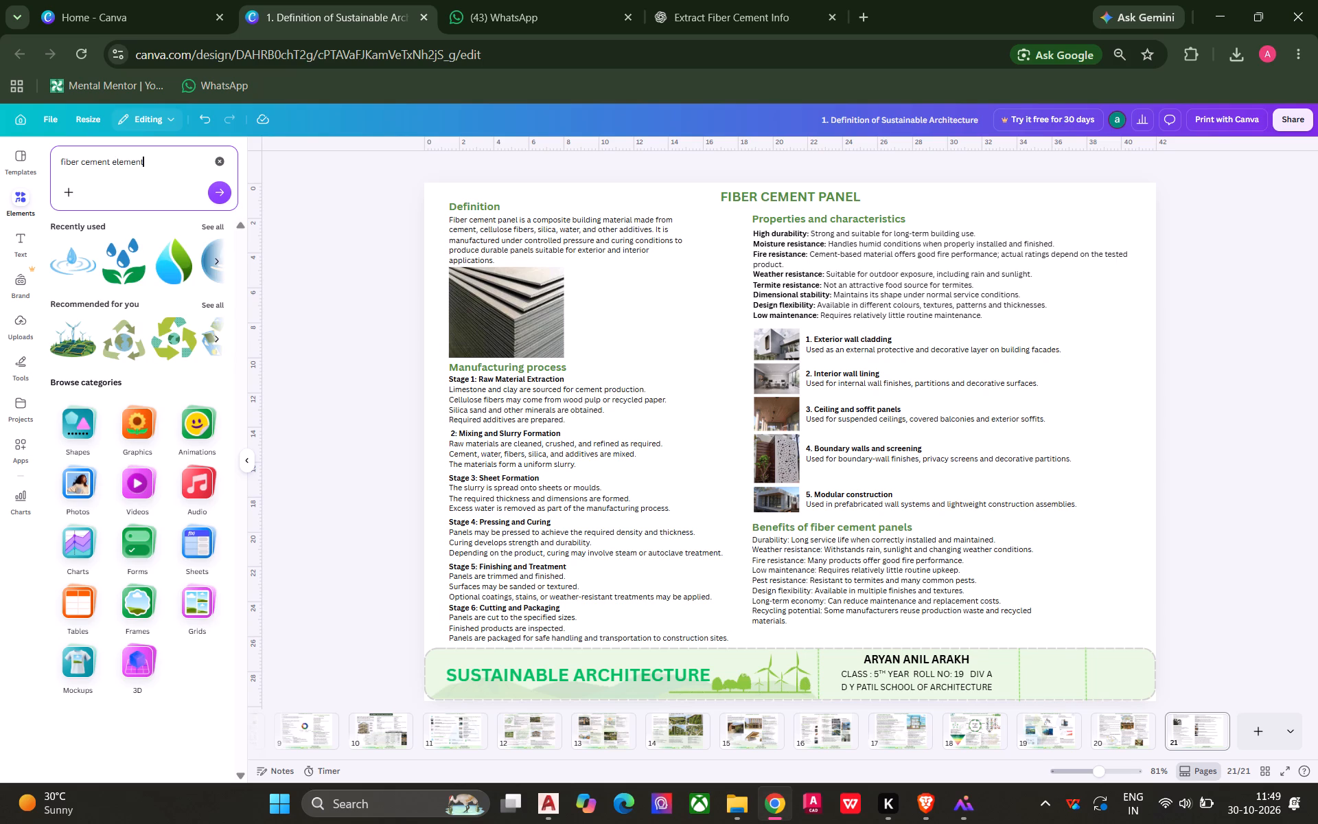
pyautogui.press('Return')
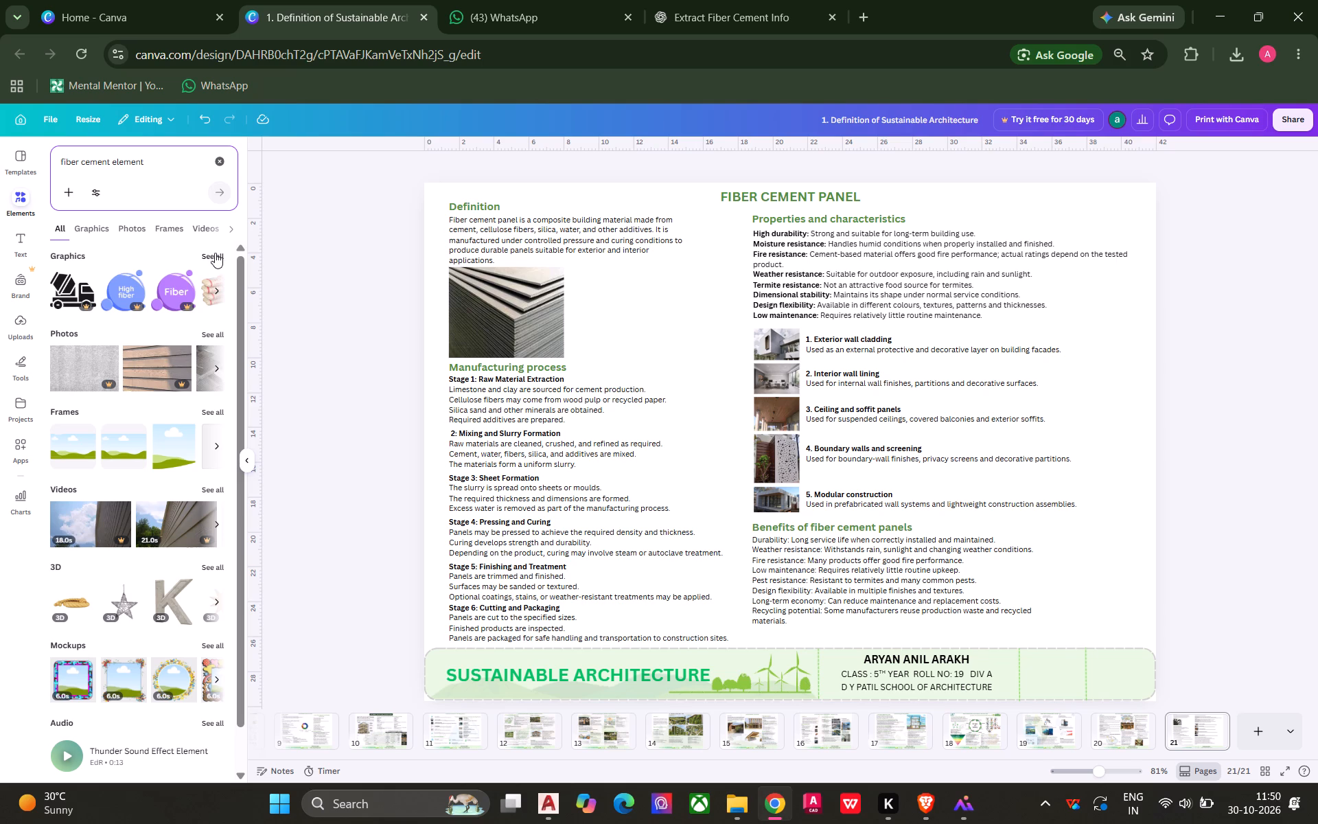
pyautogui.click(219, 253)
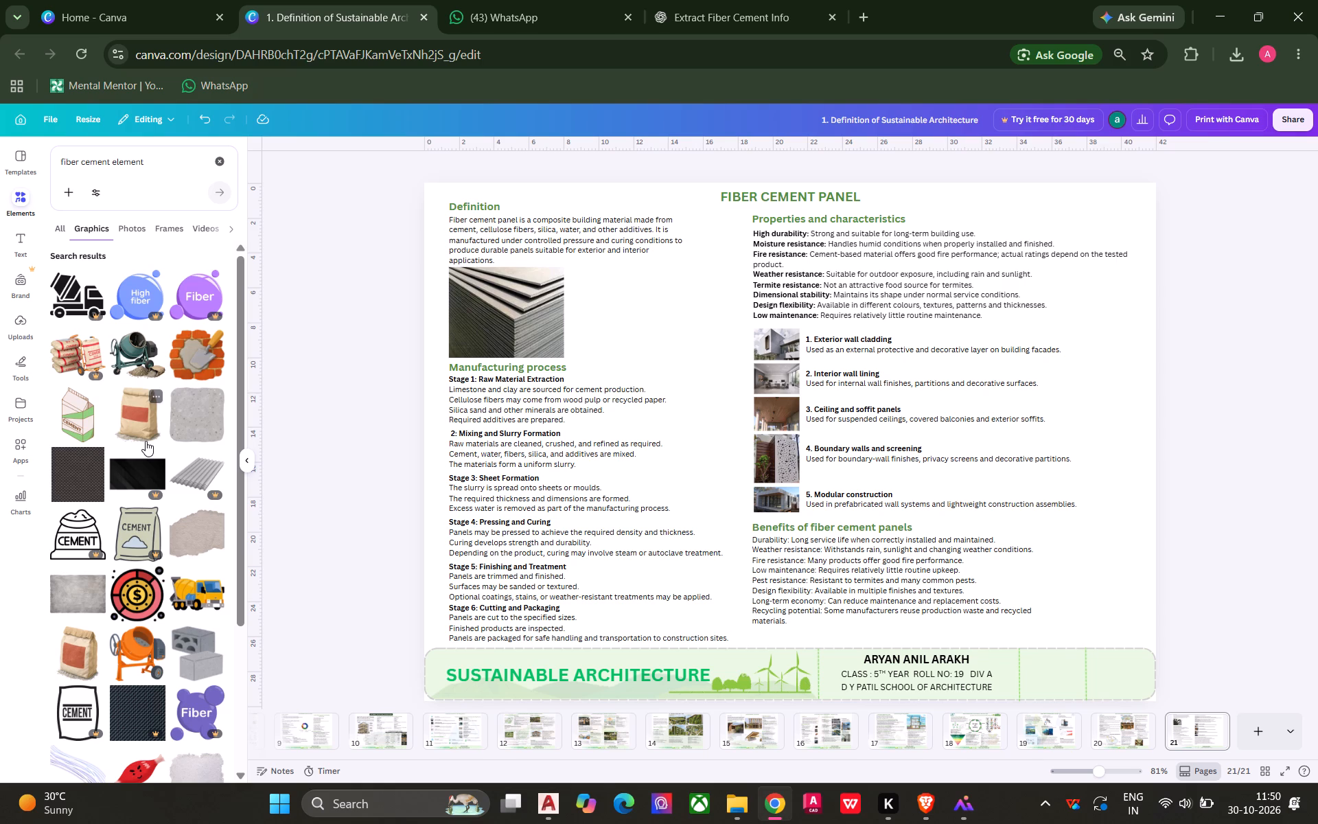
# Browse the fiber cement element graphics for one that suits the fiber cement panel page.
pyautogui.scroll(-3, 145, 552)
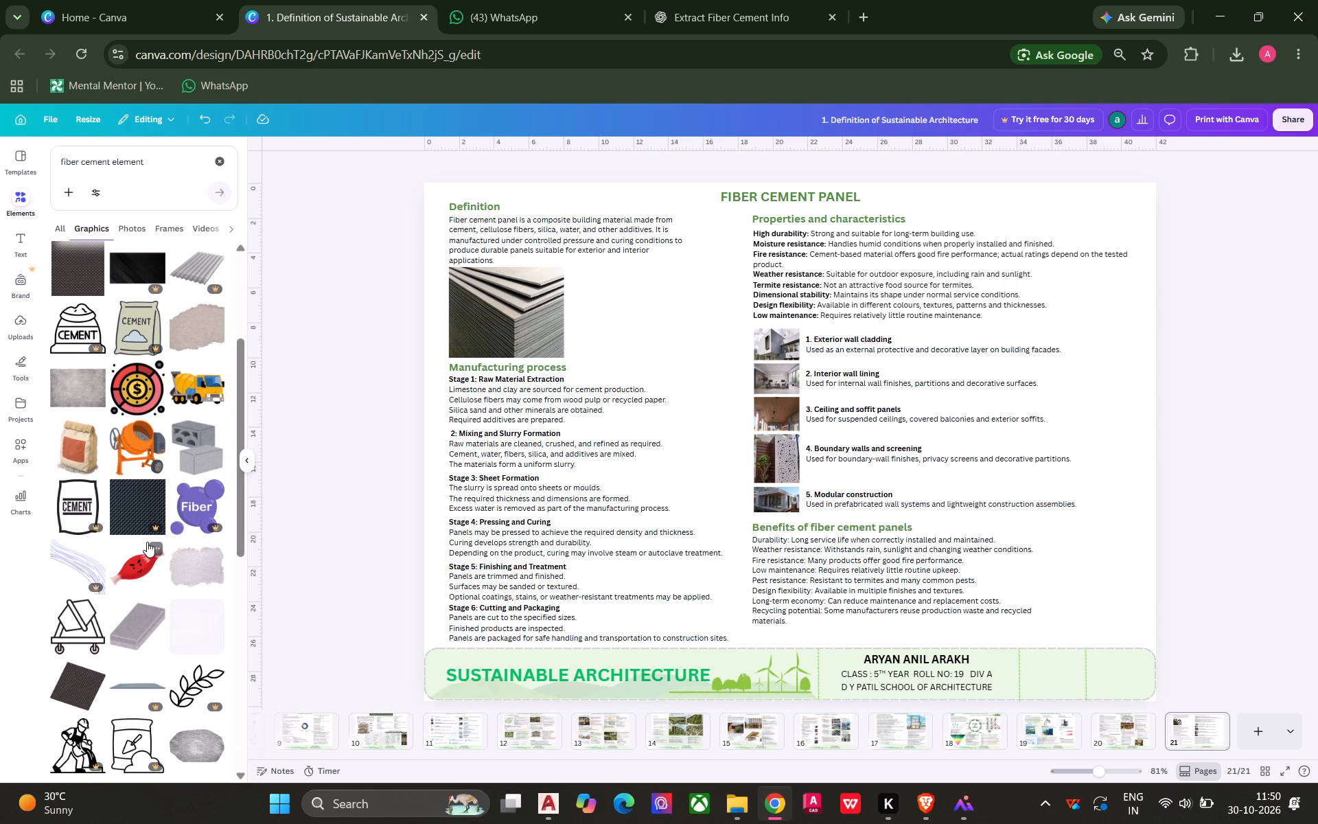
pyautogui.scroll(-1, 147, 542)
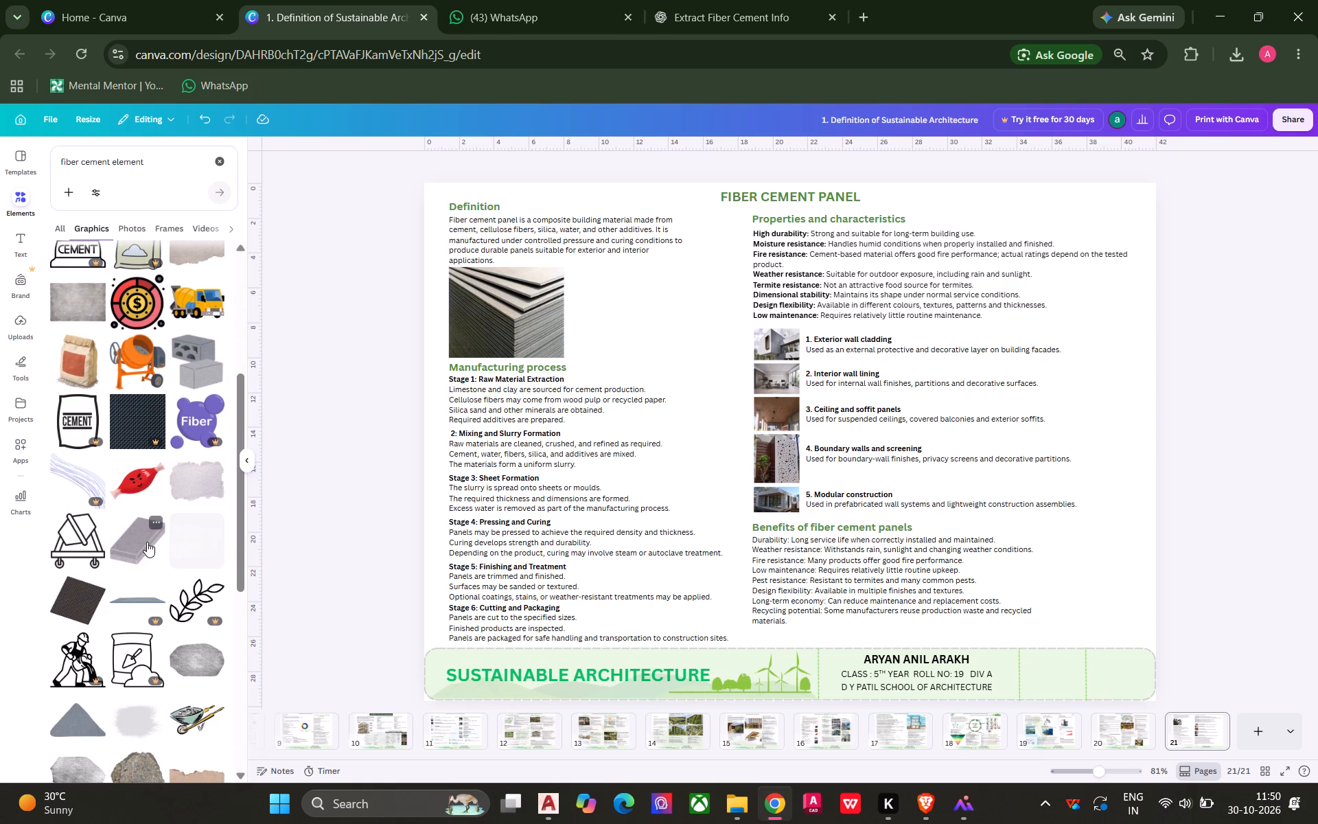
pyautogui.scroll(-1, 147, 542)
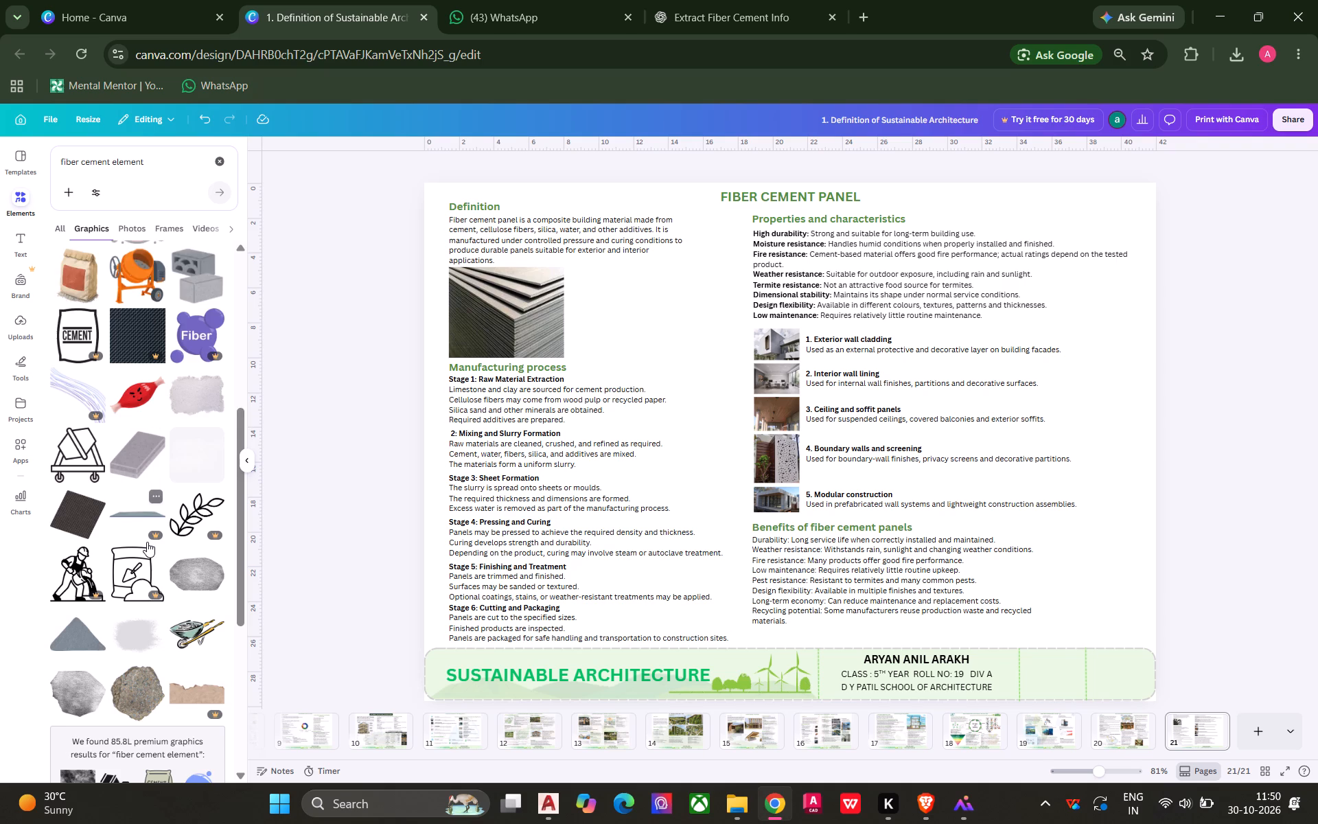
pyautogui.scroll(-2, 147, 542)
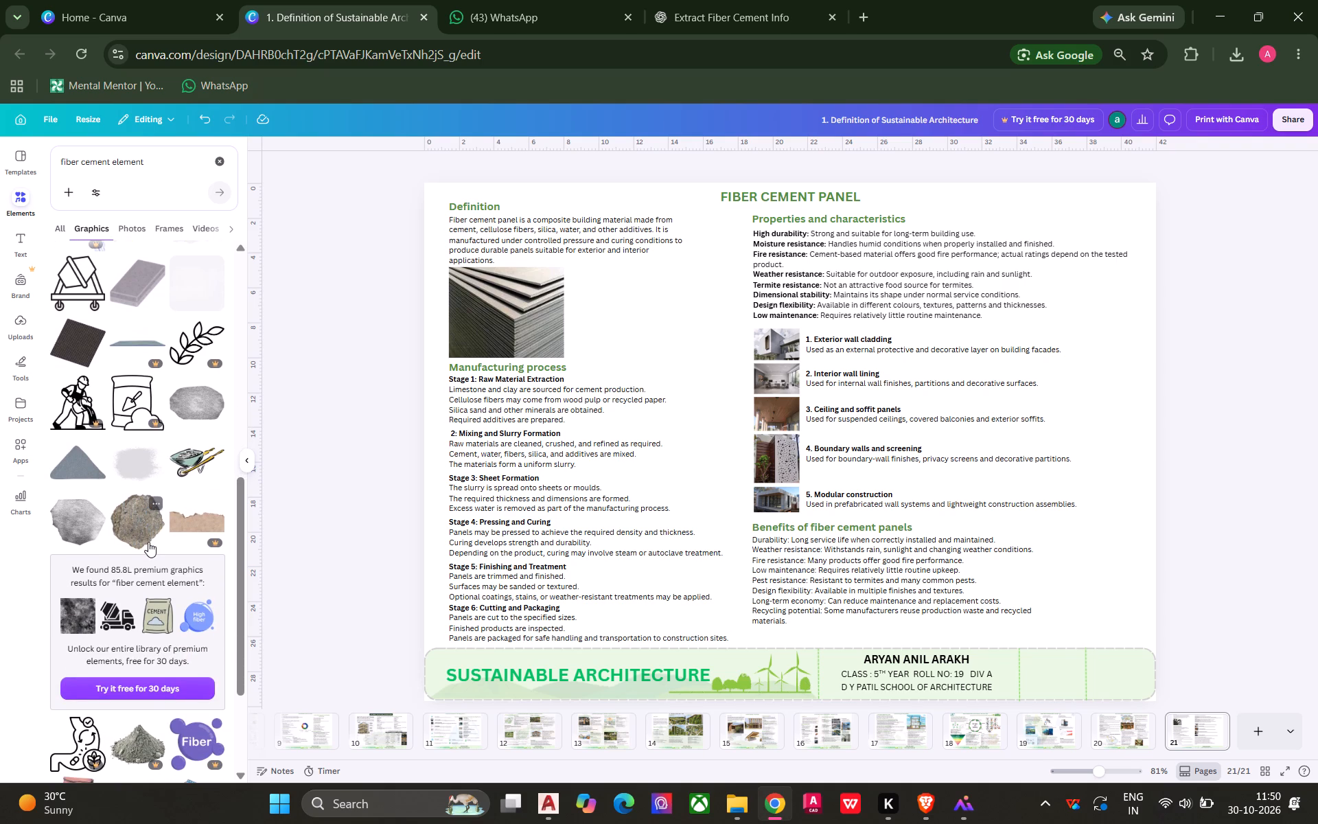
pyautogui.scroll(2, 148, 542)
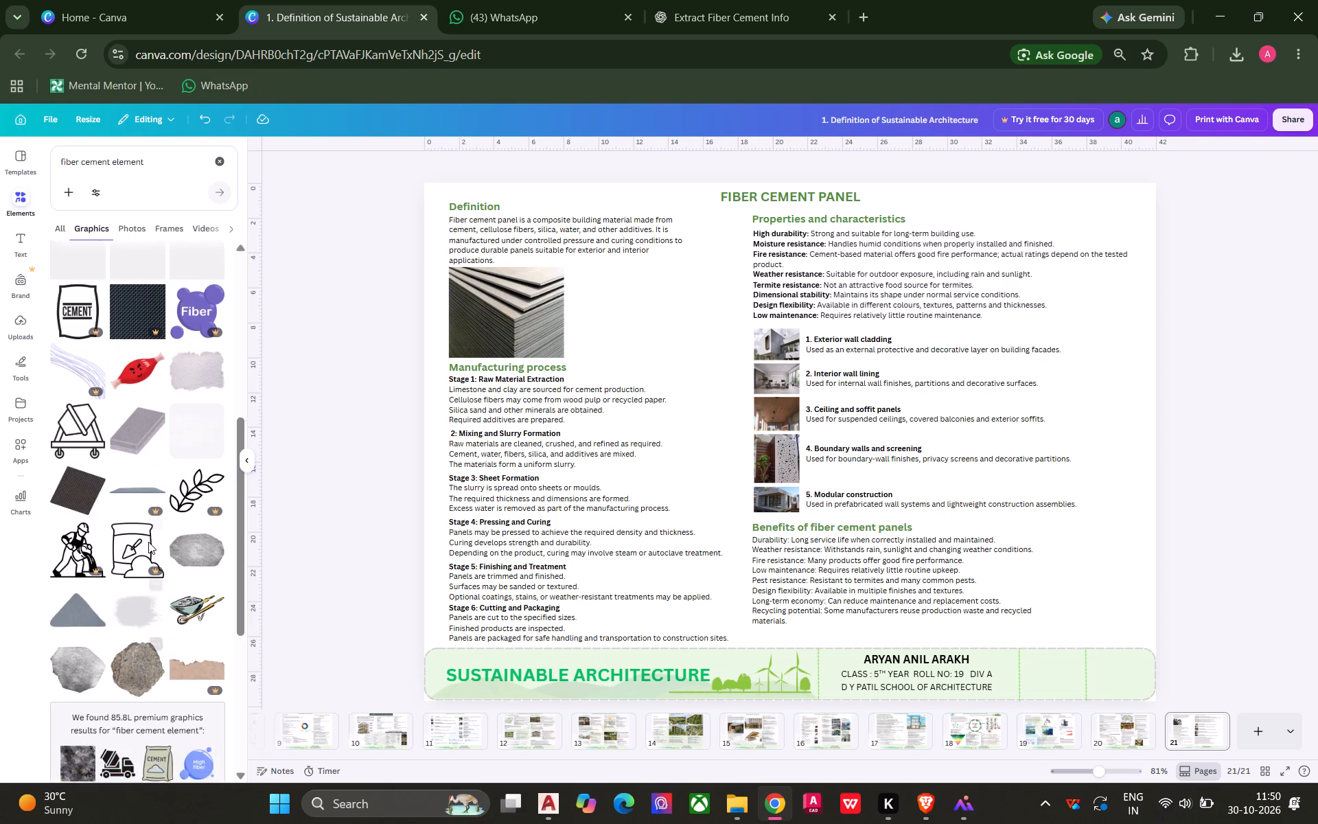
pyautogui.scroll(3, 148, 542)
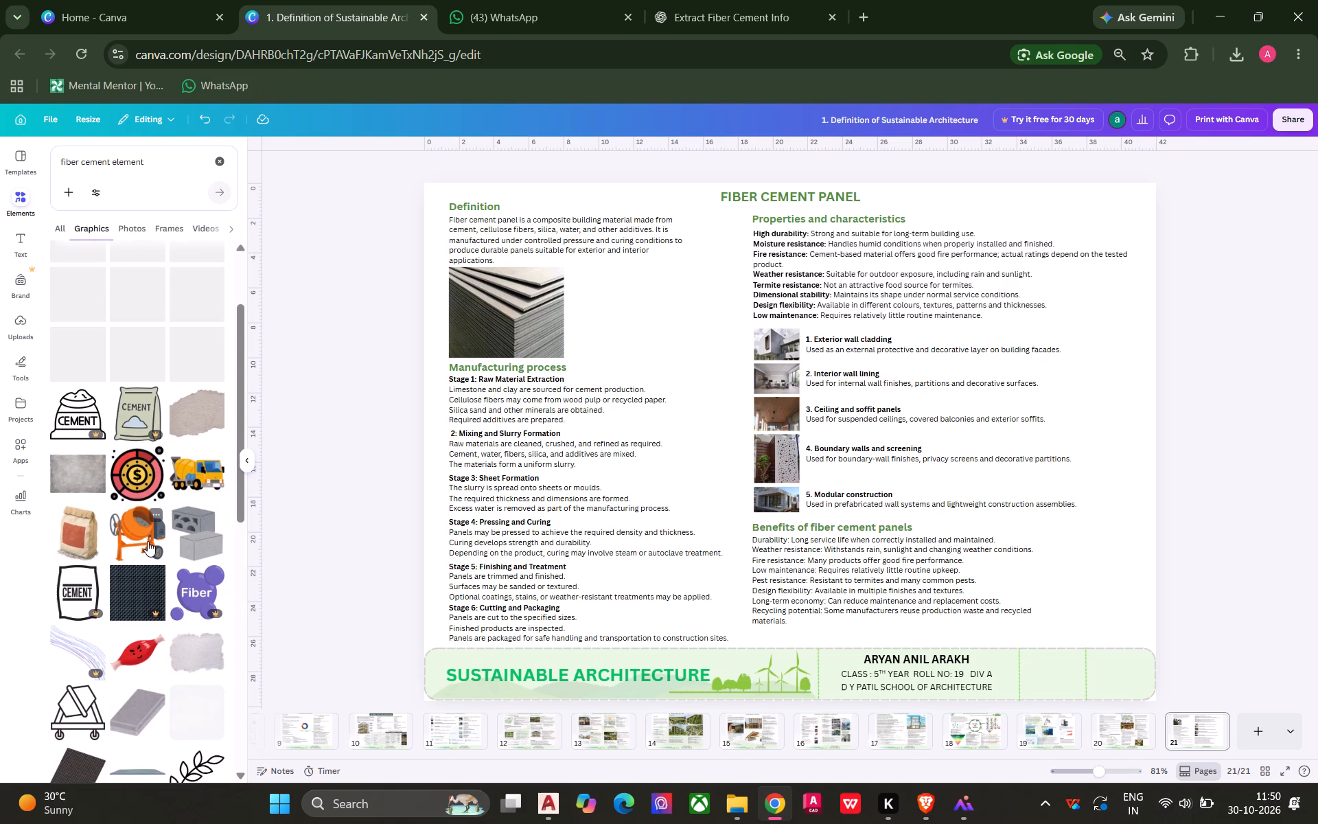
pyautogui.scroll(-7, 147, 541)
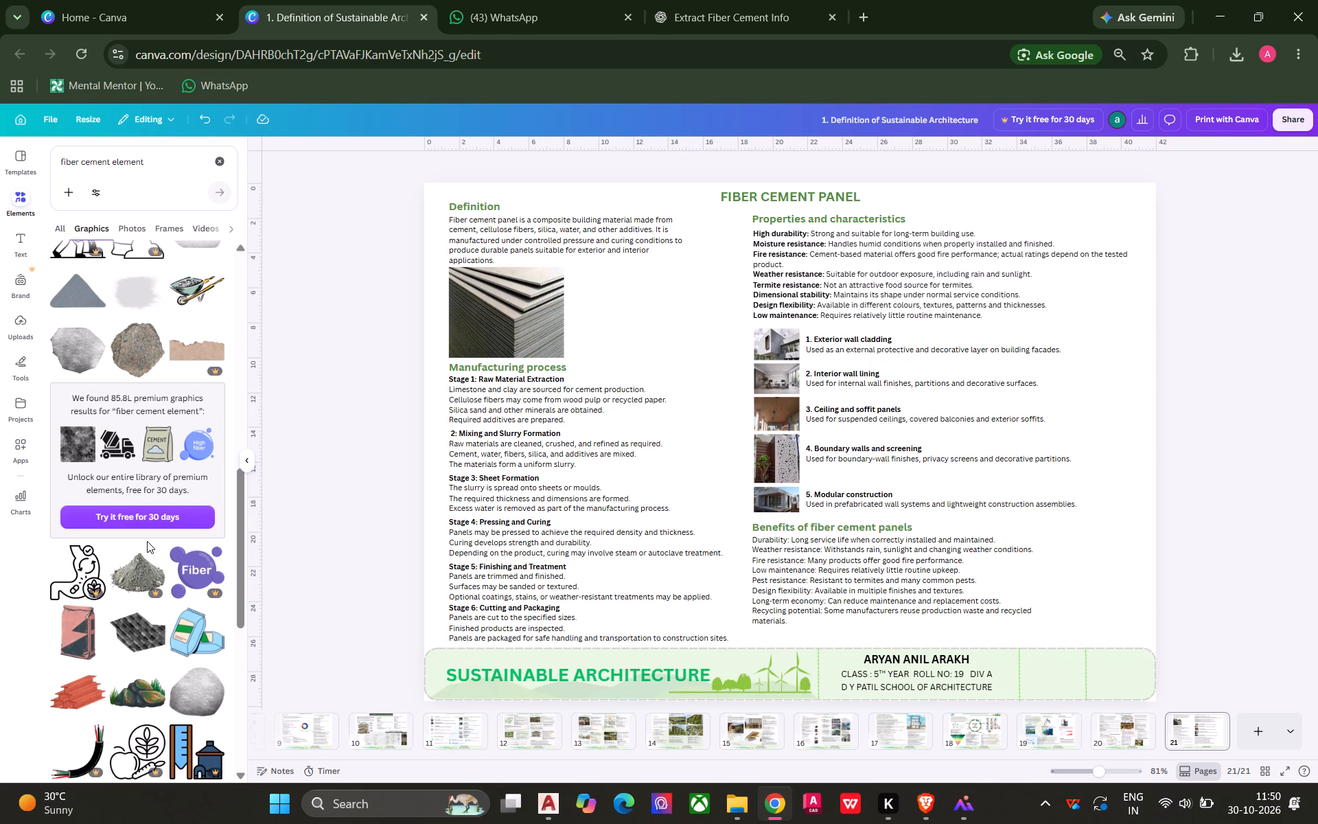
pyautogui.scroll(3, 148, 541)
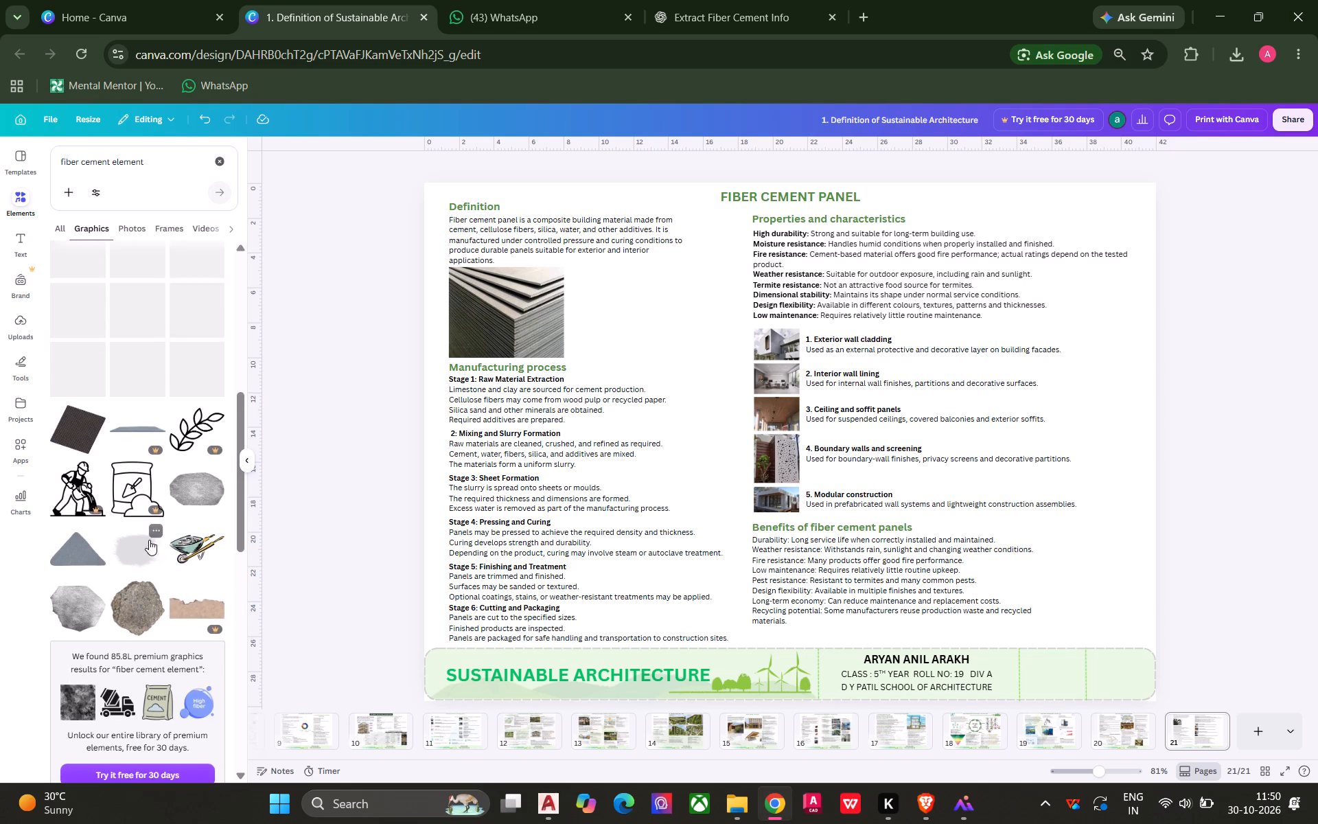
pyautogui.scroll(3, 149, 540)
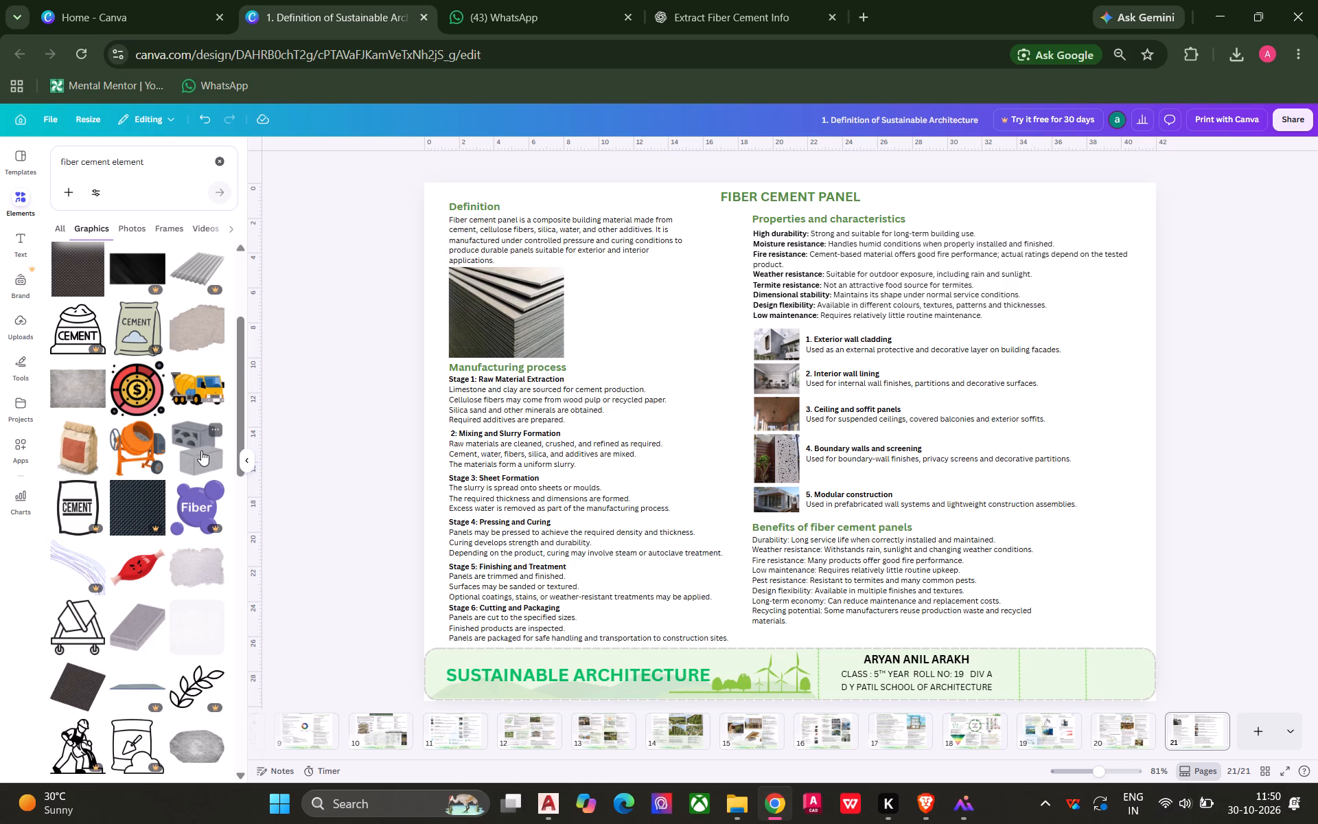
pyautogui.scroll(-3, 201, 450)
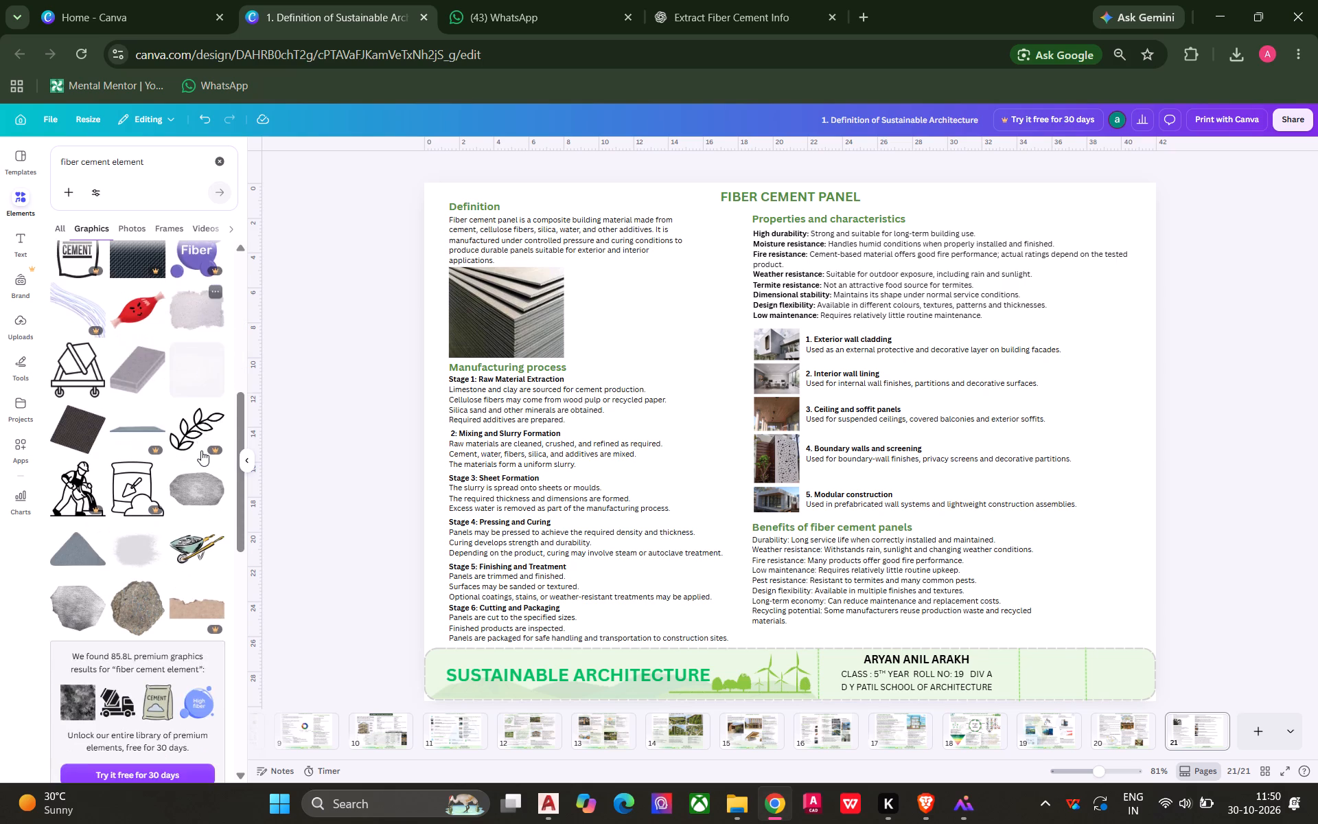
pyautogui.scroll(-7, 201, 450)
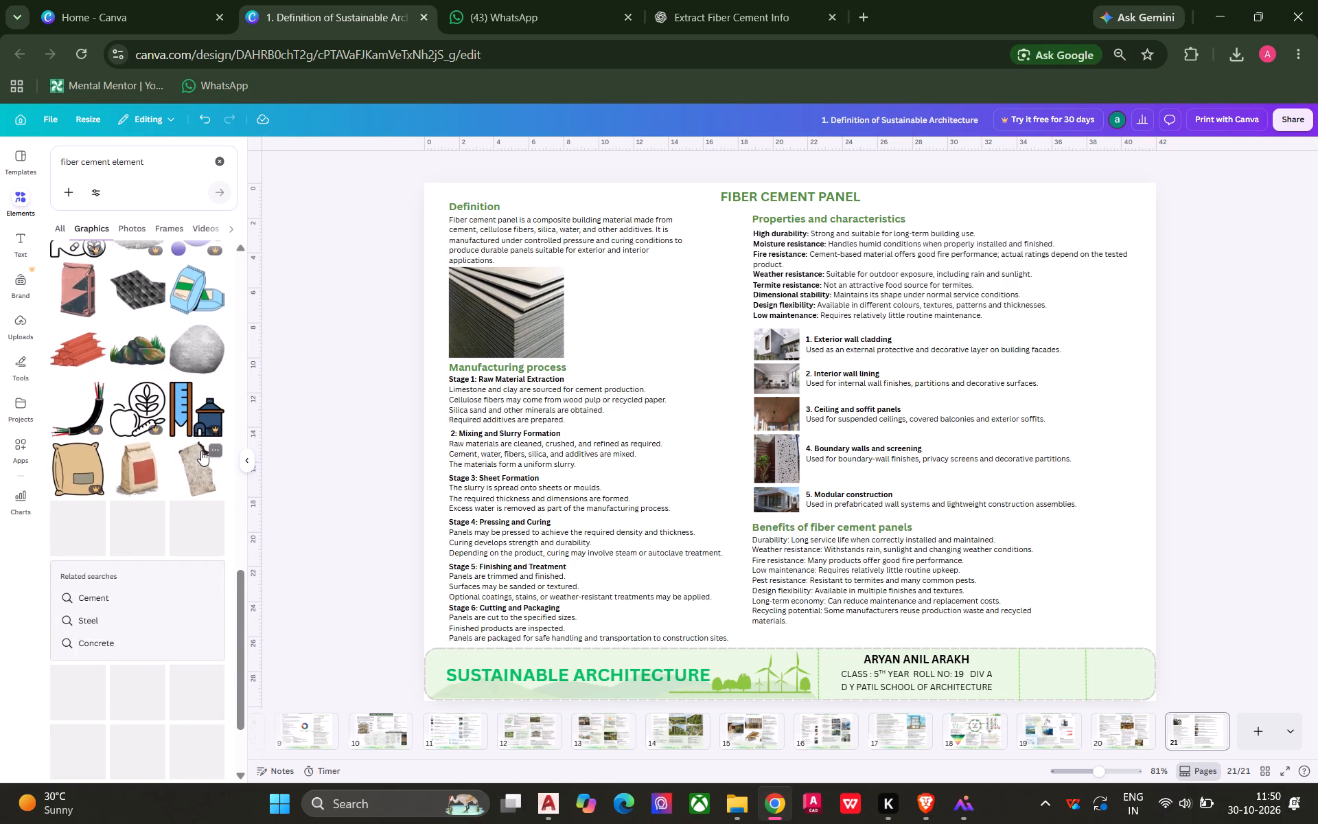
pyautogui.scroll(2, 201, 450)
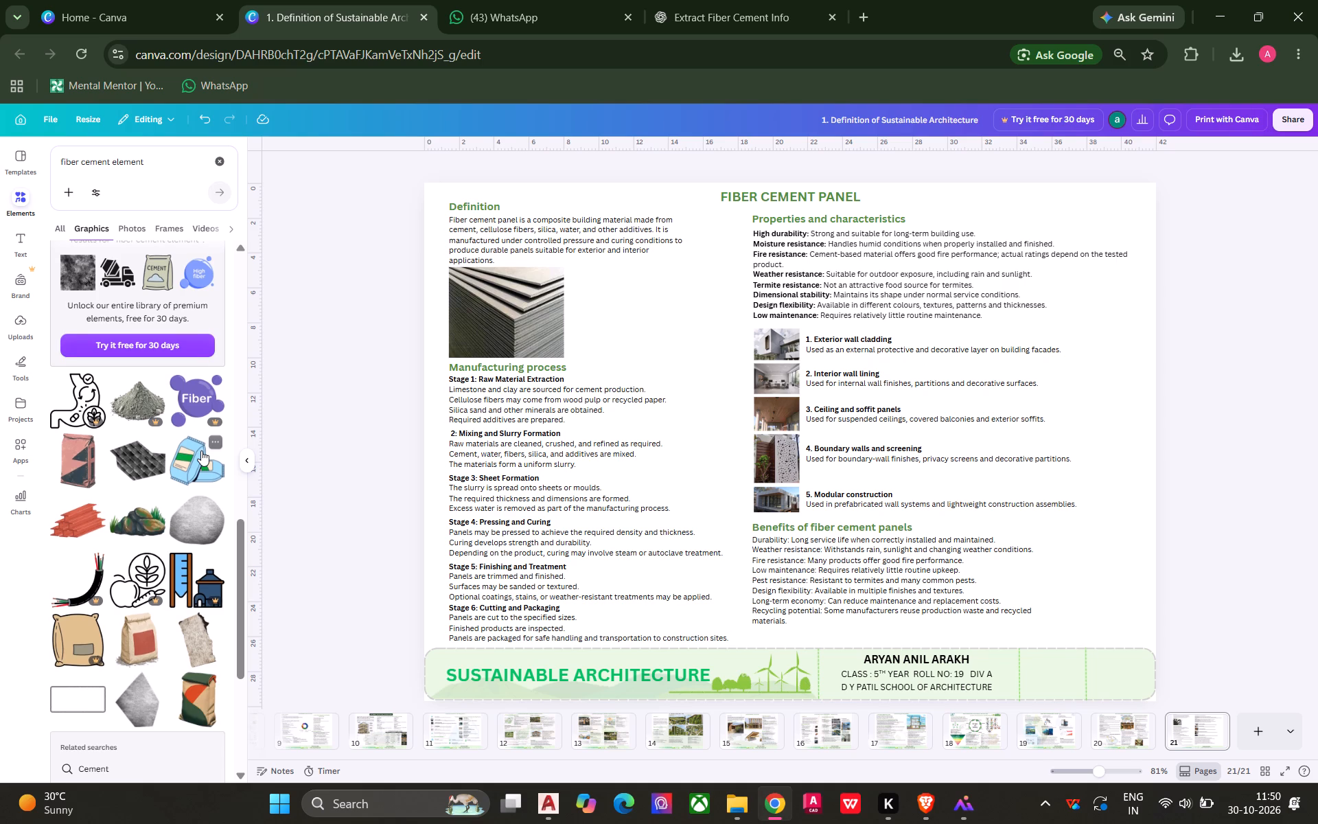
pyautogui.scroll(-3, 201, 450)
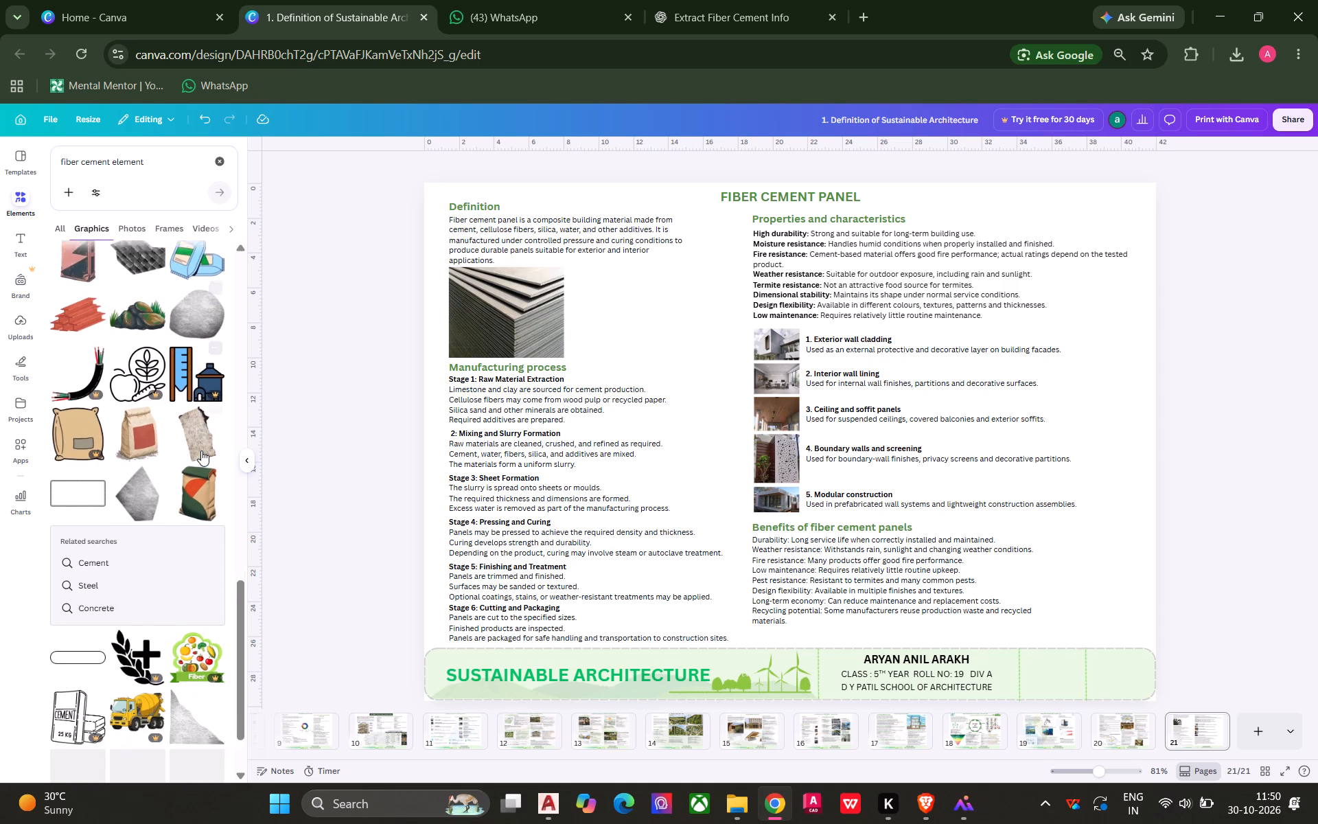
pyautogui.scroll(-3, 201, 450)
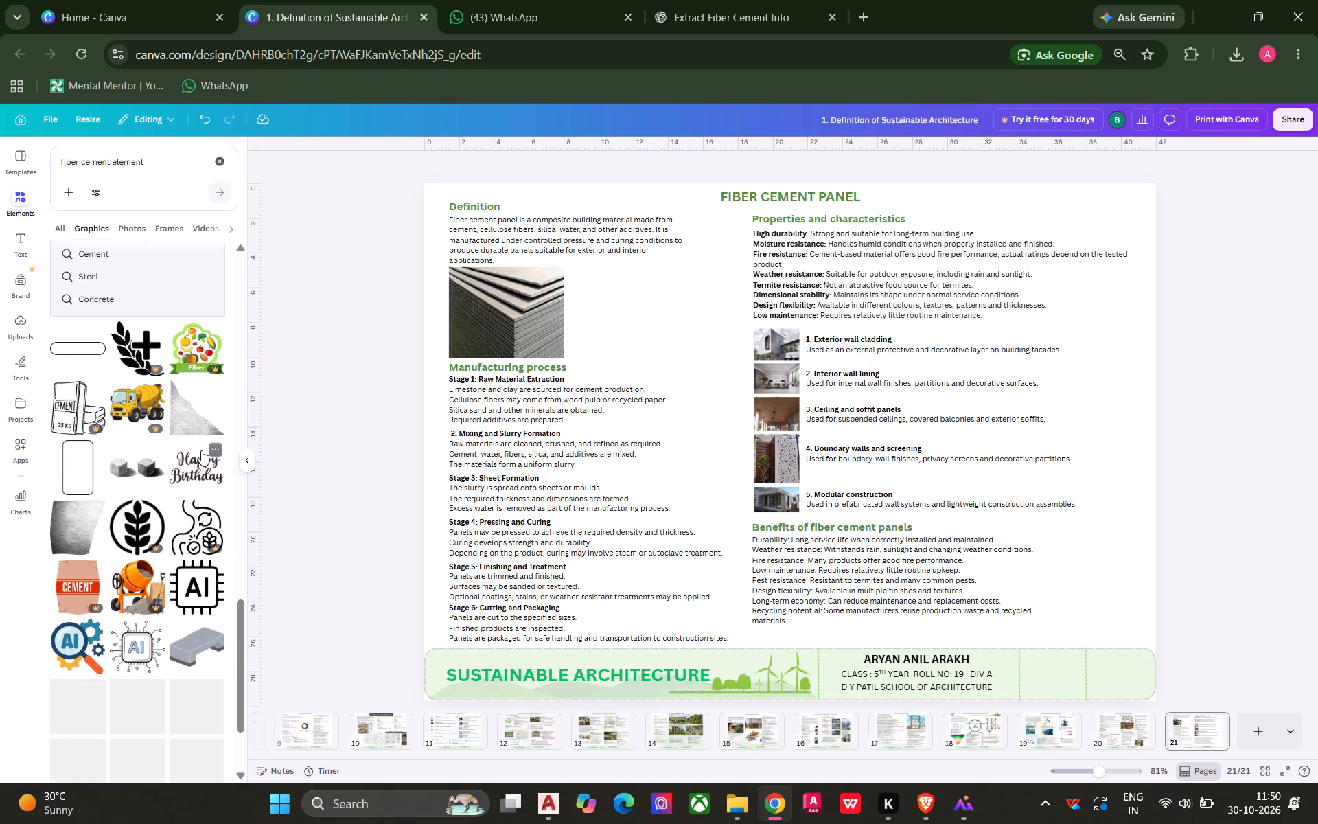
pyautogui.scroll(-4, 201, 450)
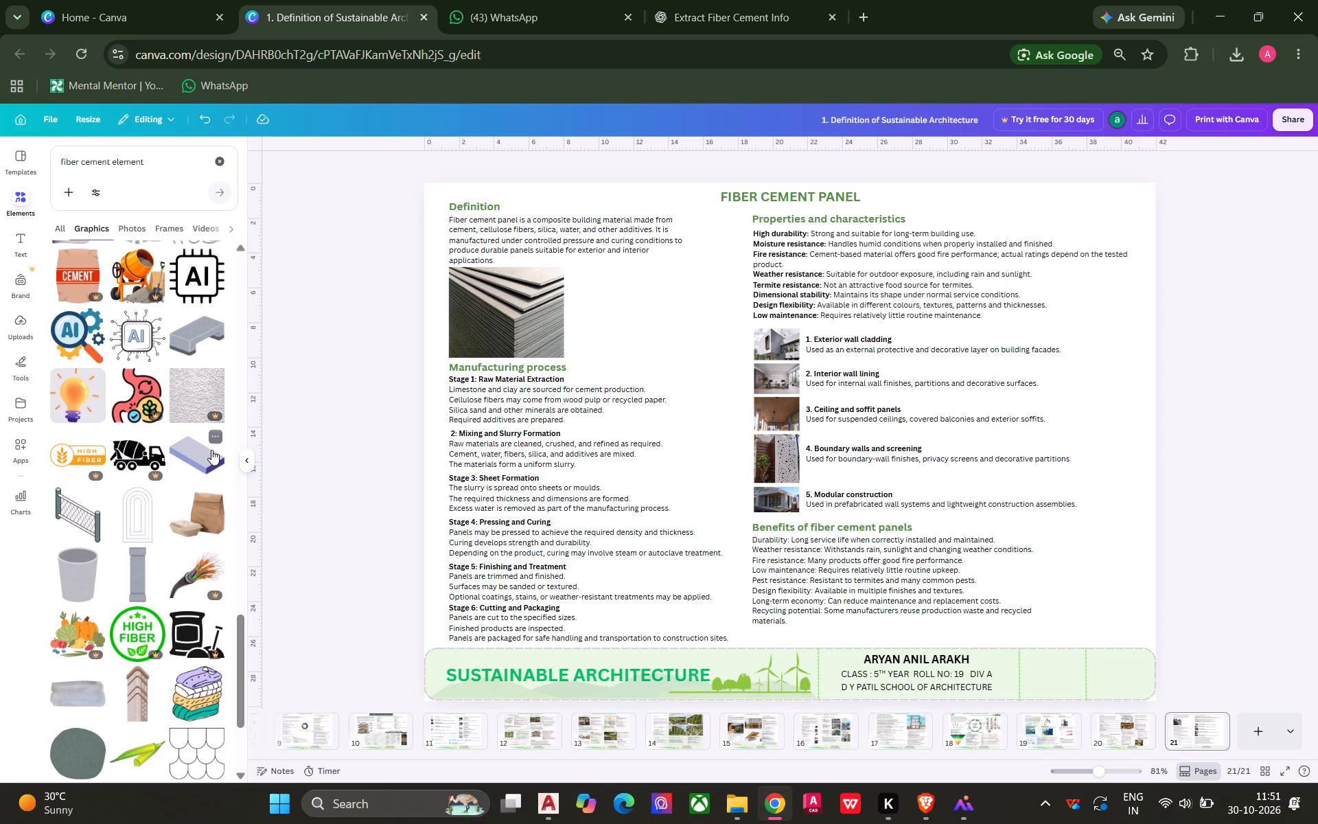
pyautogui.scroll(-2, 188, 517)
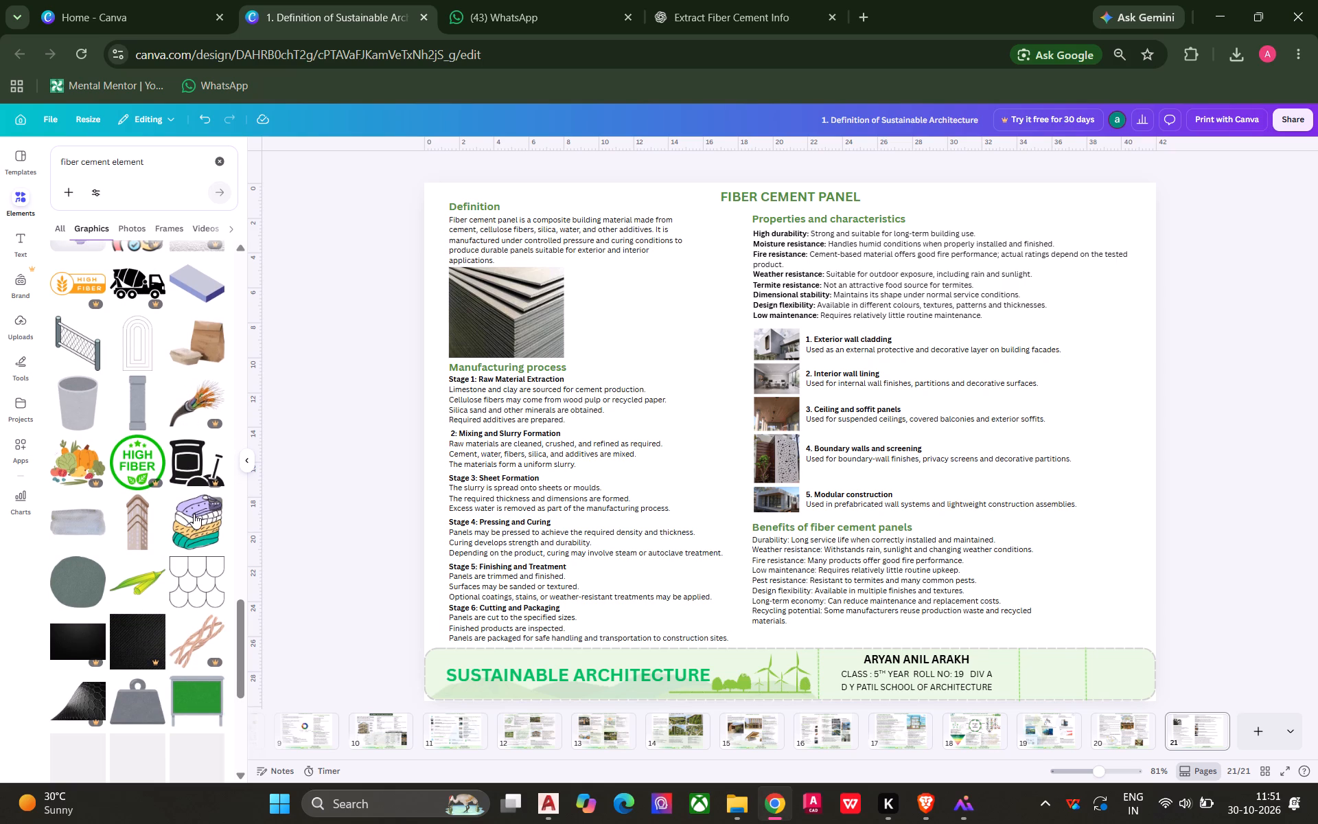
pyautogui.scroll(-1, 194, 514)
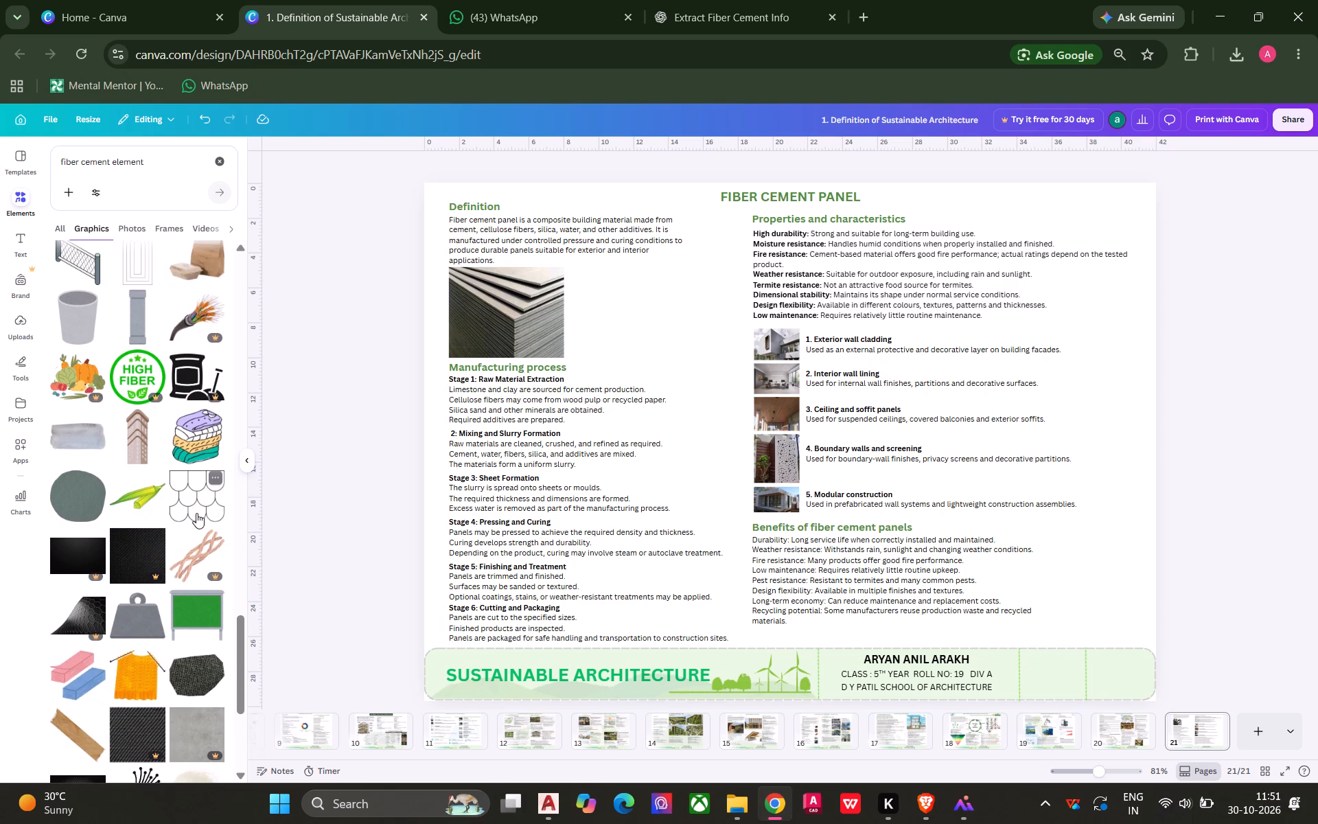
pyautogui.scroll(-4, 196, 513)
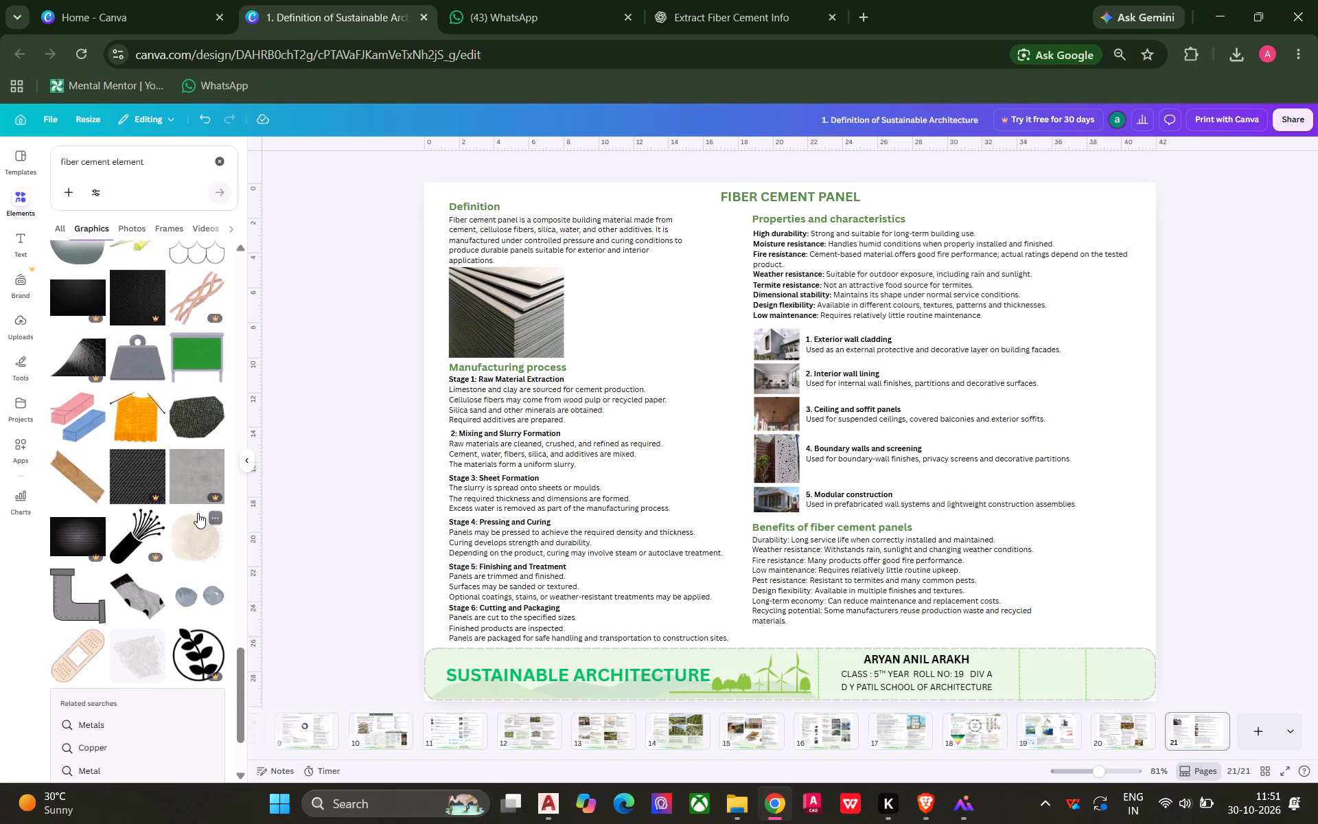
pyautogui.scroll(-3, 198, 513)
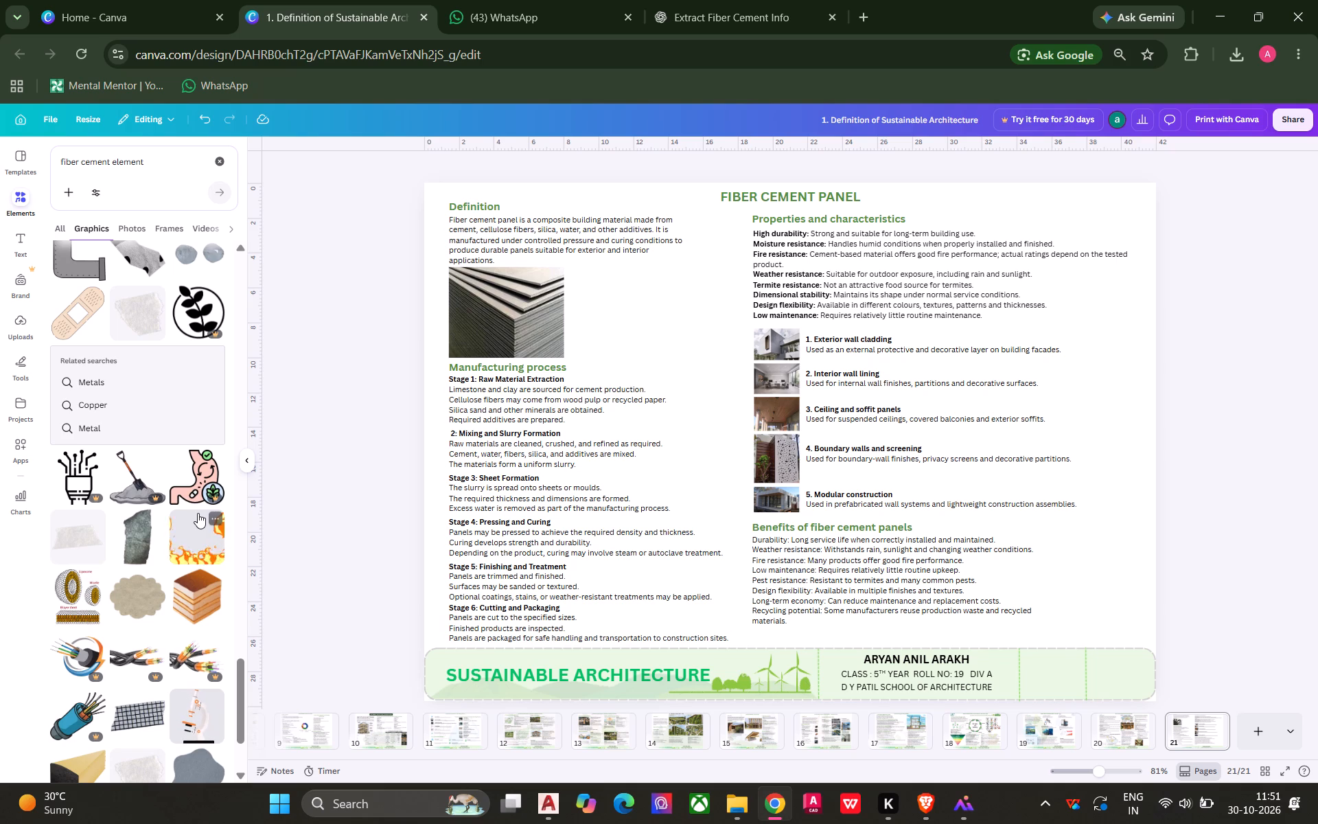
pyautogui.scroll(-5, 198, 513)
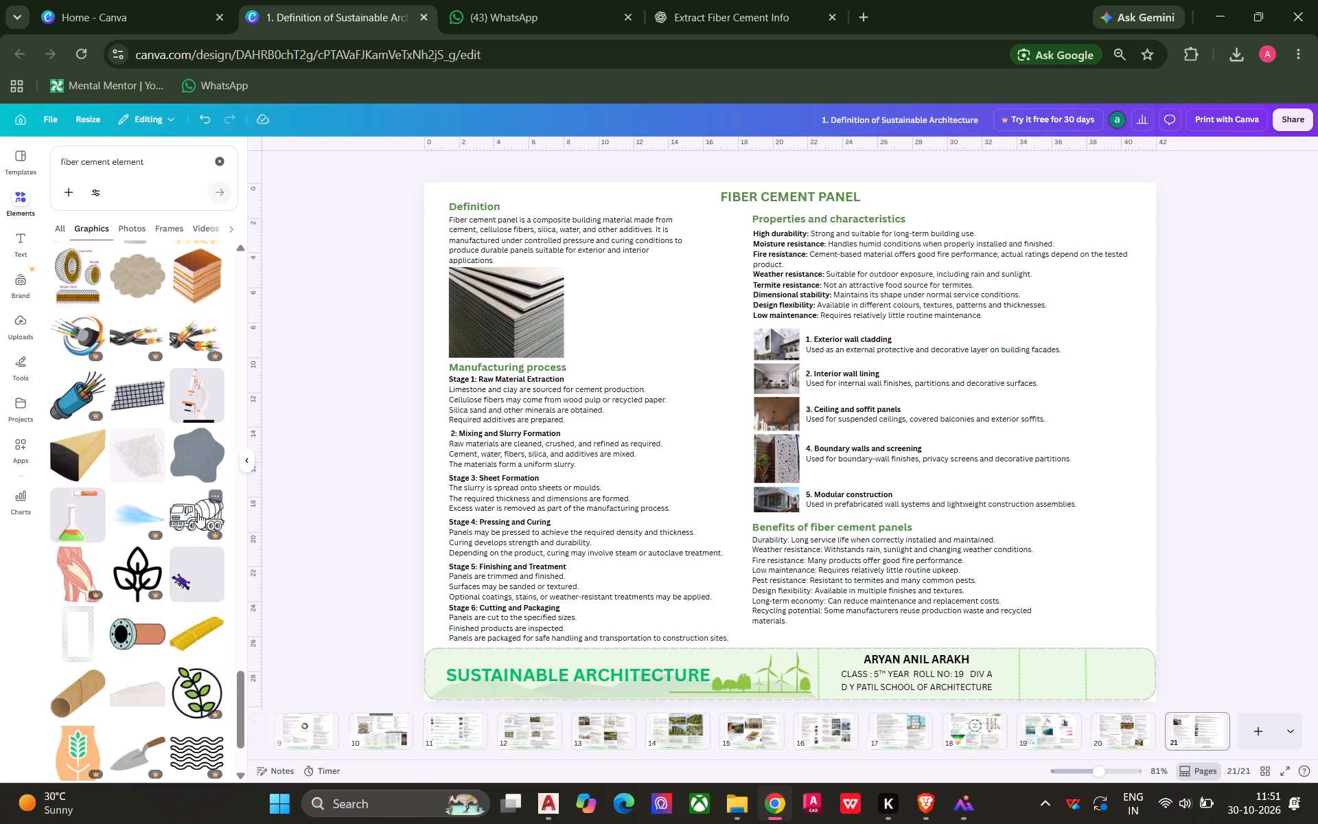
pyautogui.scroll(-2, 198, 513)
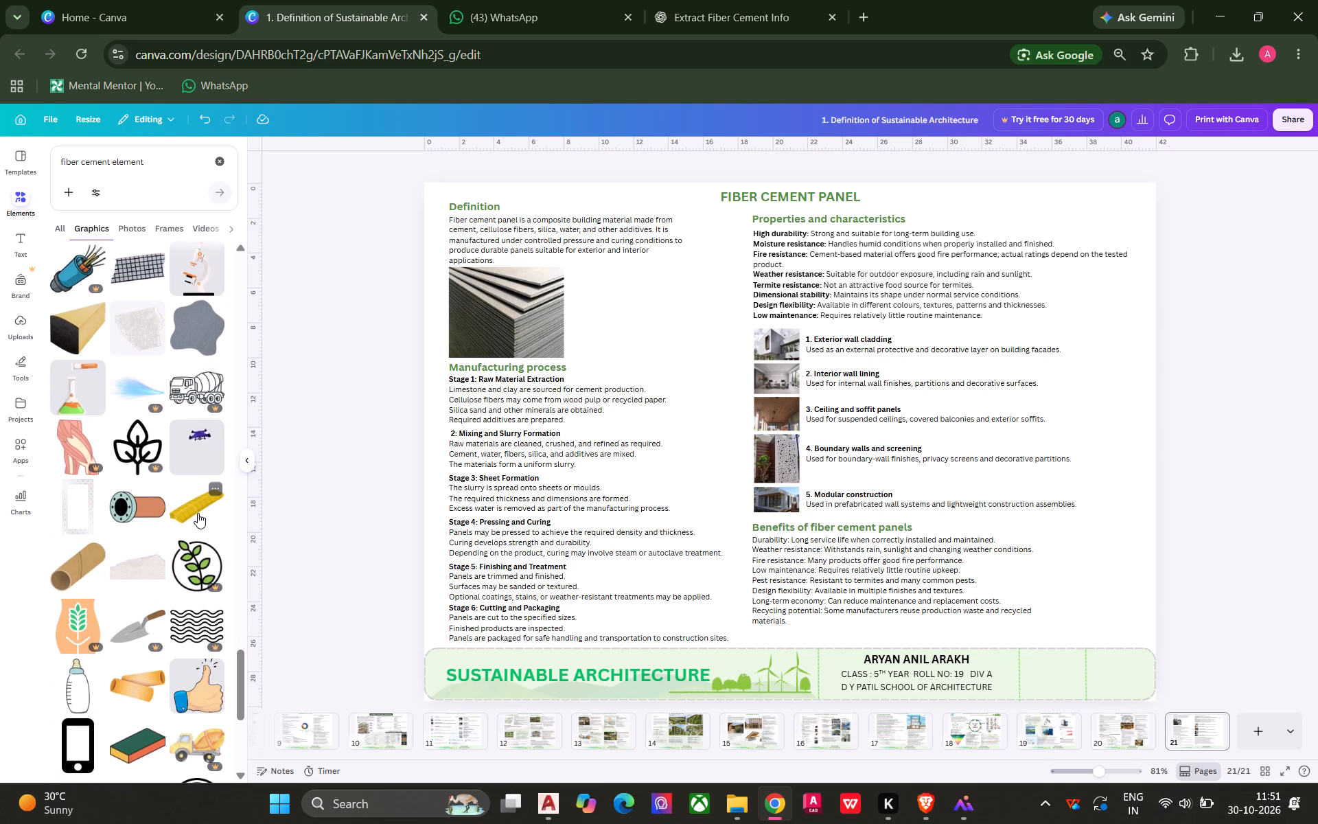
pyautogui.scroll(-1, 198, 513)
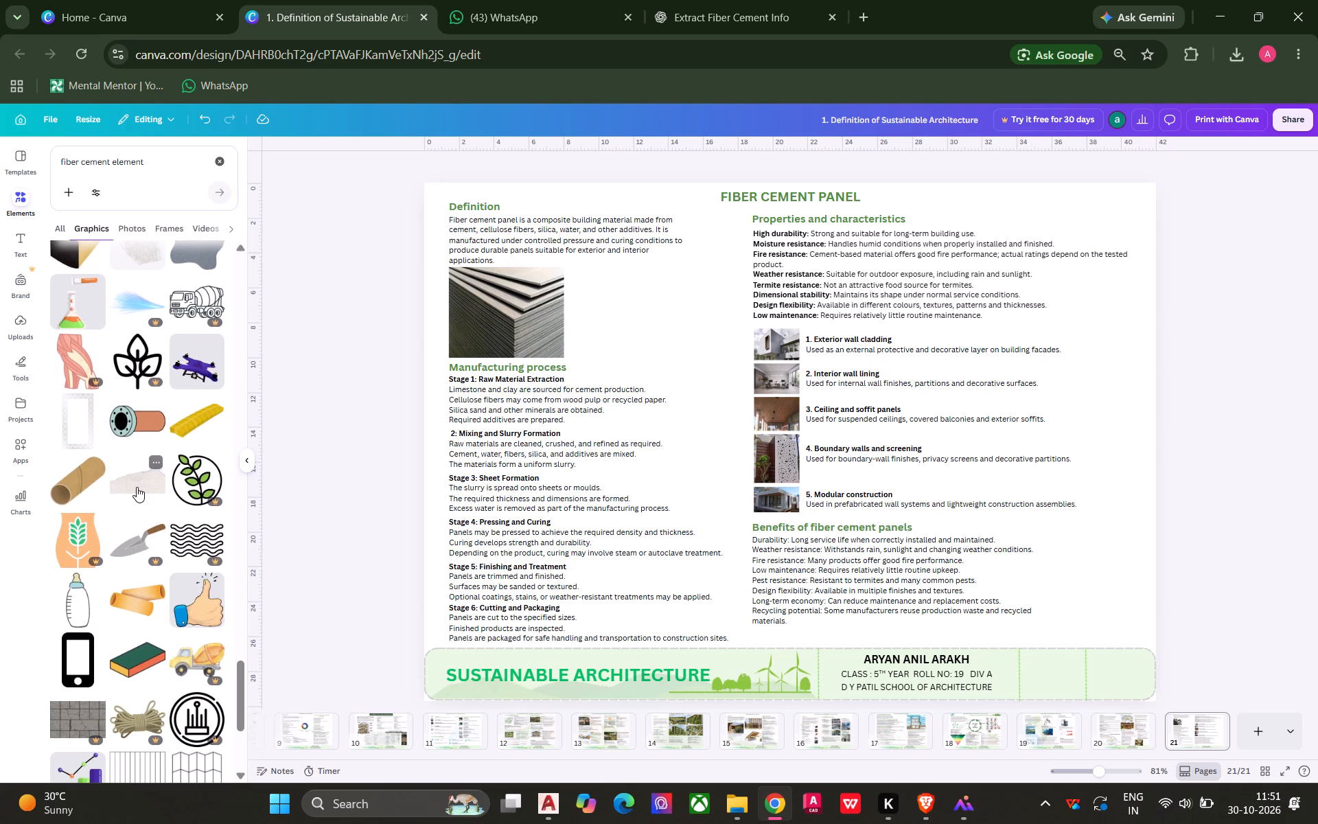
pyautogui.scroll(-5, 137, 487)
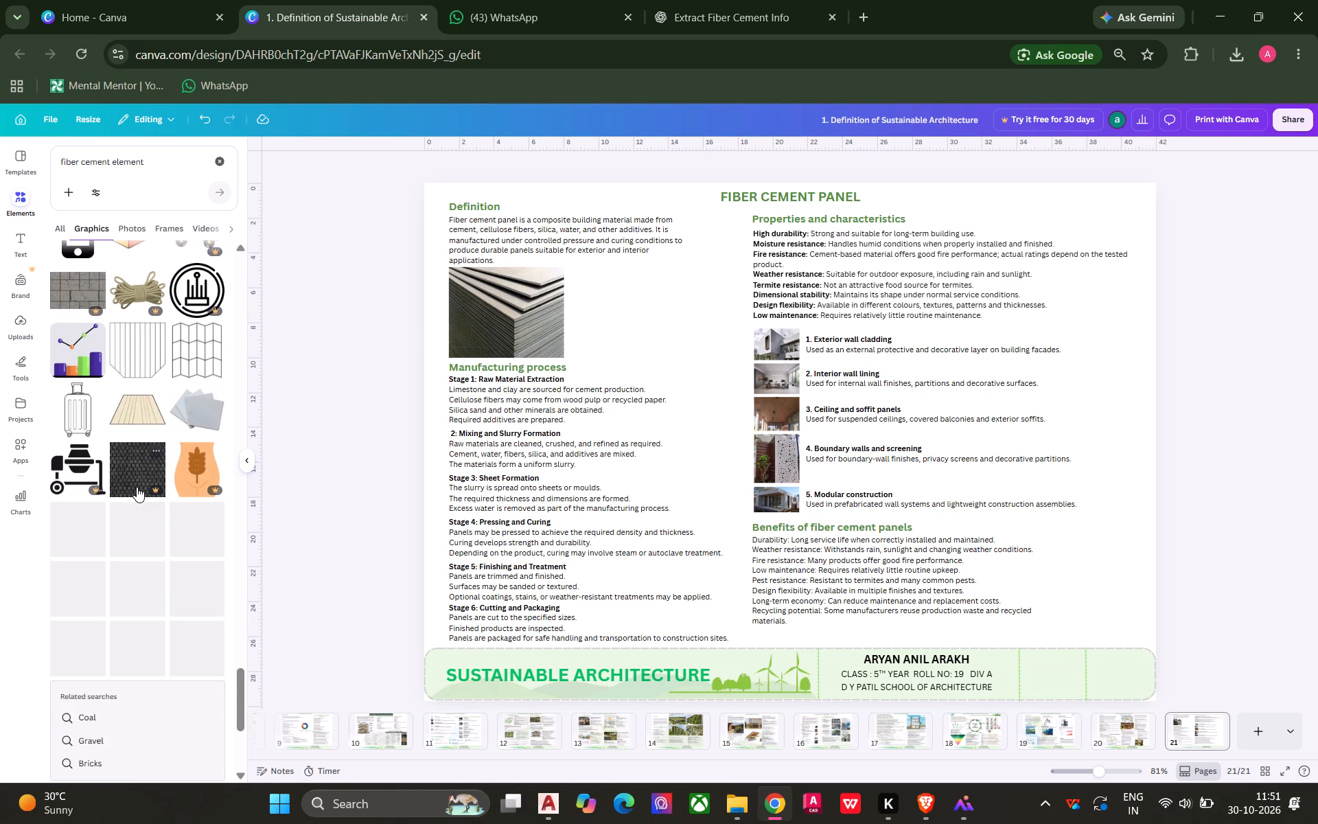
pyautogui.scroll(-3, 137, 487)
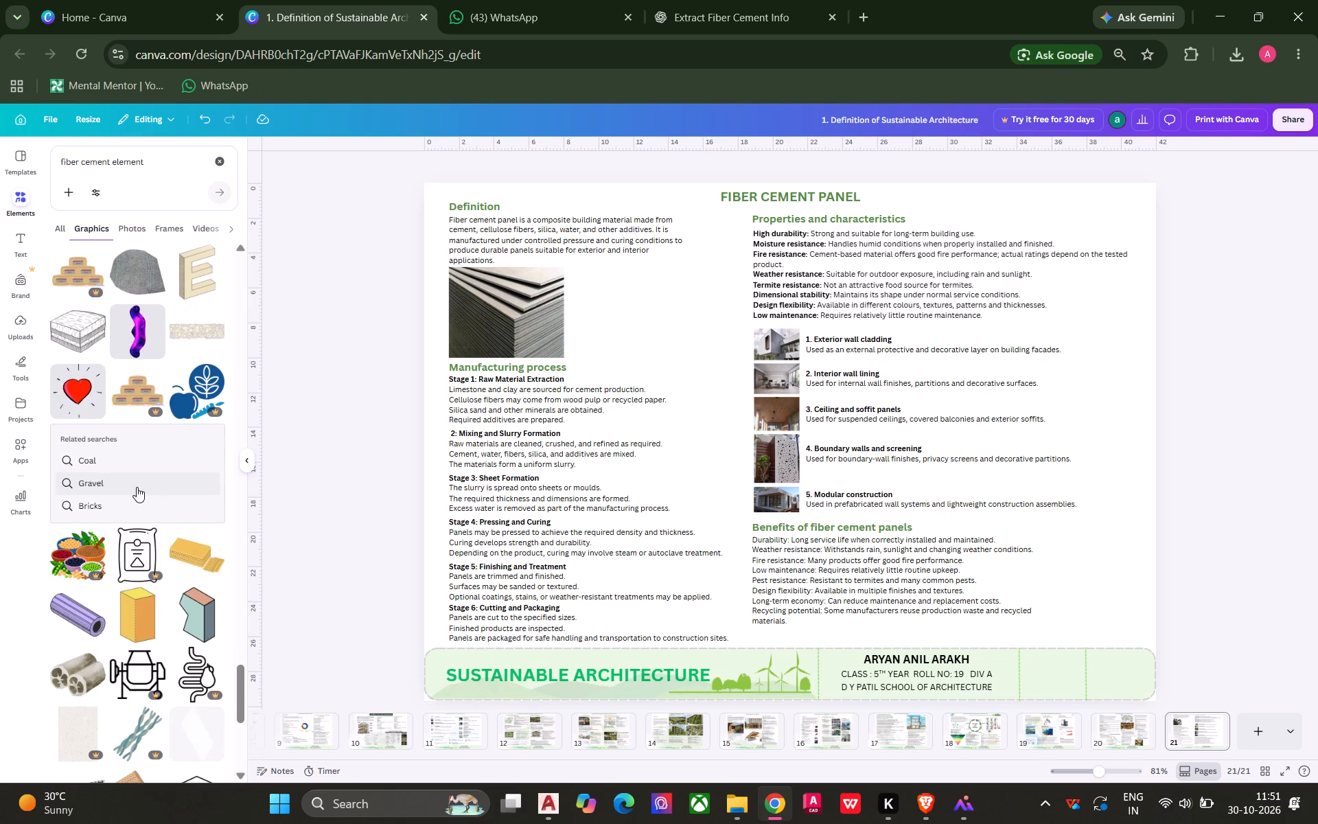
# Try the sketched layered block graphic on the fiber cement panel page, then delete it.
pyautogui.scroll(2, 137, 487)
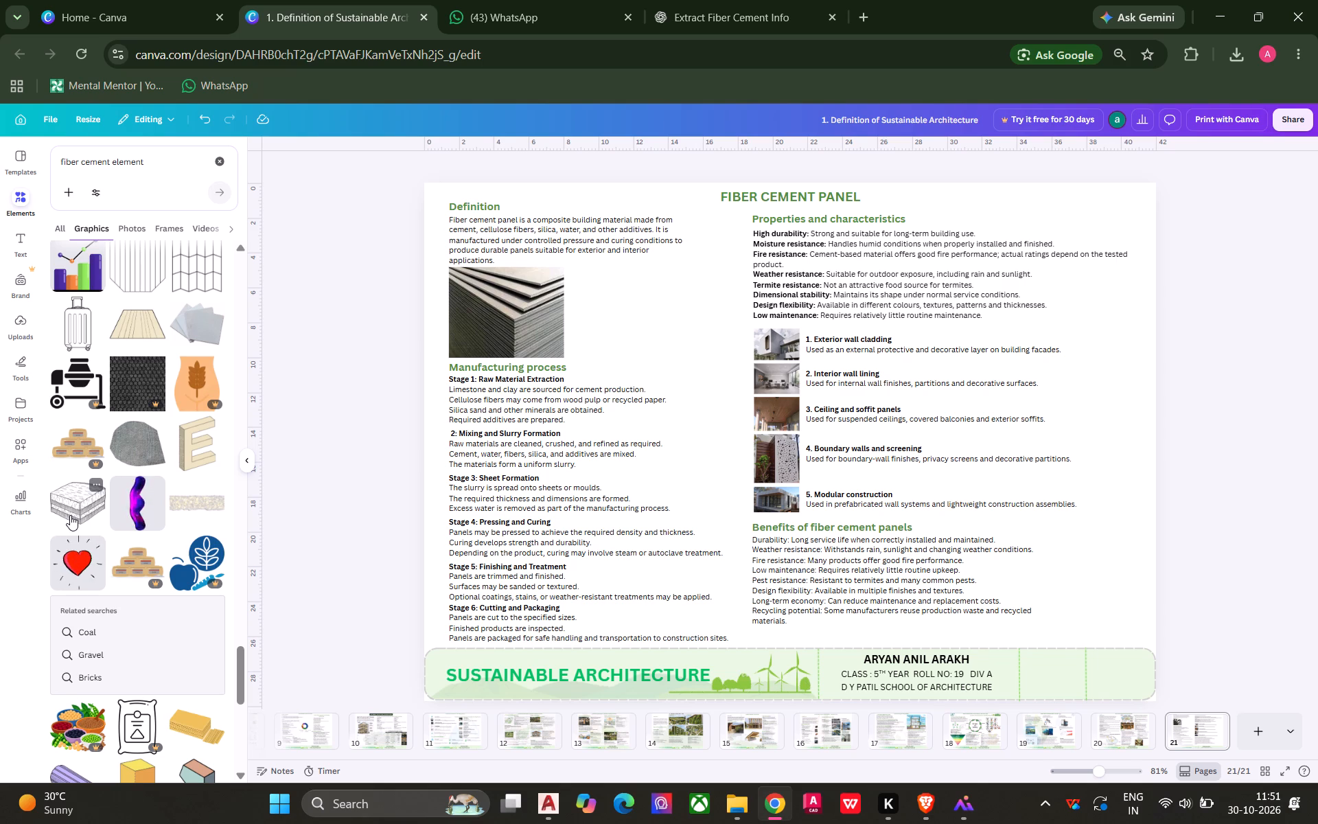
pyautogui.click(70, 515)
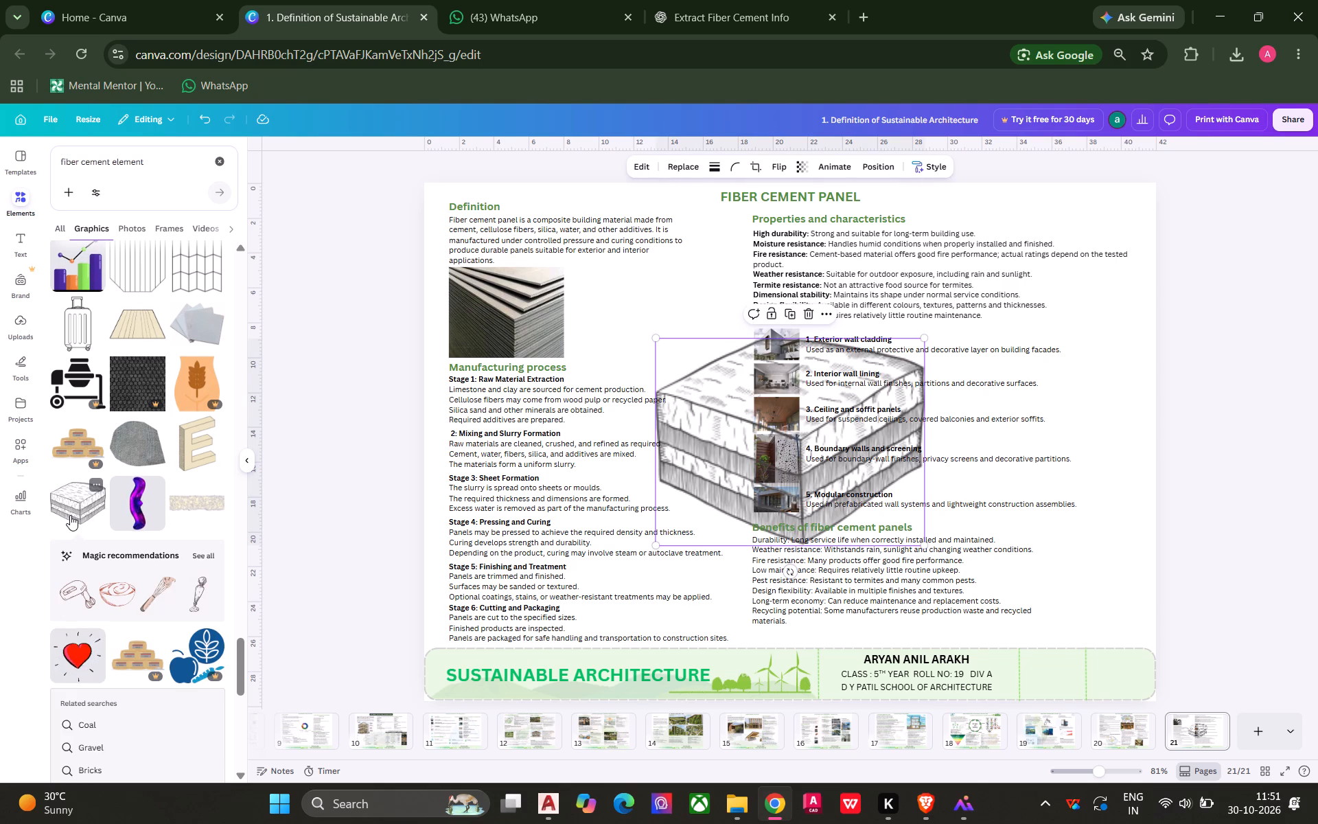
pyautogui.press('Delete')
# Browse further through the fiber cement element graphics for one that suits the fiber cement panel page.
pyautogui.scroll(-2, 70, 515)
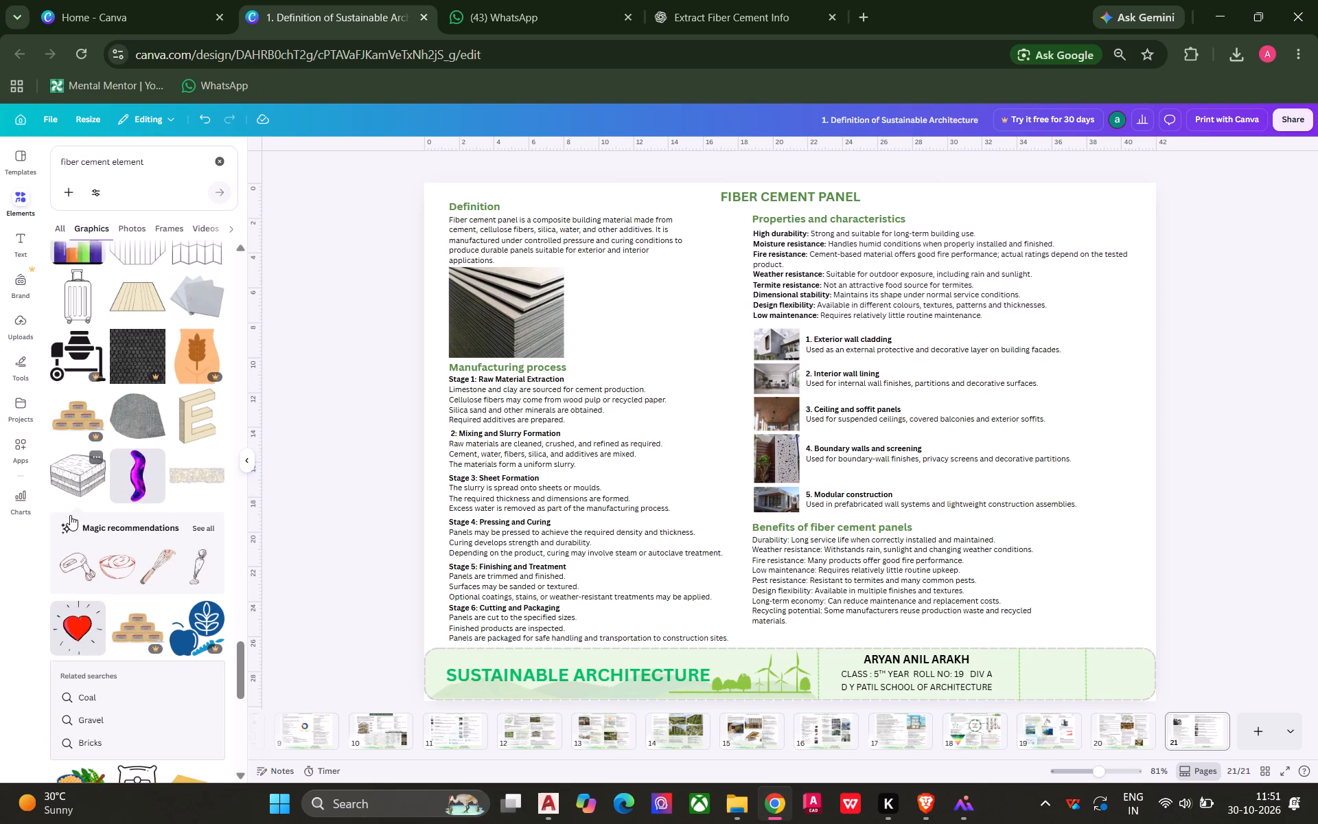
pyautogui.scroll(-3, 70, 515)
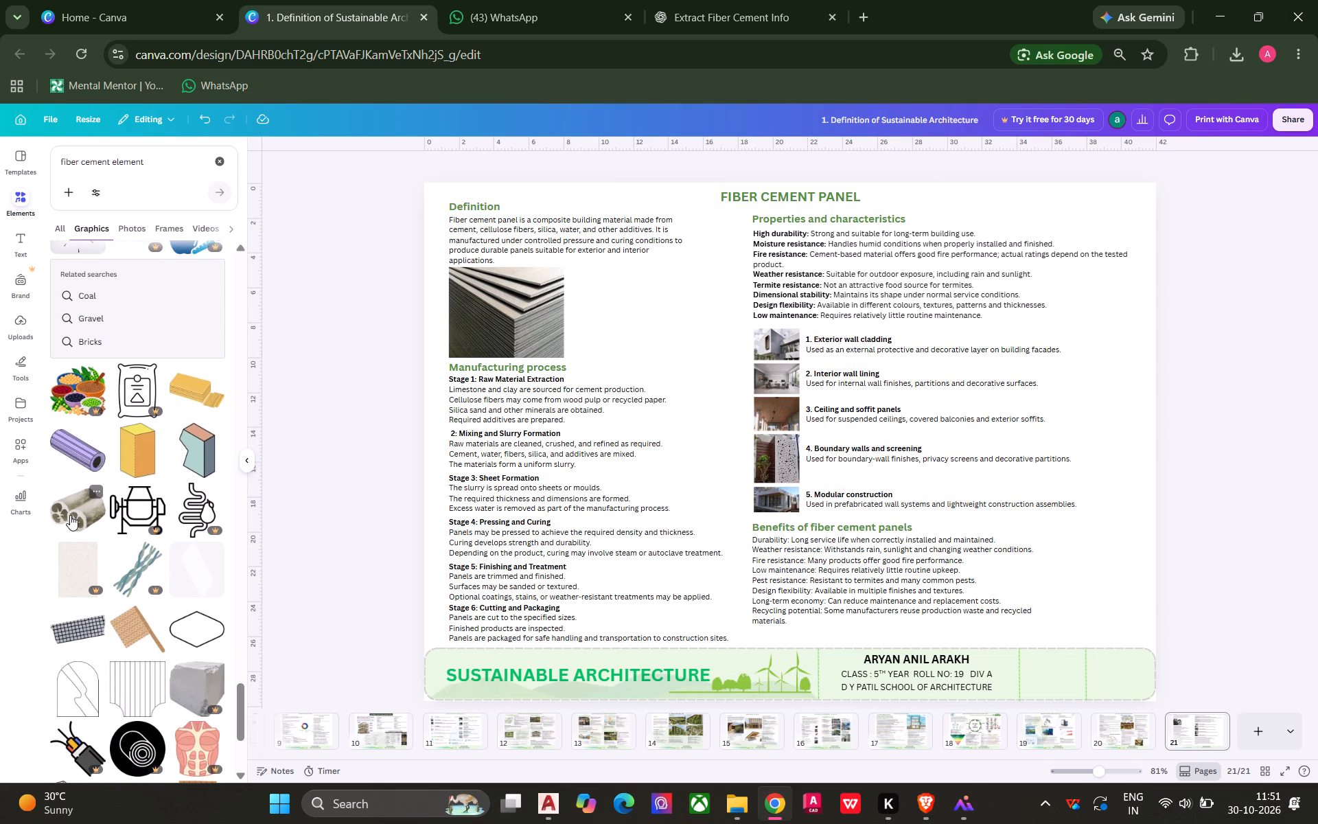
pyautogui.scroll(-2, 70, 515)
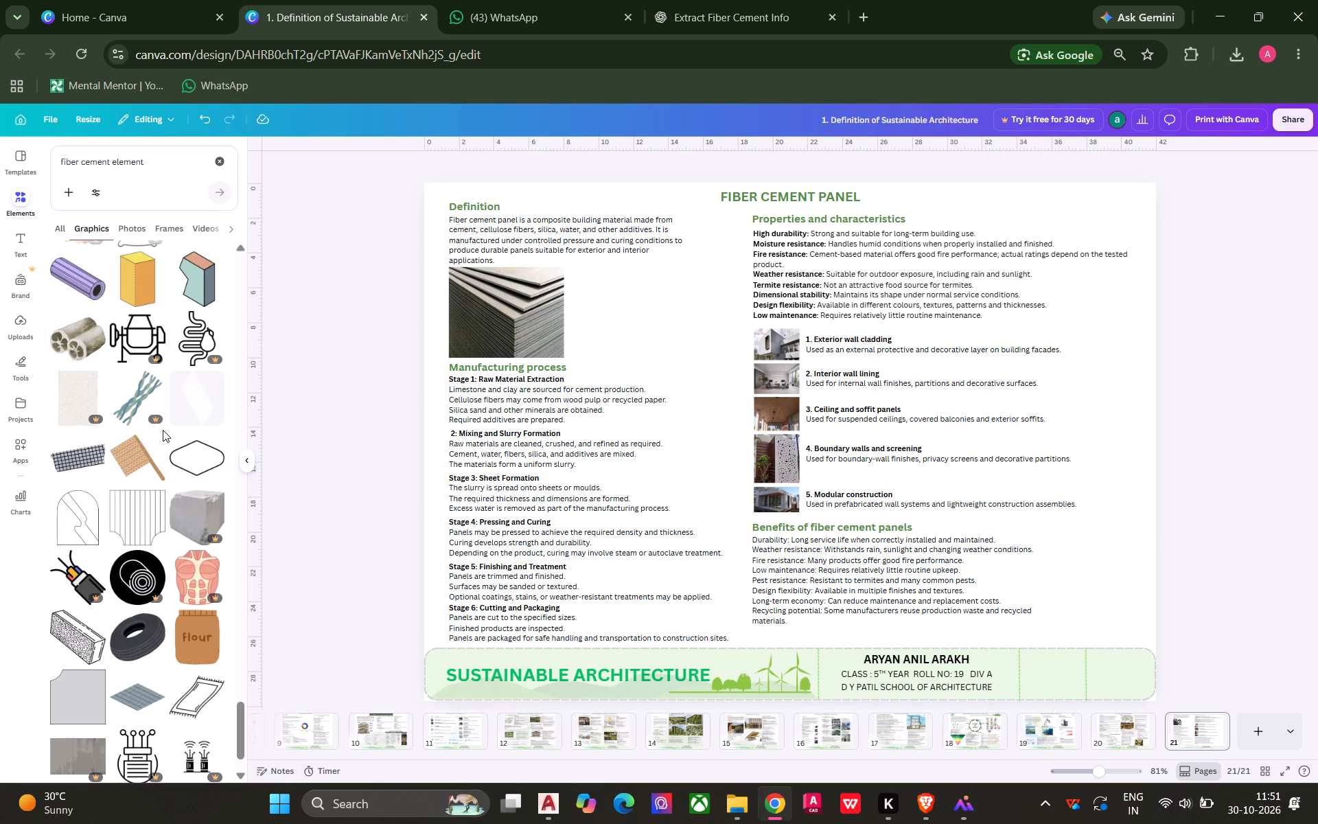
pyautogui.scroll(-1, 163, 430)
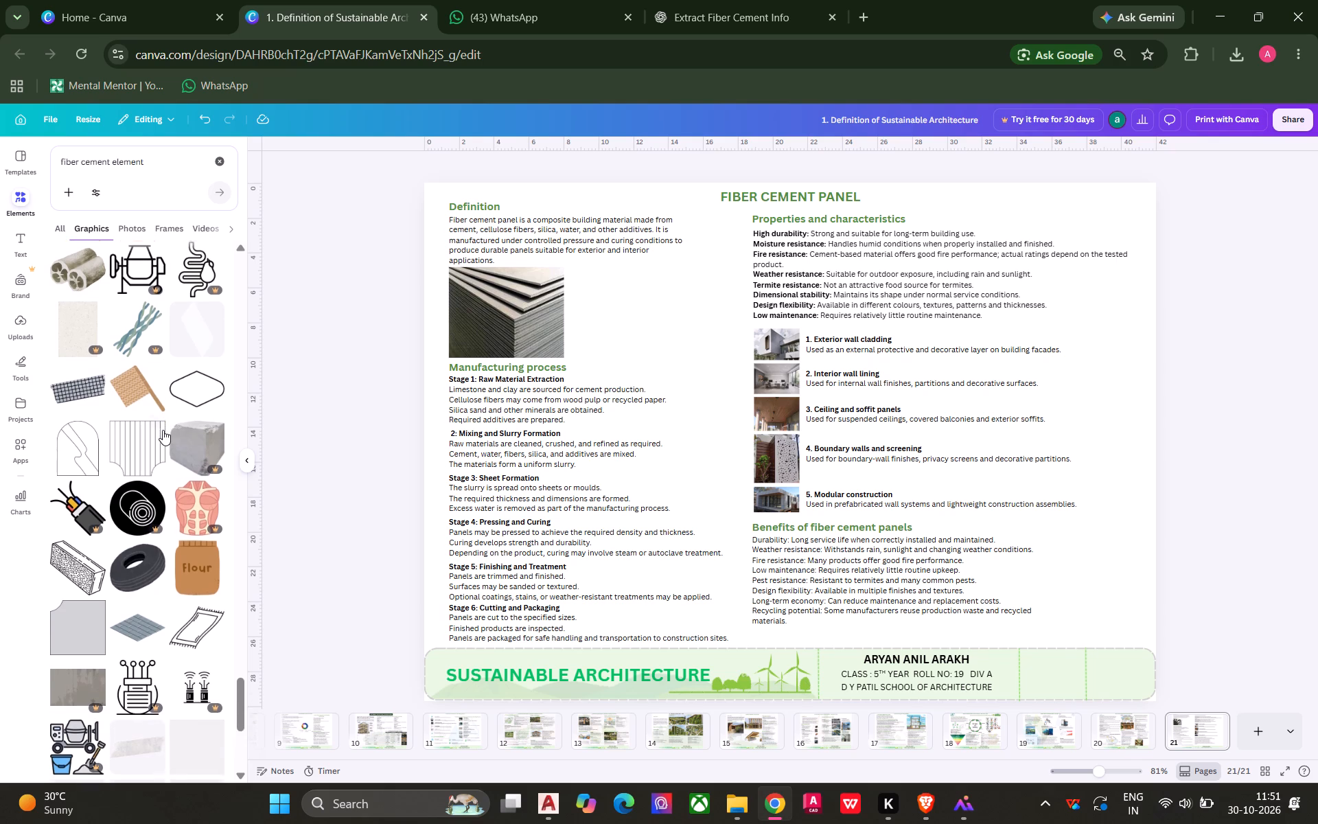
pyautogui.scroll(-3, 163, 430)
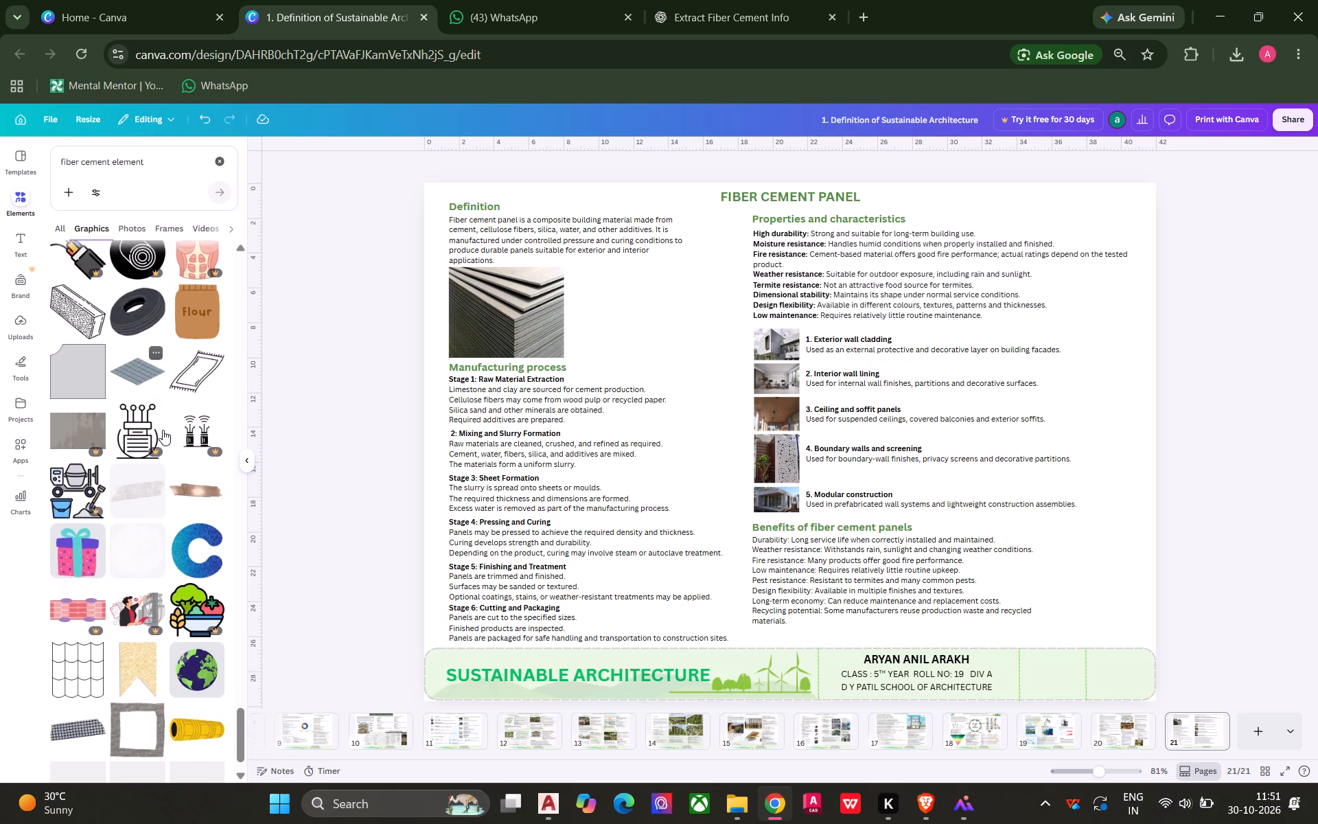
pyautogui.scroll(-2, 163, 430)
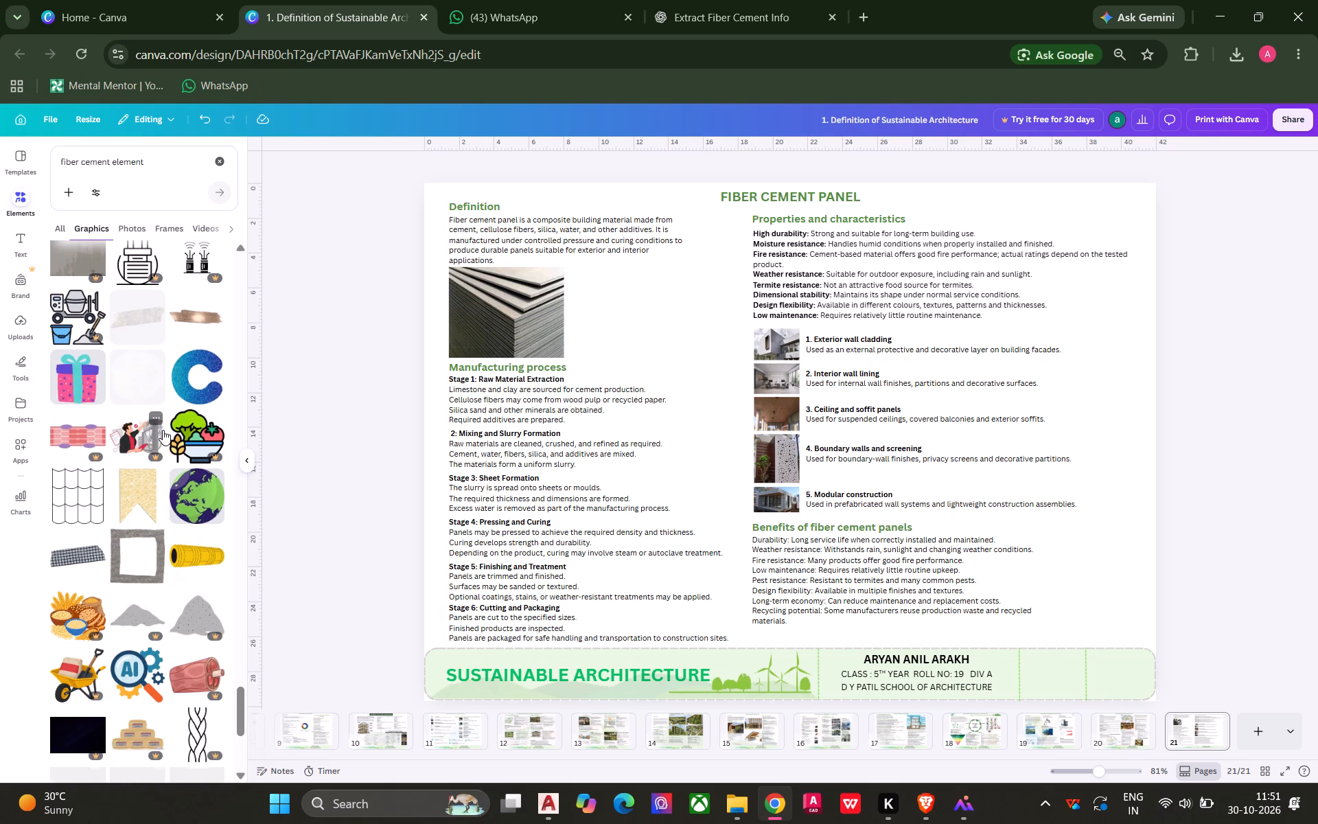
pyautogui.scroll(-6, 163, 430)
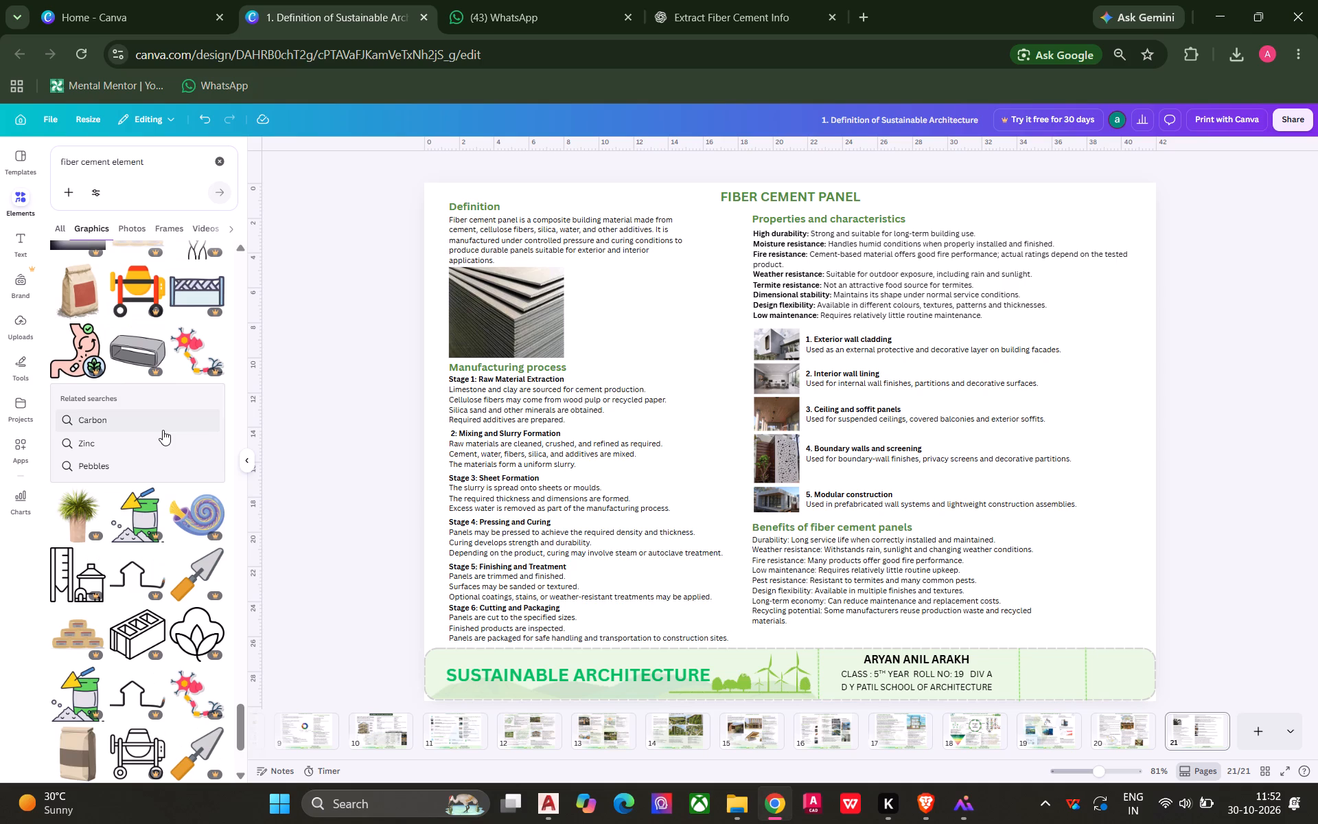
pyautogui.scroll(-1, 163, 430)
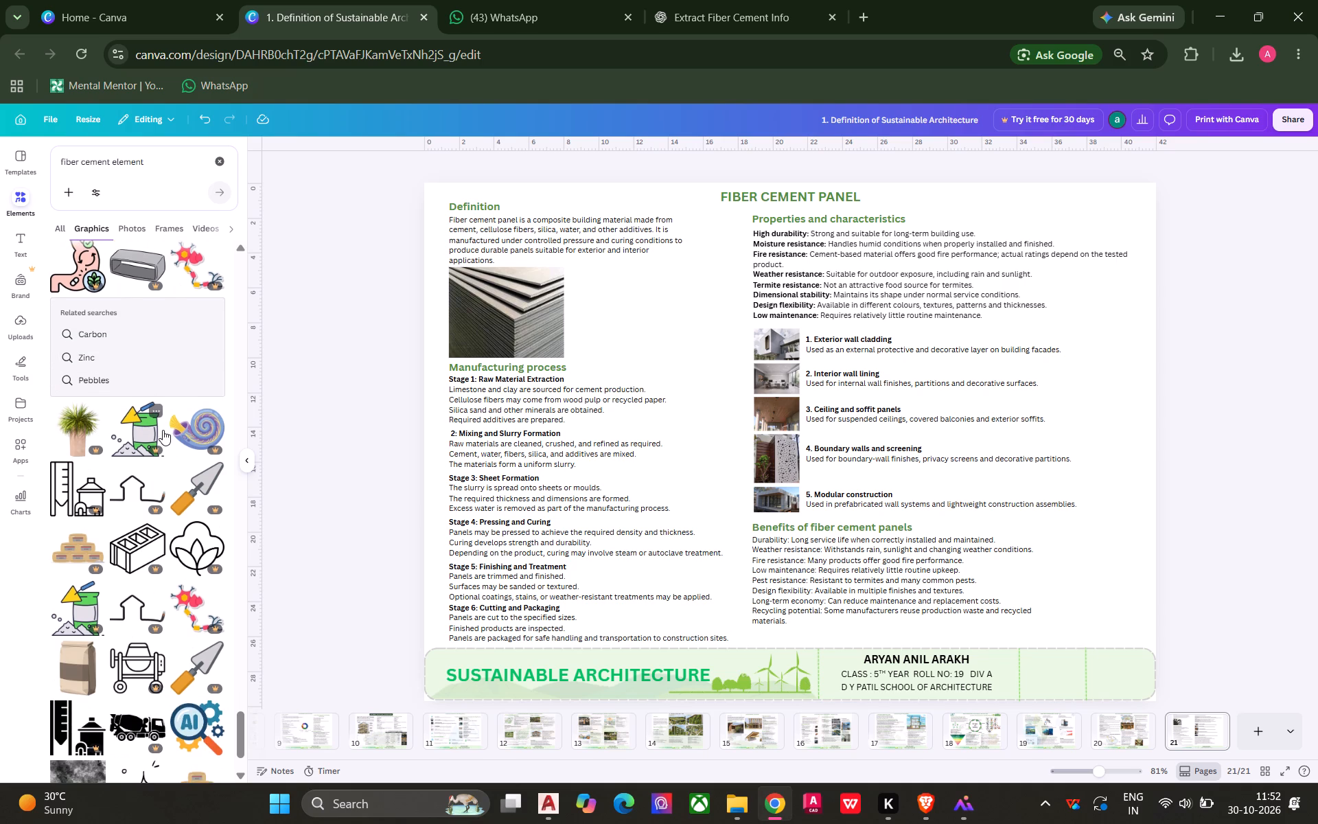
pyautogui.scroll(-1, 163, 430)
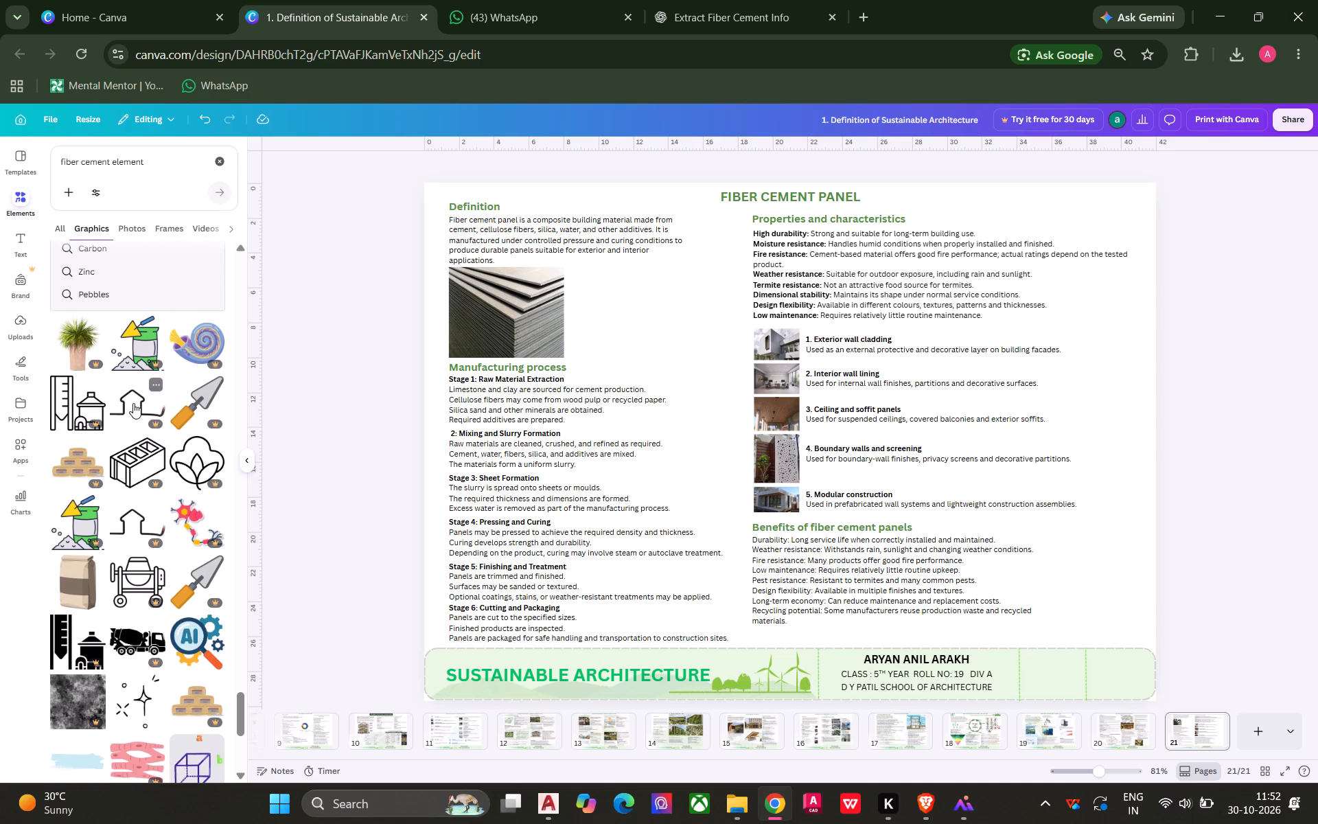
pyautogui.scroll(1, 133, 403)
pyautogui.scroll(-1, 133, 403)
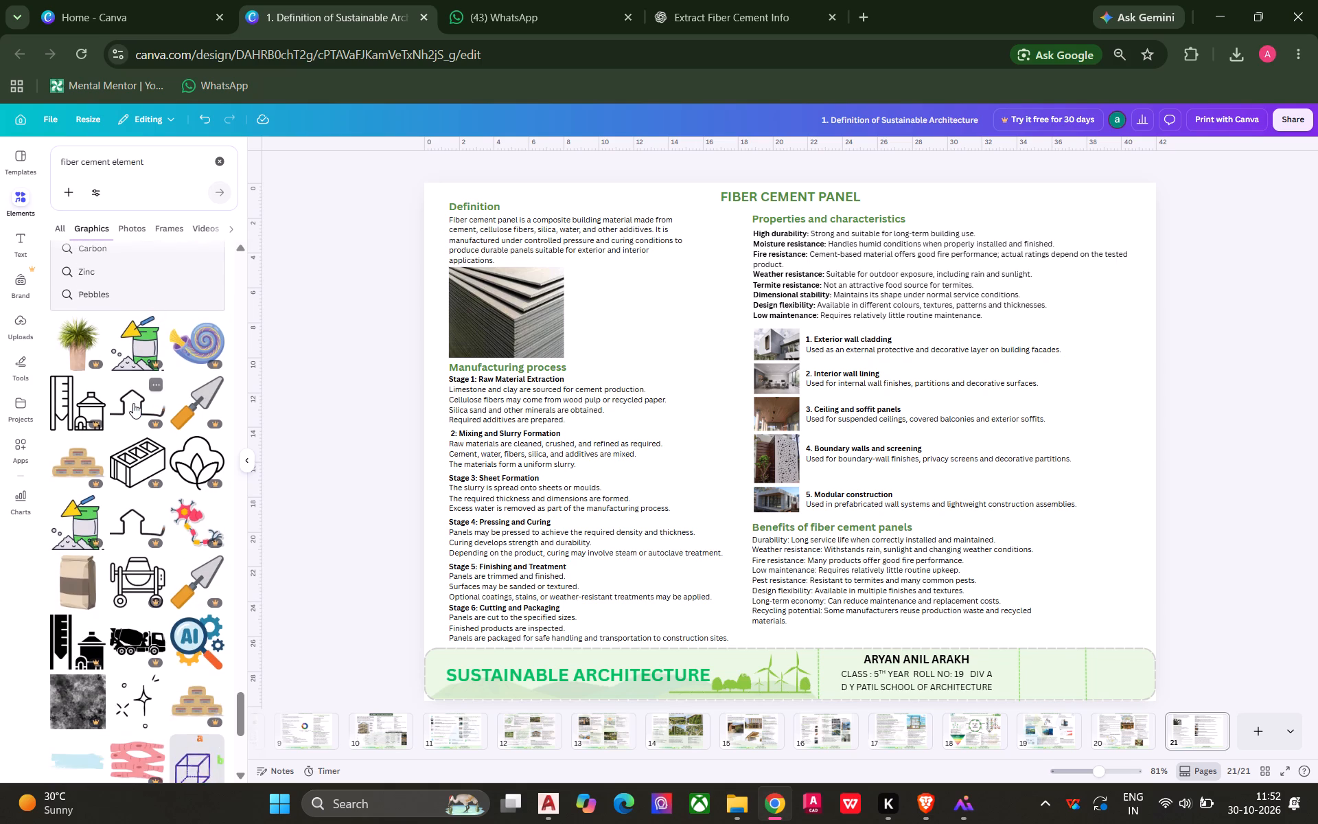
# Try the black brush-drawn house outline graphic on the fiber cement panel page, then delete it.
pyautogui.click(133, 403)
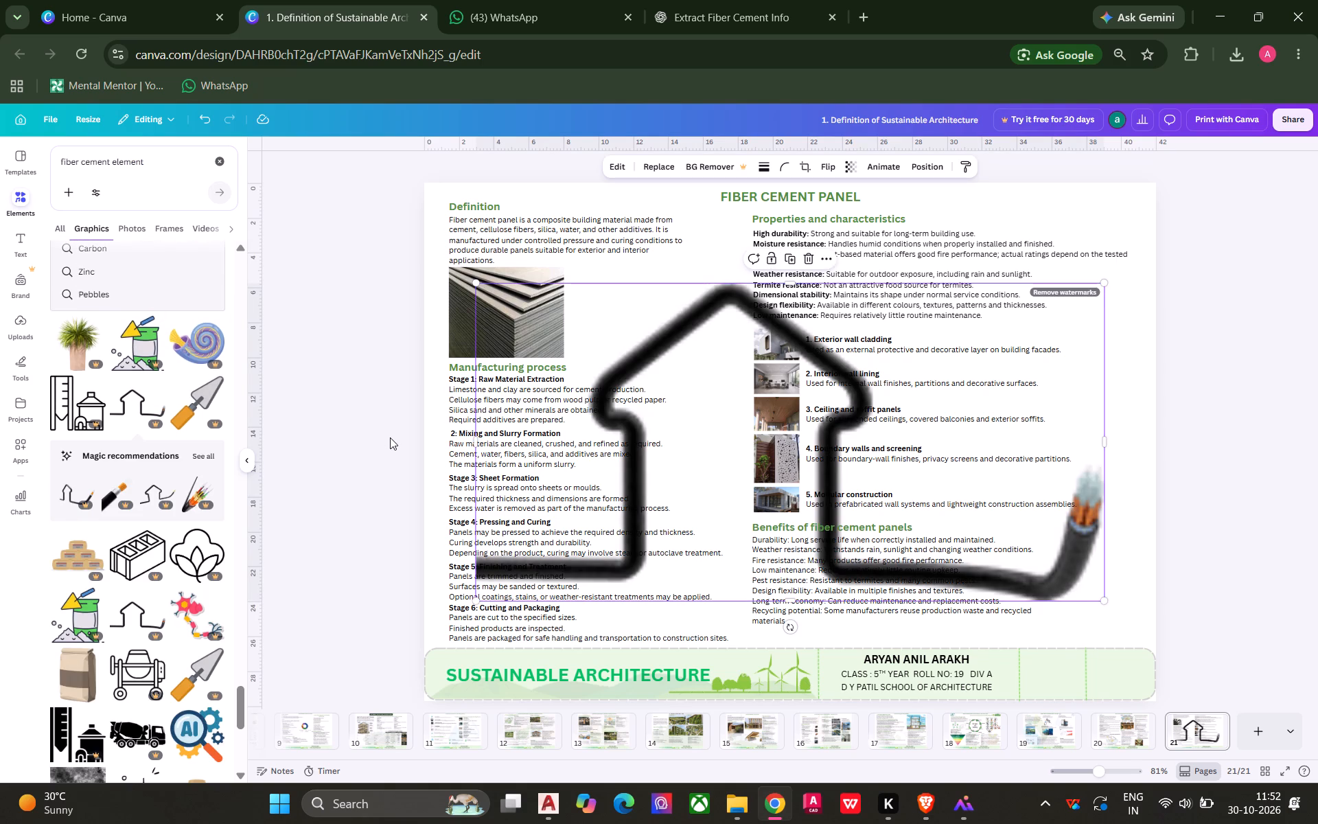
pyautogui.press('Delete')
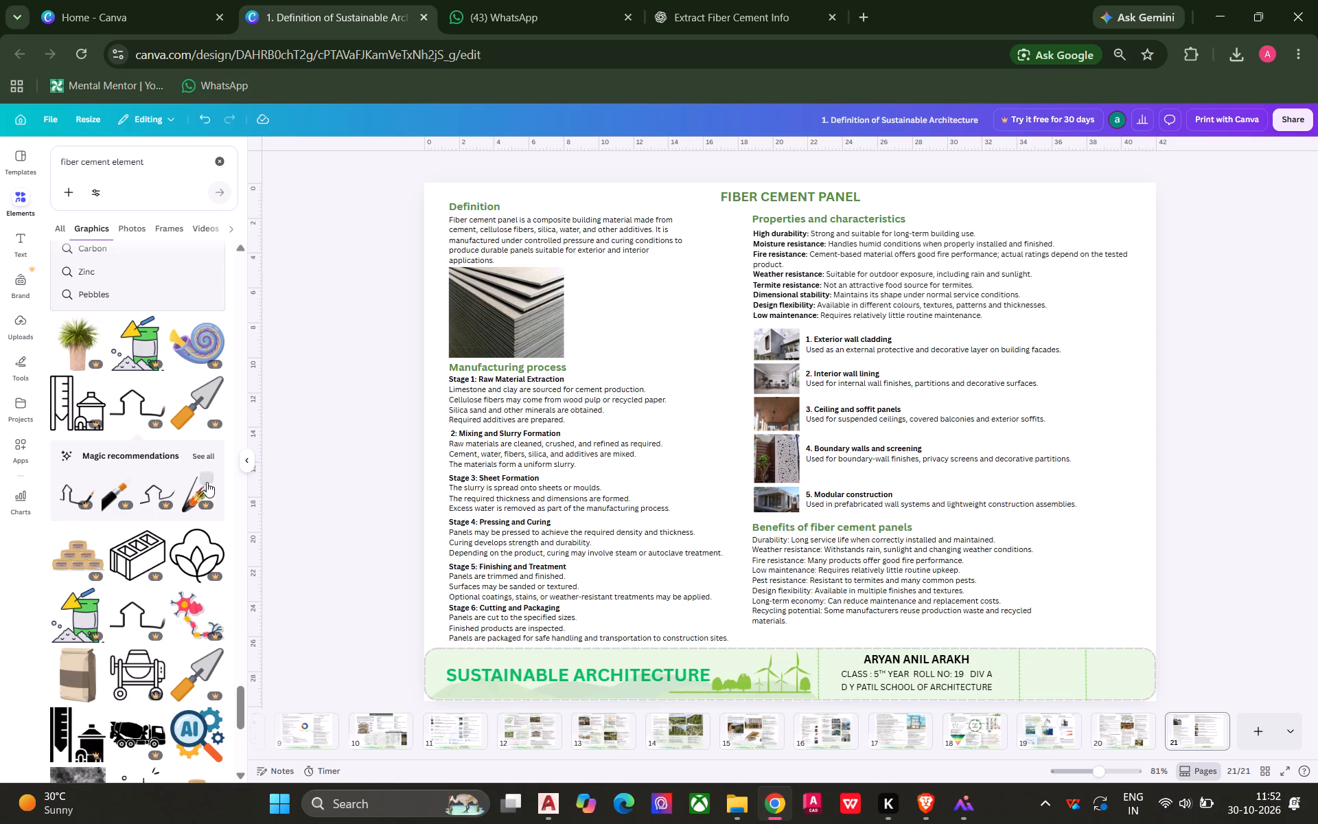
# Examine more of the fiber cement element graphics beyond the house outline for a suitable panel or material illustration.
pyautogui.scroll(-9, 152, 528)
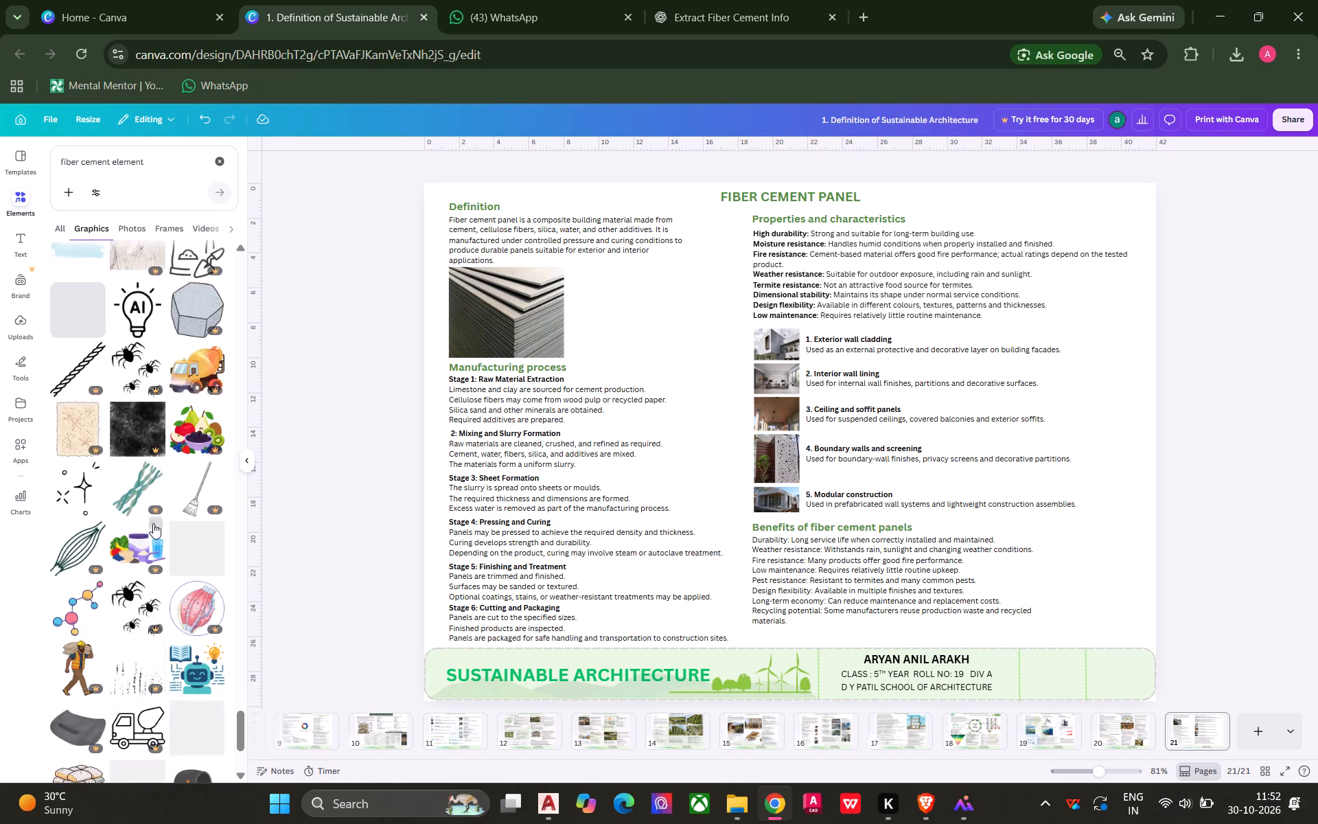
pyautogui.scroll(2, 153, 523)
pyautogui.scroll(-3, 153, 523)
pyautogui.scroll(1, 153, 523)
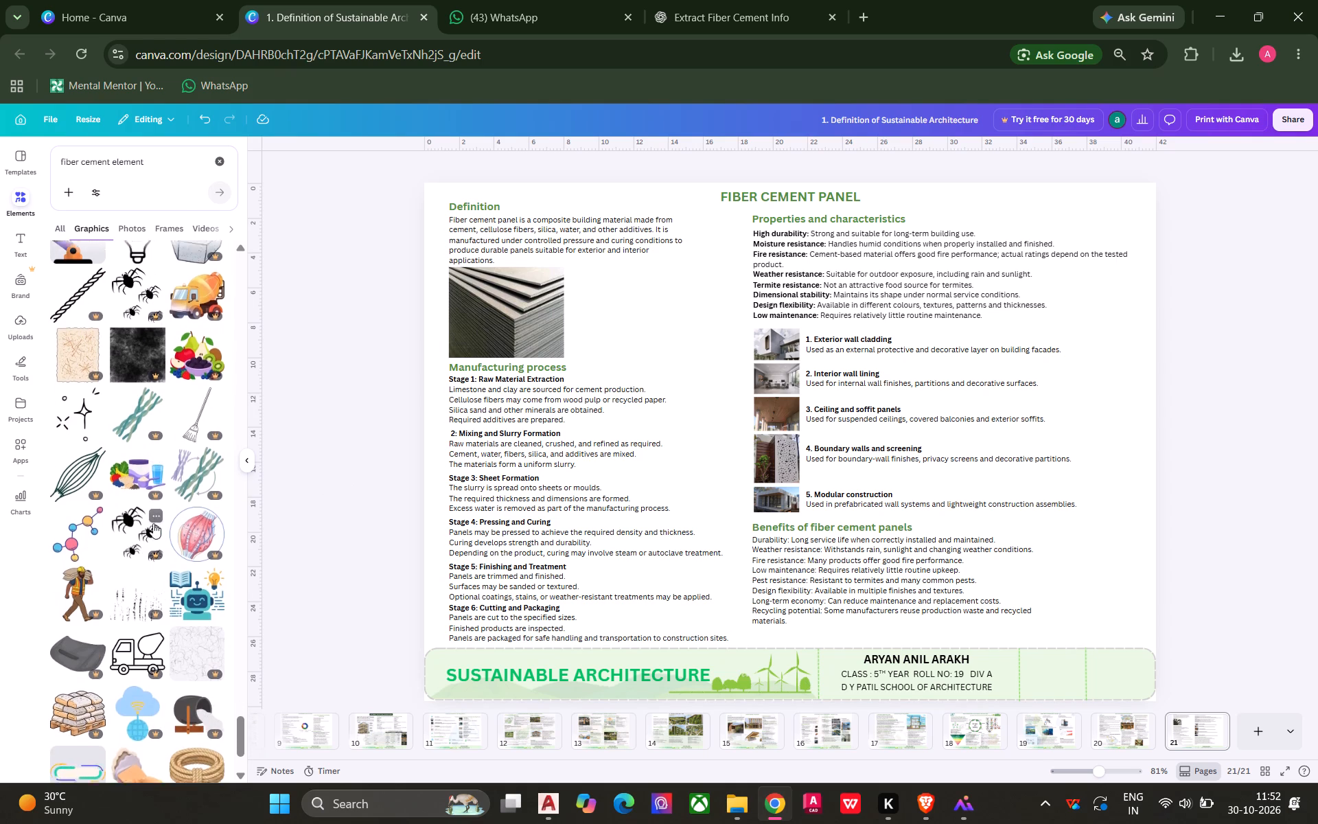
pyautogui.scroll(1, 153, 523)
pyautogui.scroll(-1, 153, 523)
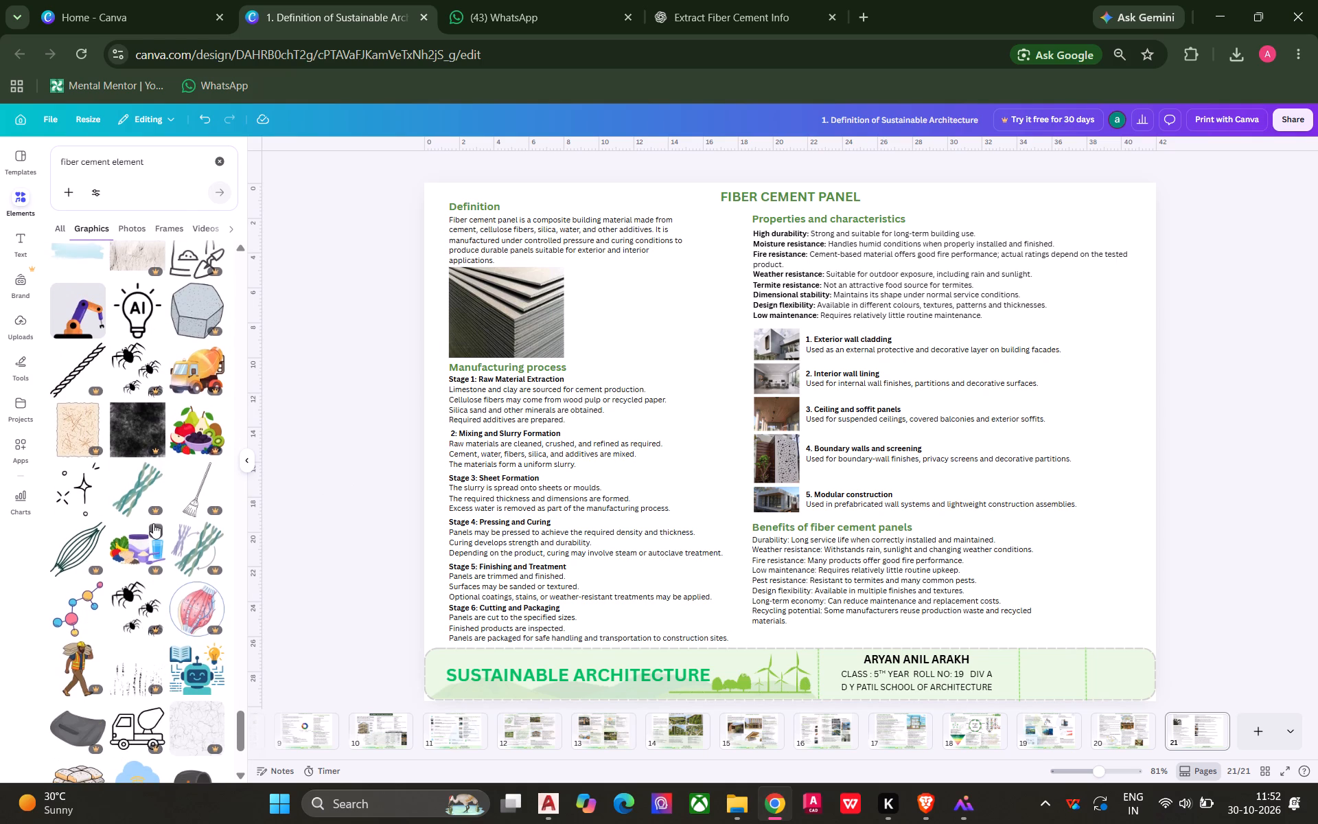
pyautogui.scroll(-7, 153, 523)
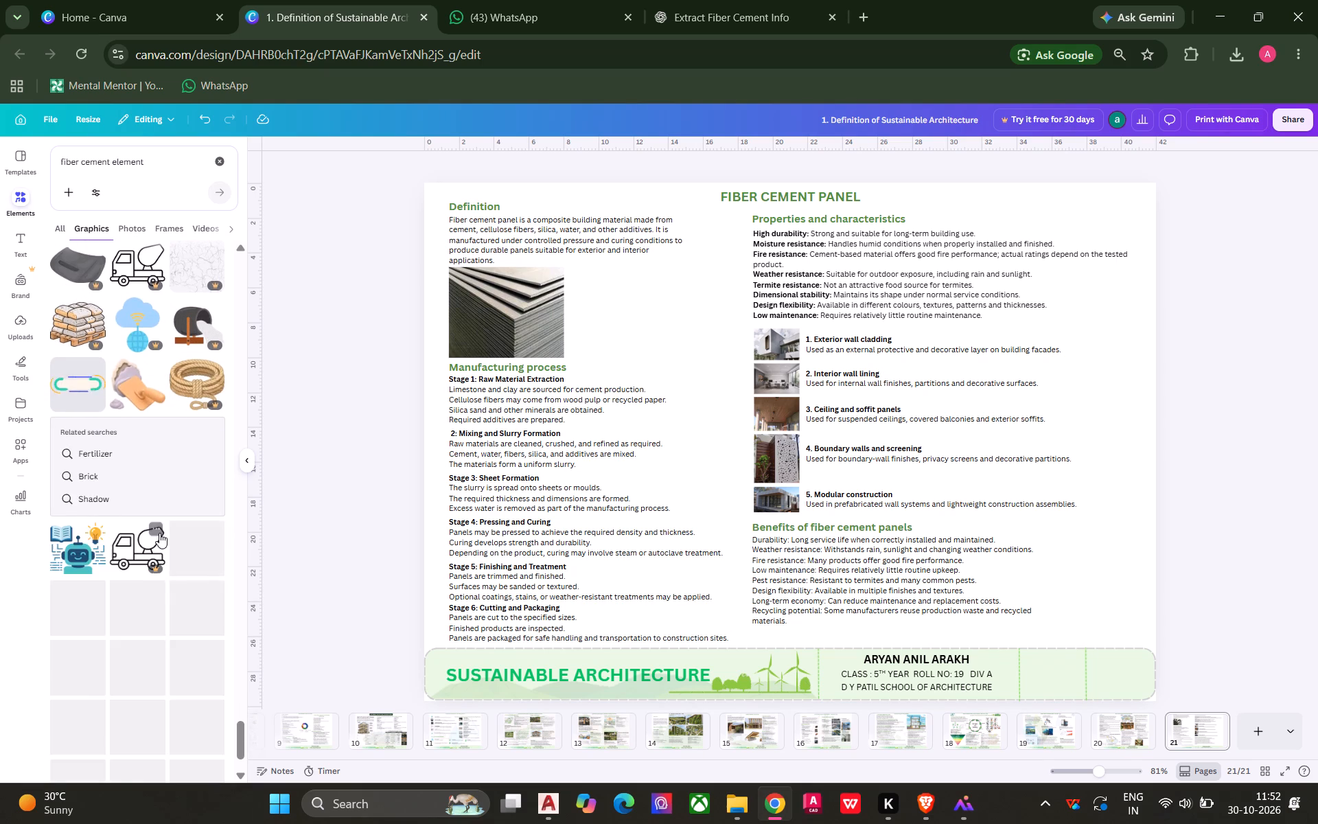
pyautogui.scroll(5, 159, 533)
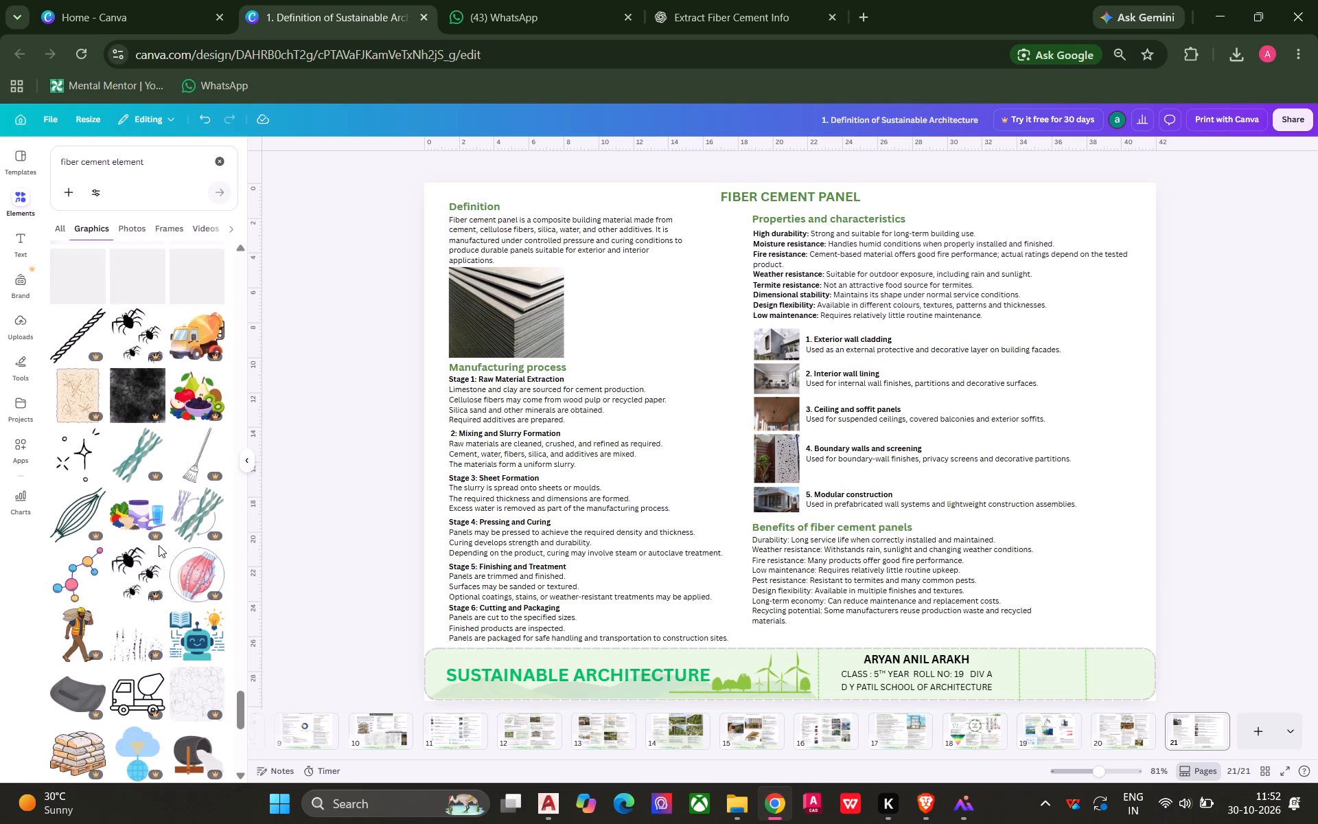
pyautogui.scroll(-3, 159, 545)
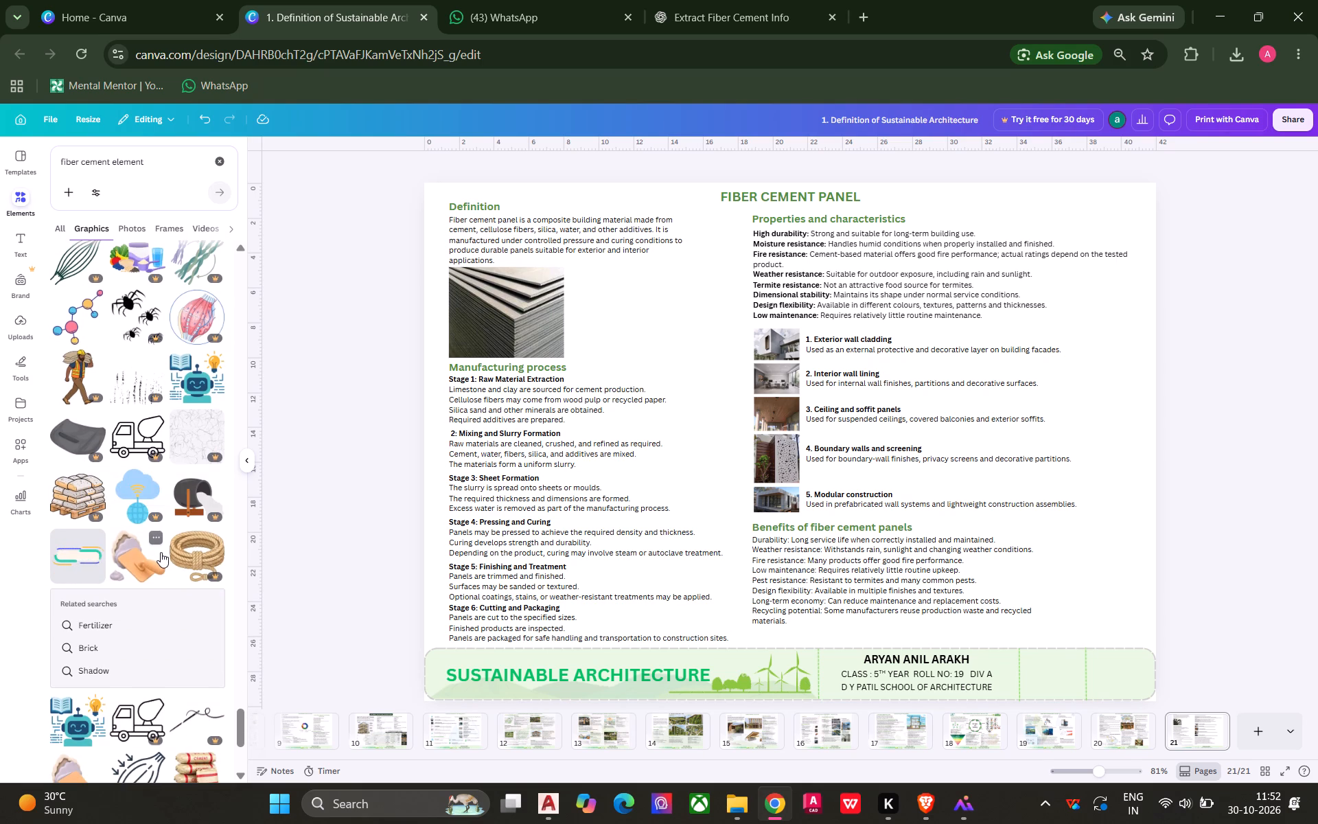
# Look back through the earlier fiber cement element graphics for a candidate to place on the page.
pyautogui.scroll(2, 161, 551)
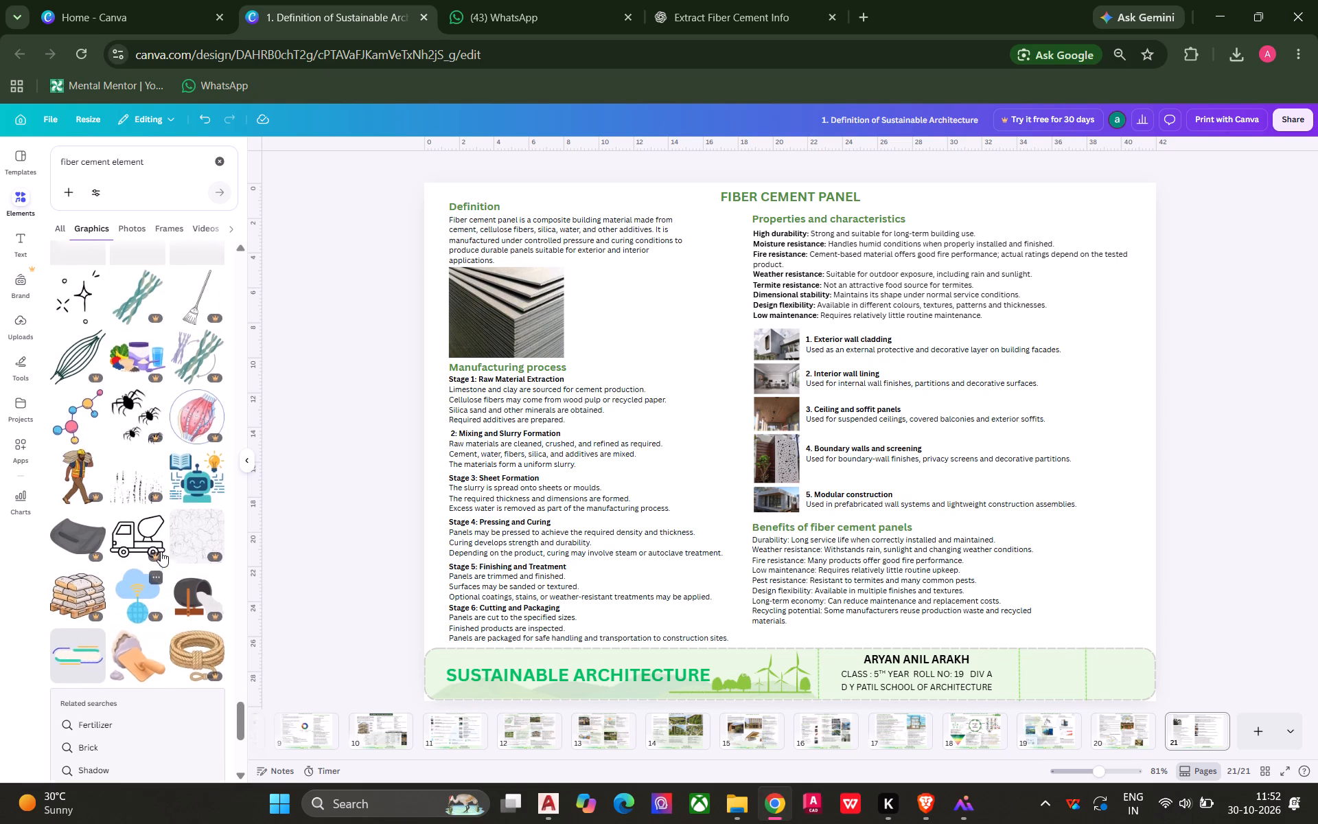
pyautogui.scroll(1, 161, 551)
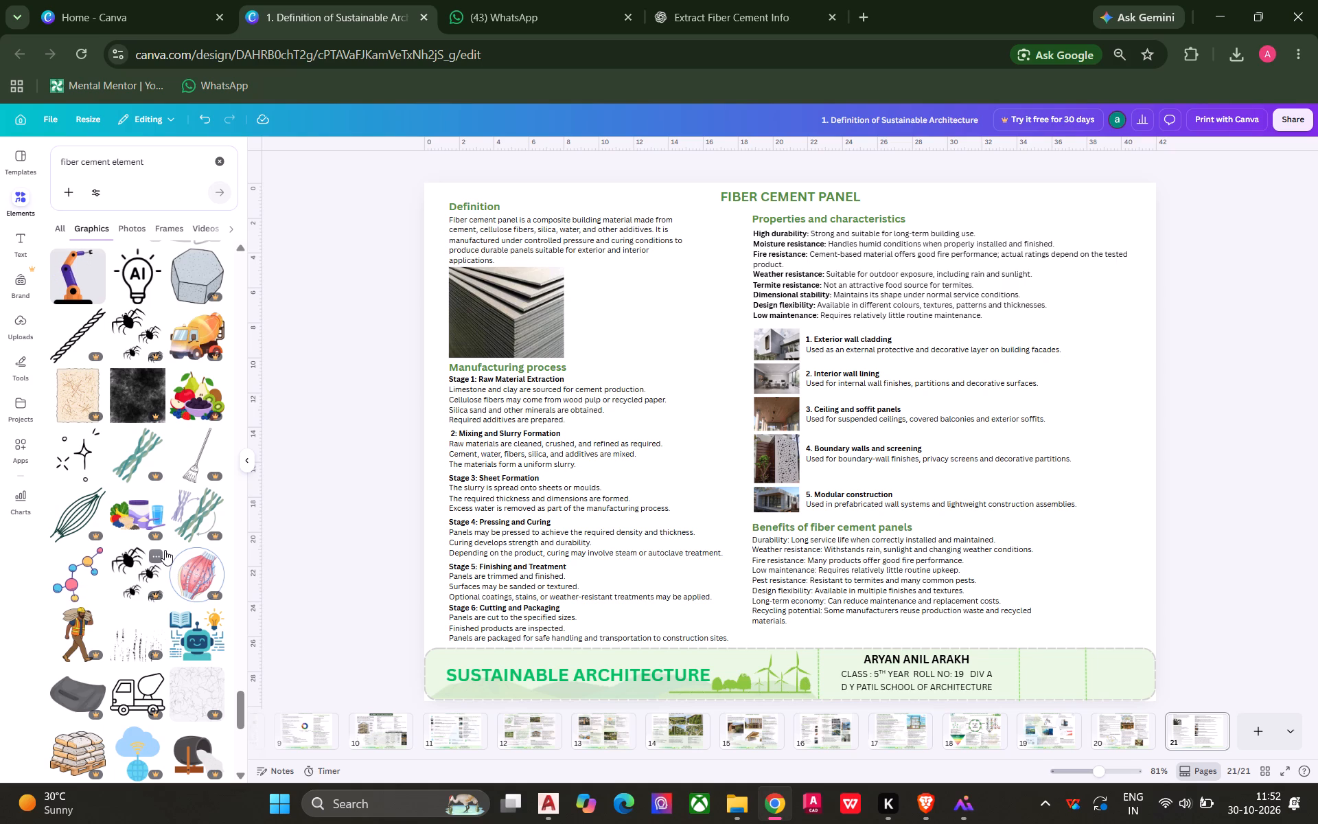
pyautogui.scroll(5, 165, 550)
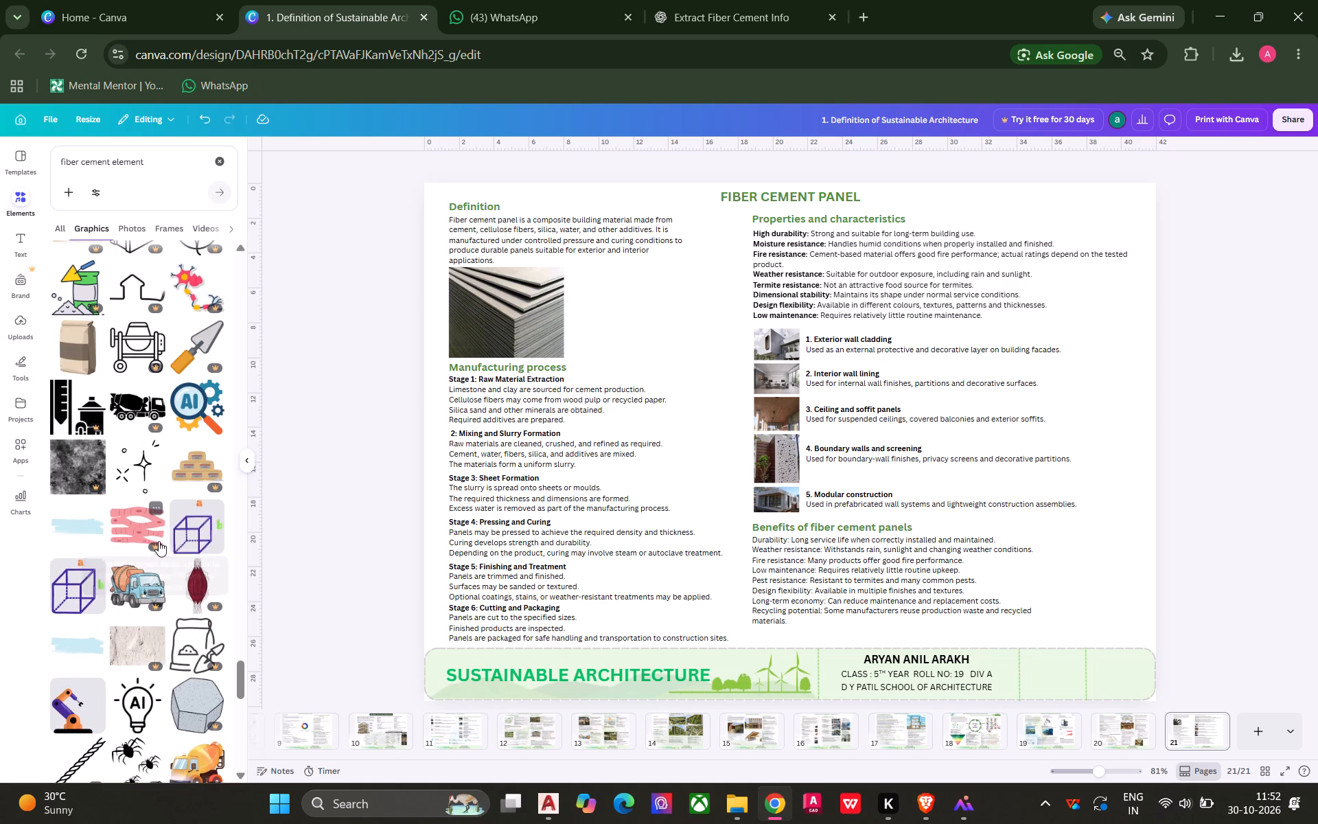
pyautogui.scroll(2, 150, 531)
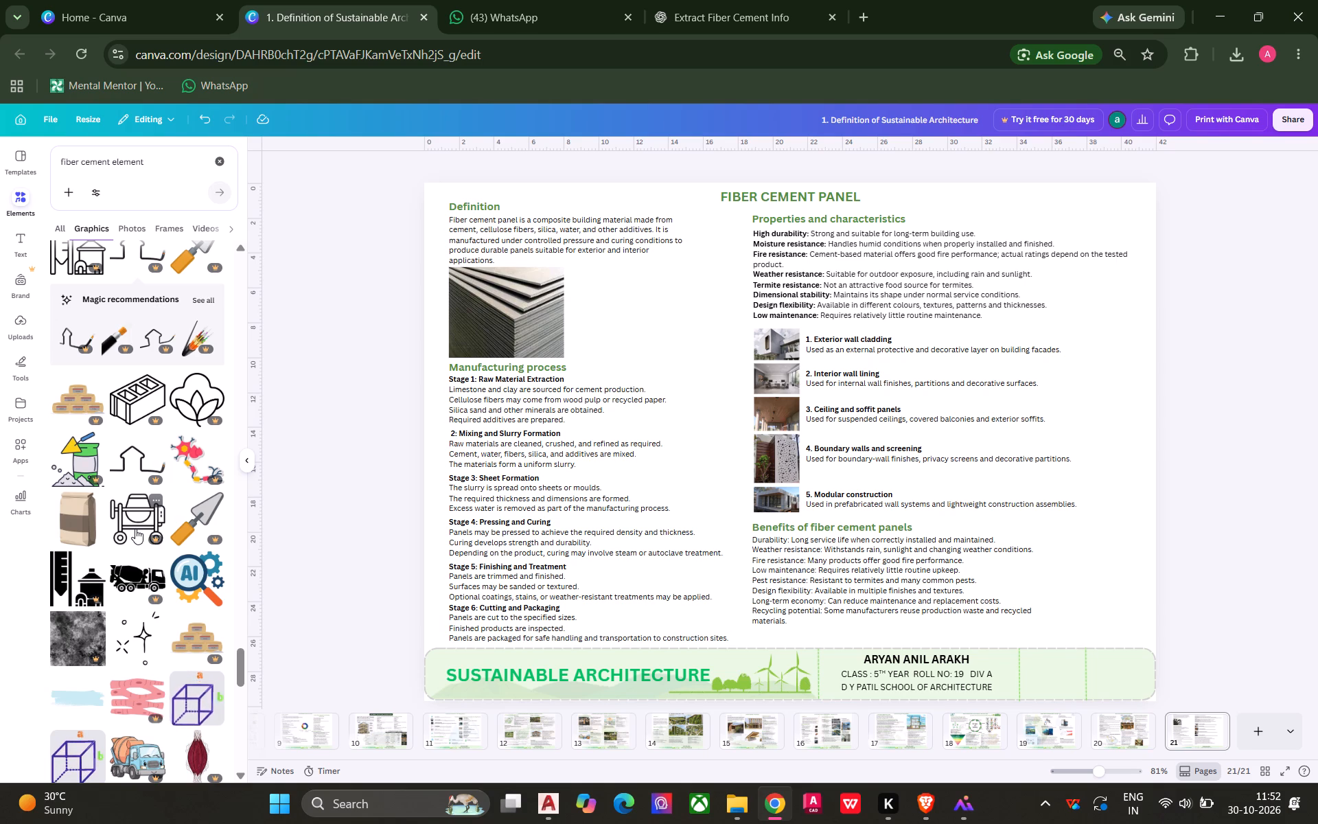
pyautogui.scroll(4, 188, 425)
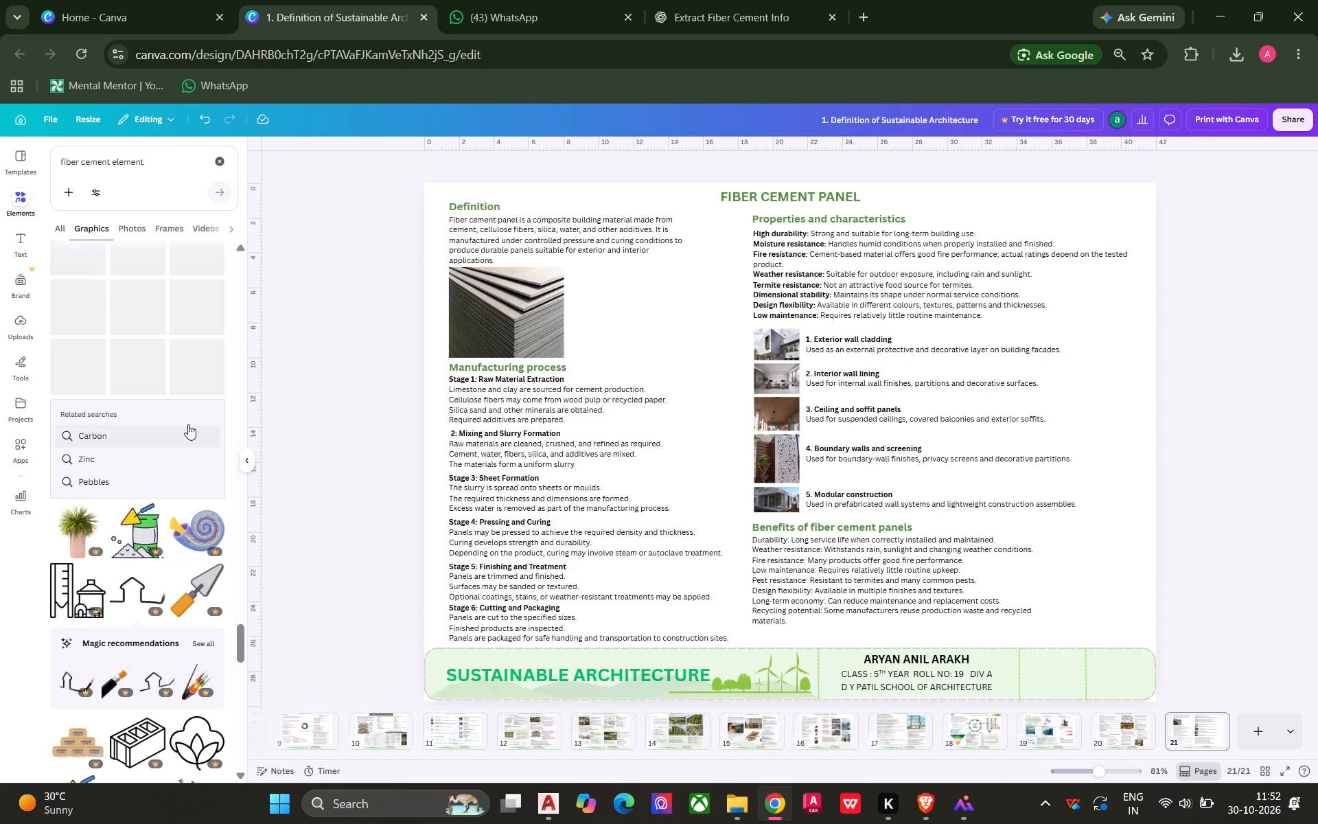
pyautogui.scroll(4, 188, 424)
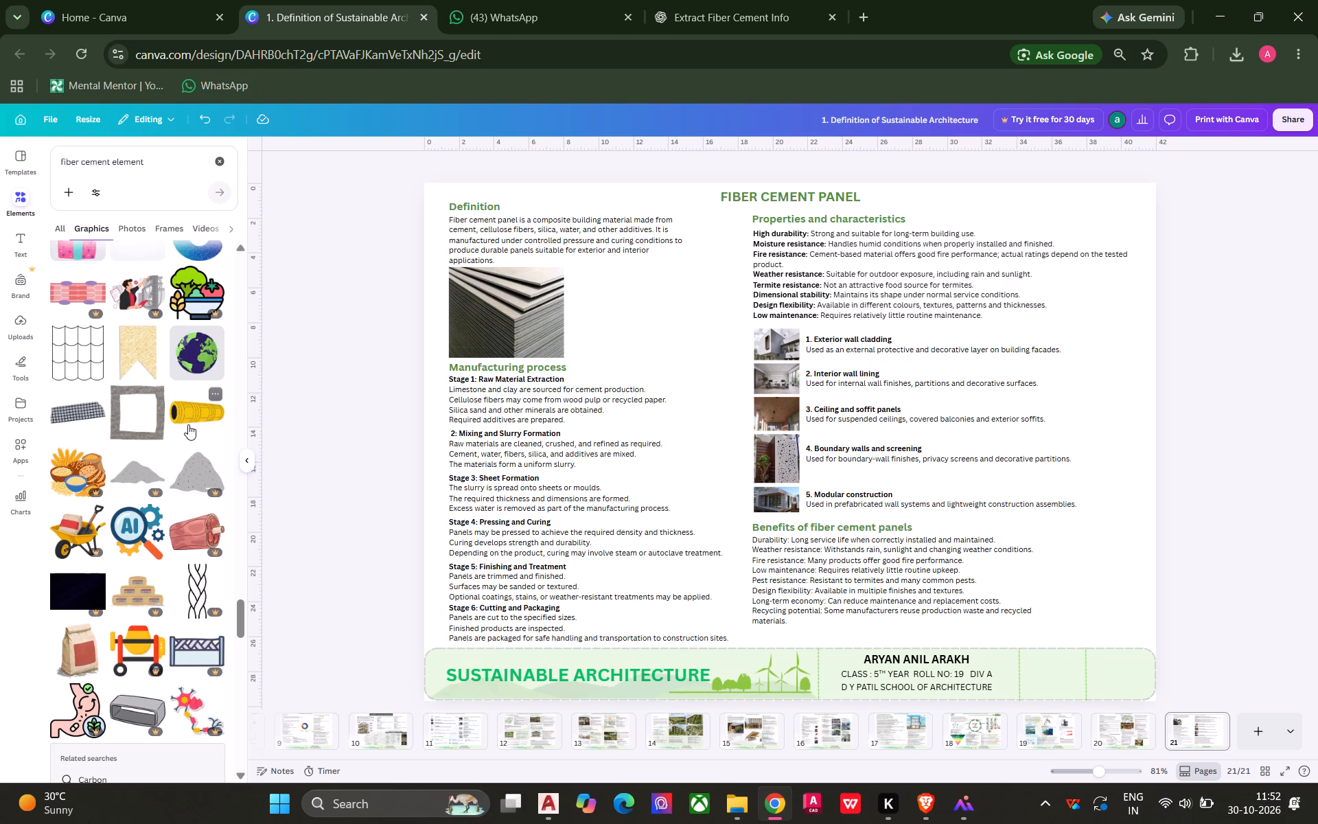
pyautogui.scroll(2, 188, 424)
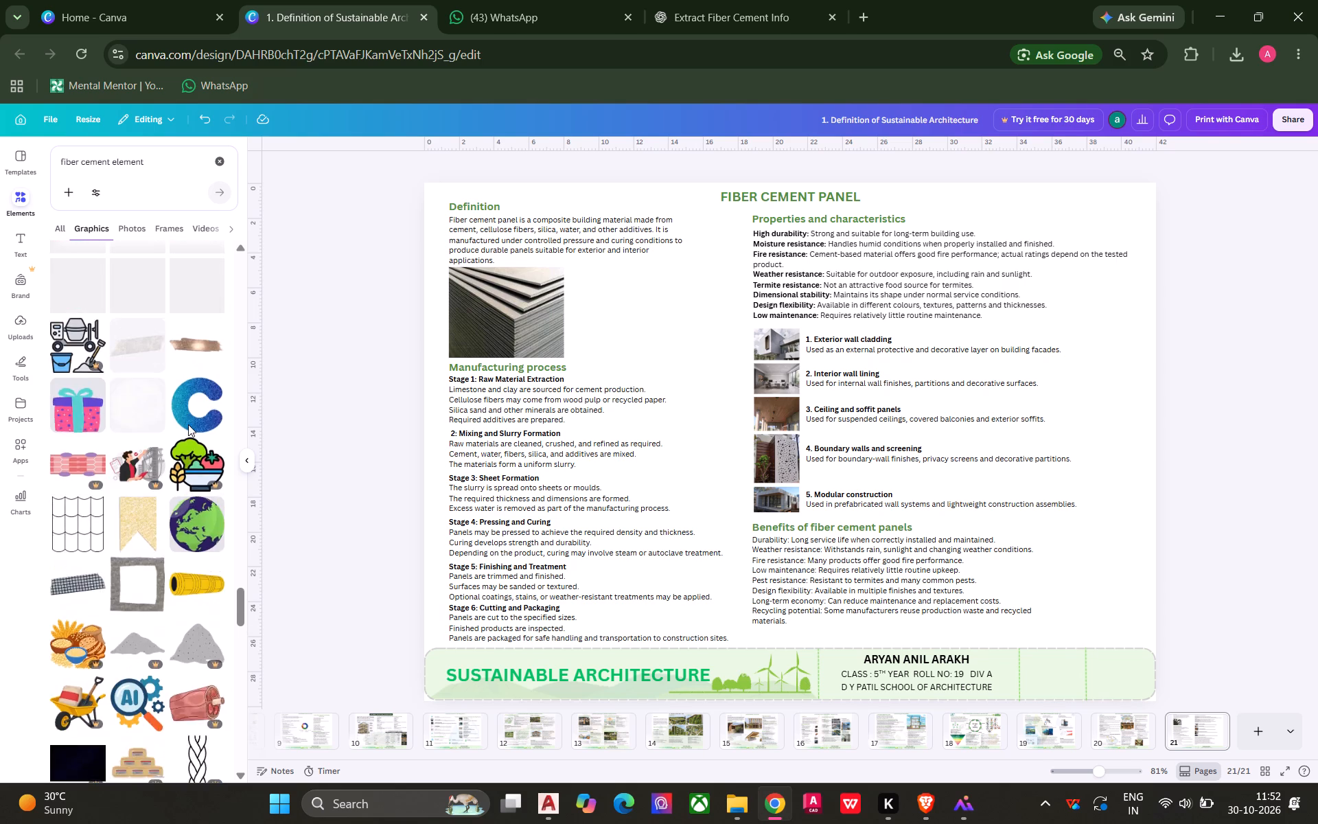
pyautogui.scroll(5, 188, 424)
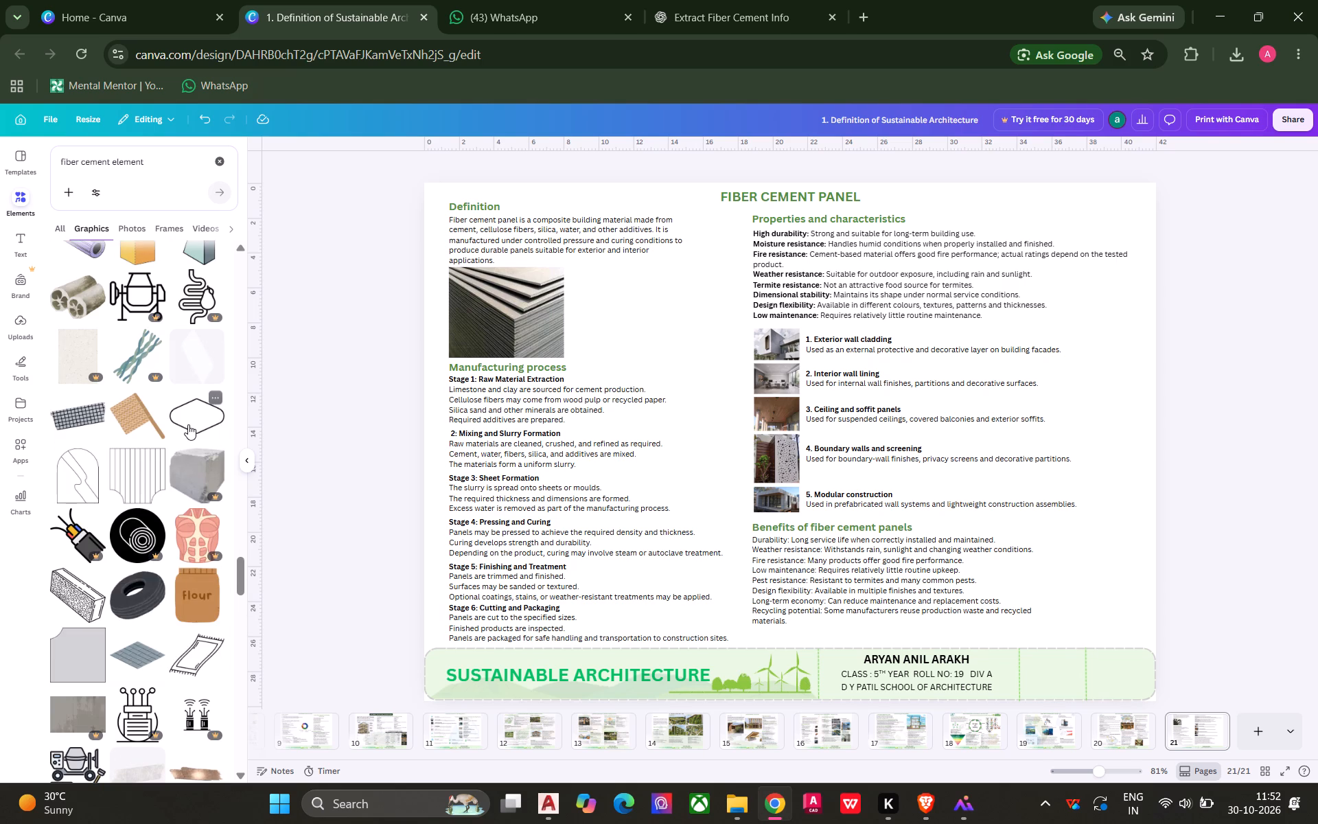
pyautogui.scroll(-5, 188, 424)
pyautogui.scroll(7, 188, 424)
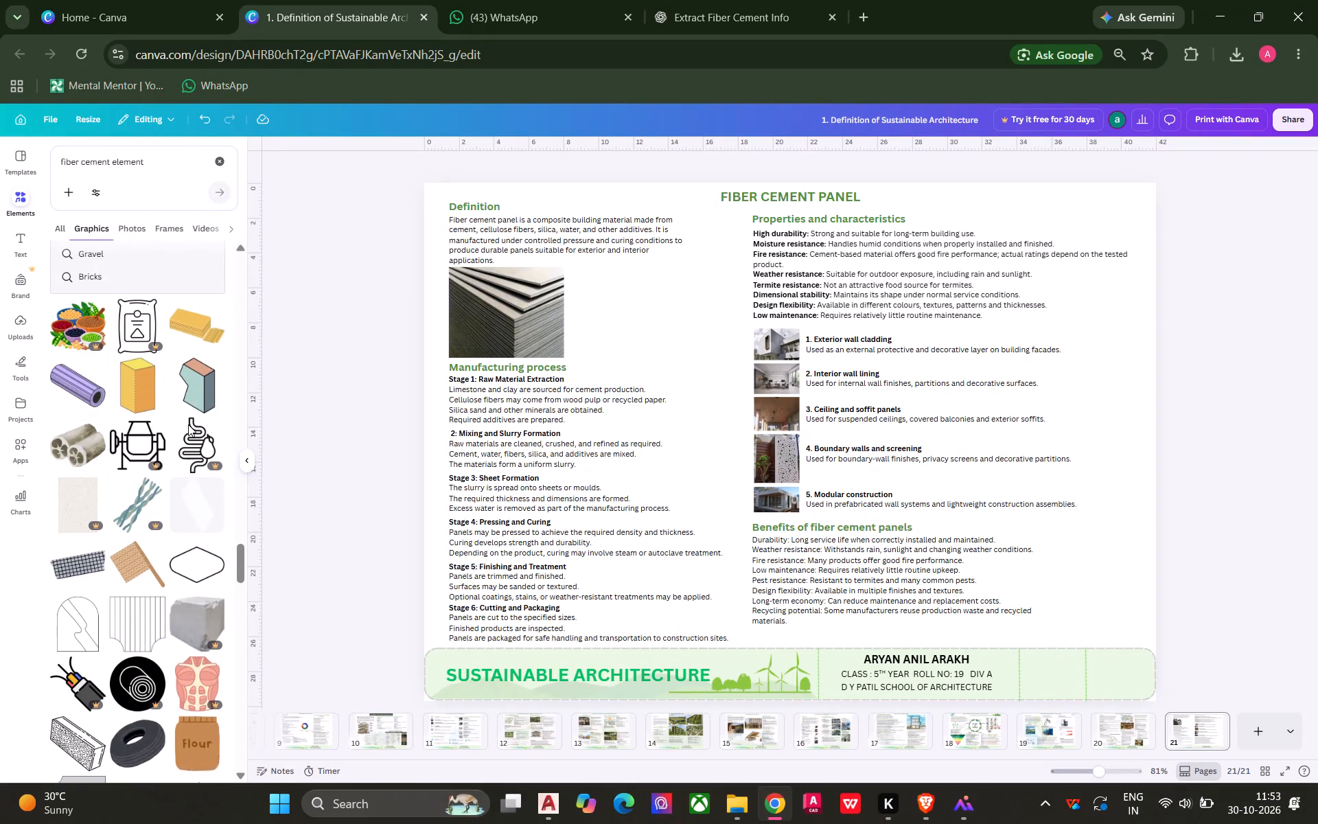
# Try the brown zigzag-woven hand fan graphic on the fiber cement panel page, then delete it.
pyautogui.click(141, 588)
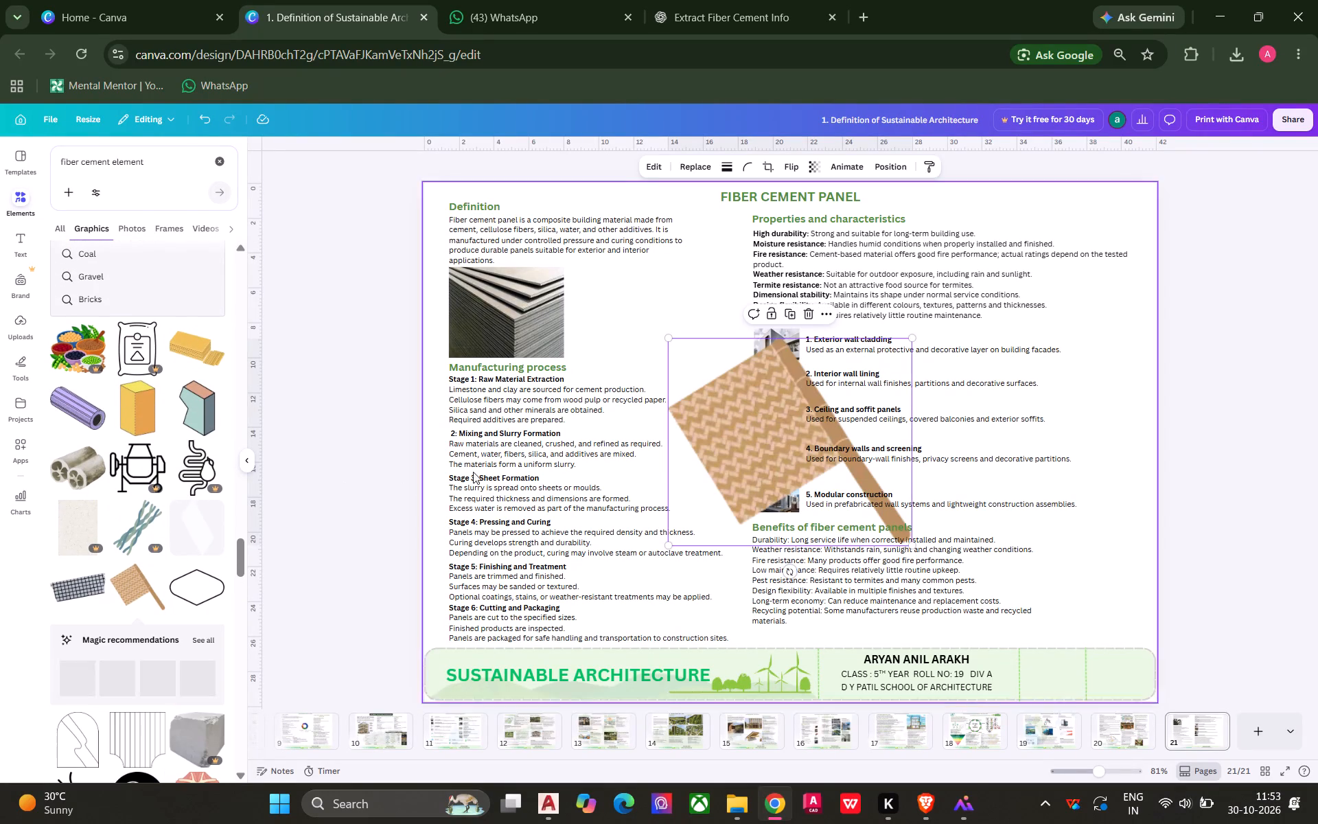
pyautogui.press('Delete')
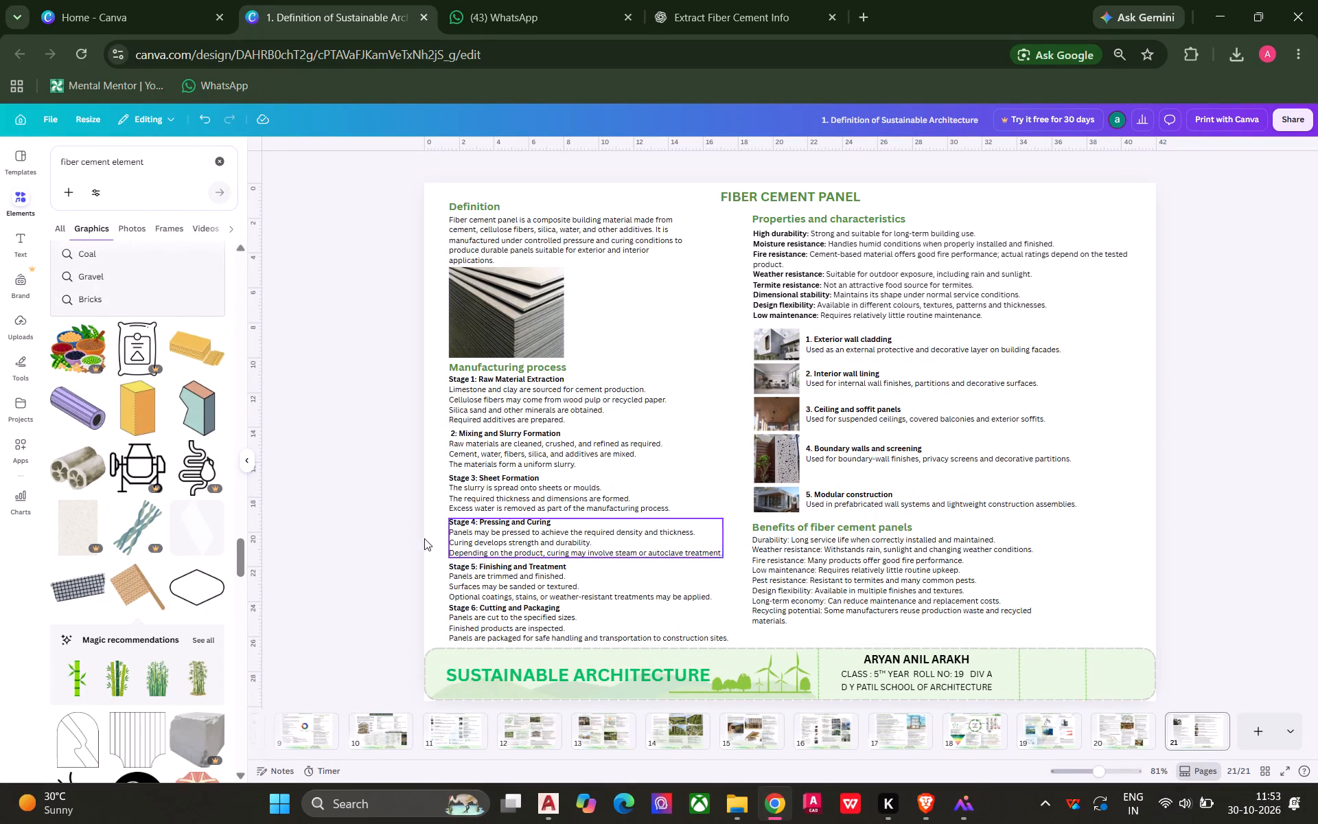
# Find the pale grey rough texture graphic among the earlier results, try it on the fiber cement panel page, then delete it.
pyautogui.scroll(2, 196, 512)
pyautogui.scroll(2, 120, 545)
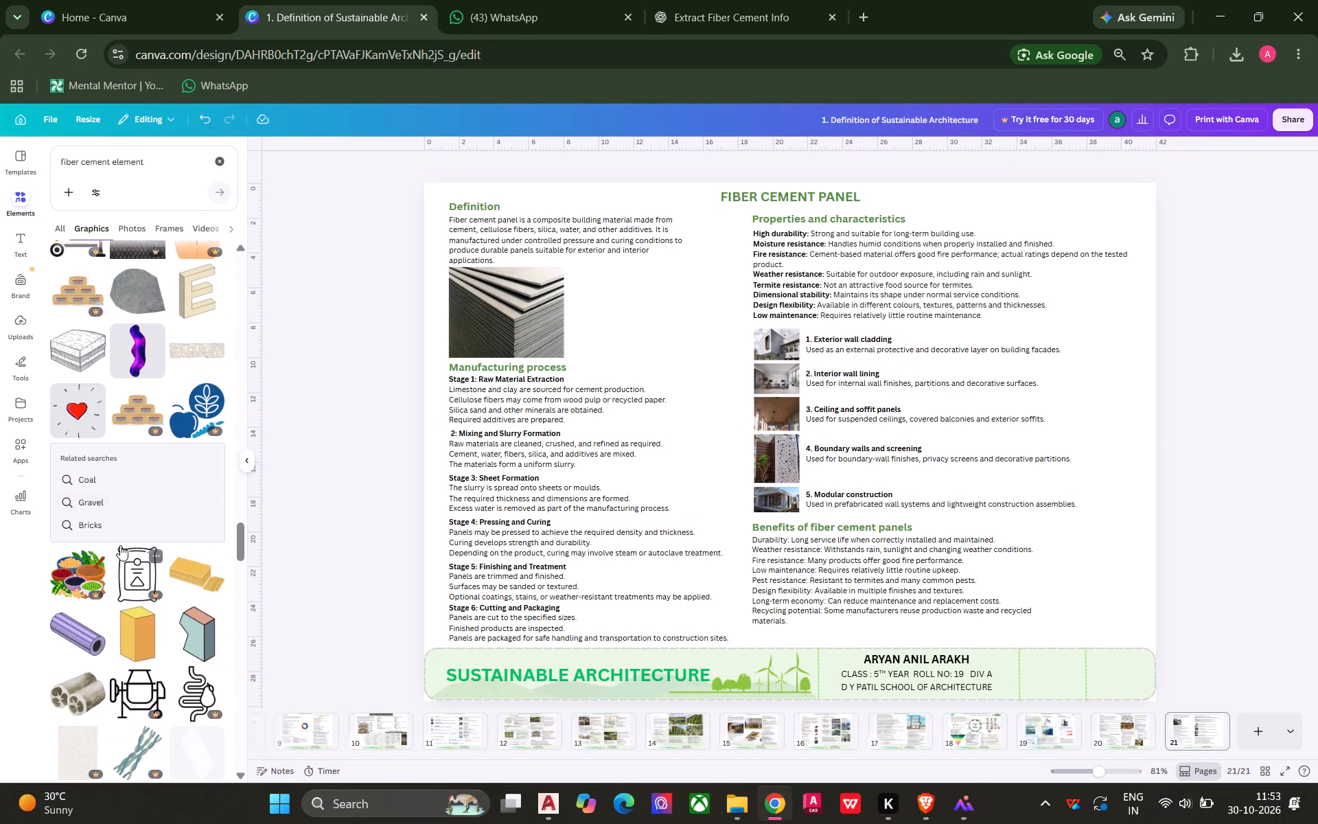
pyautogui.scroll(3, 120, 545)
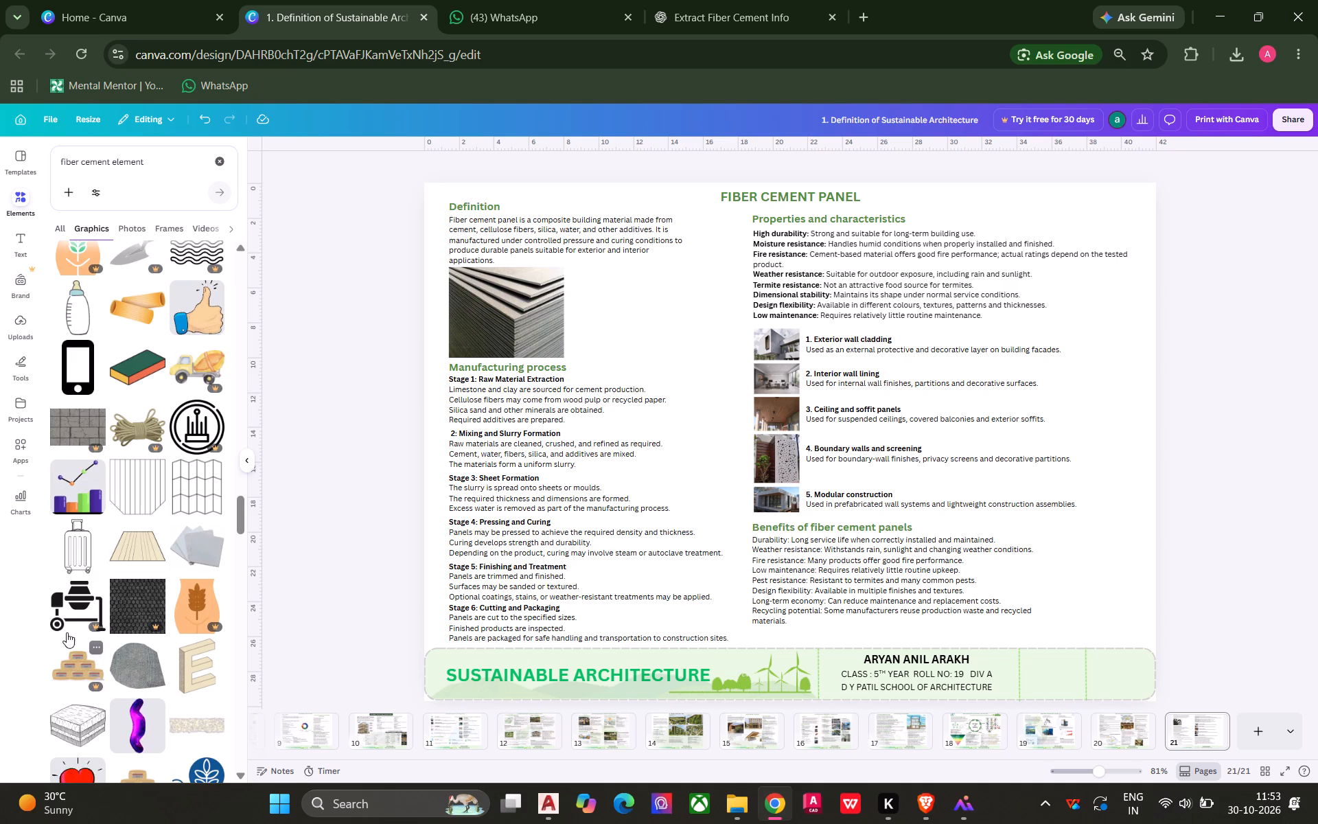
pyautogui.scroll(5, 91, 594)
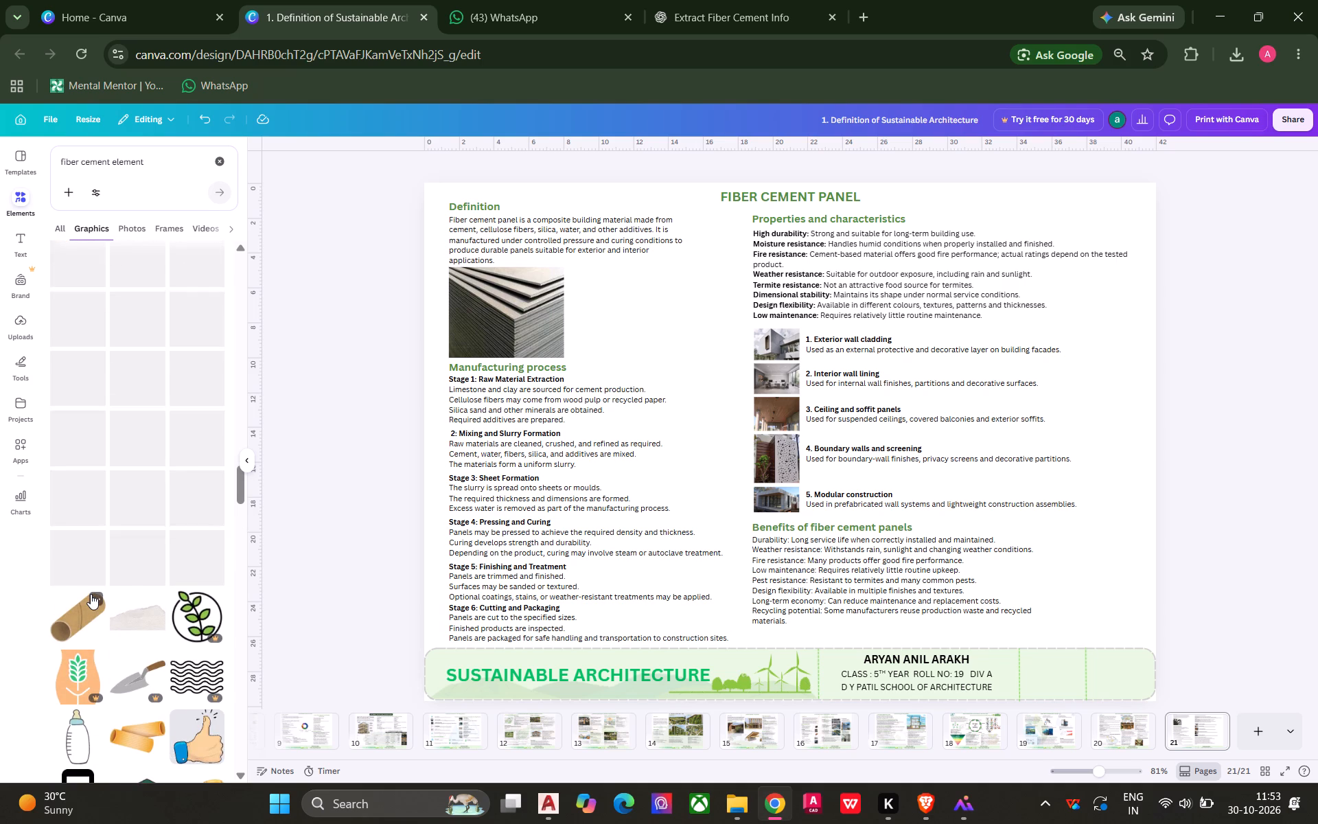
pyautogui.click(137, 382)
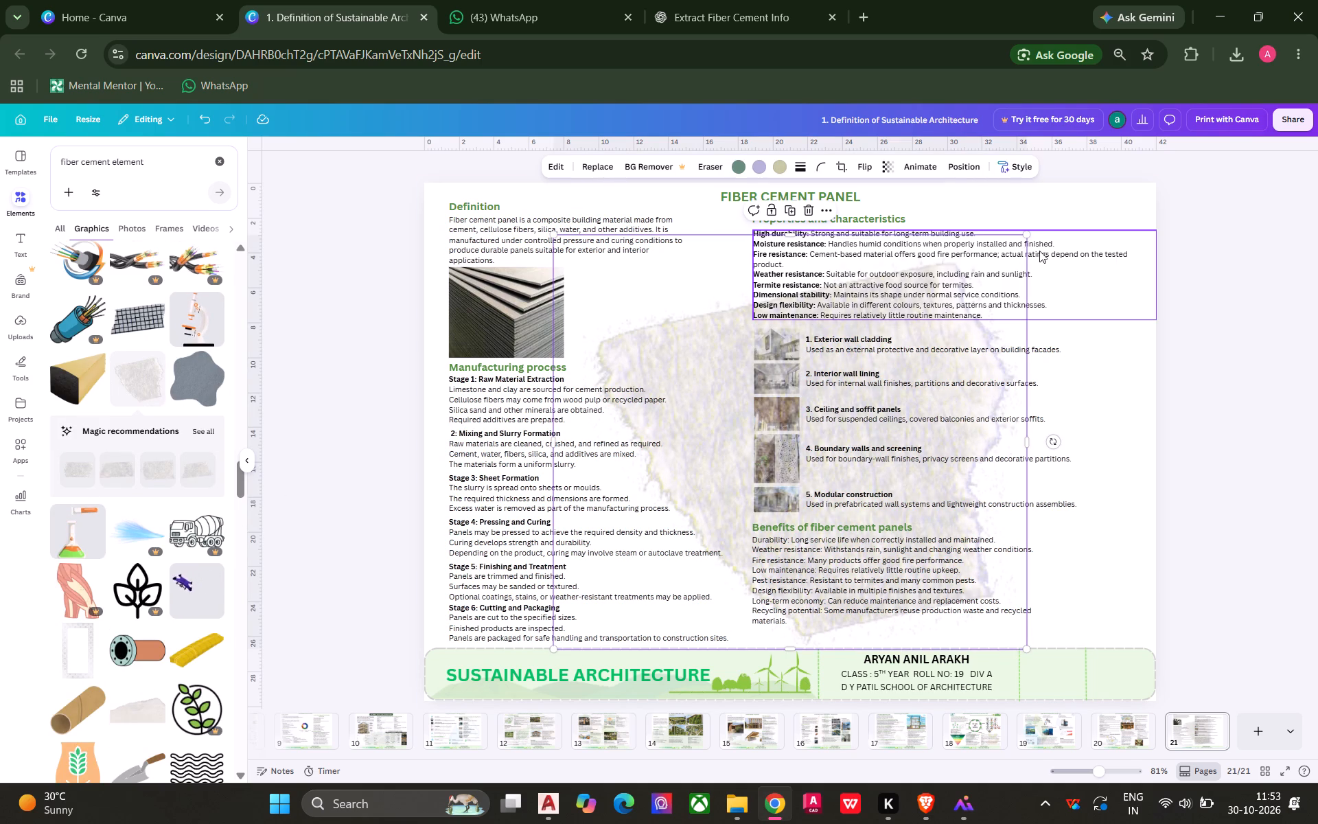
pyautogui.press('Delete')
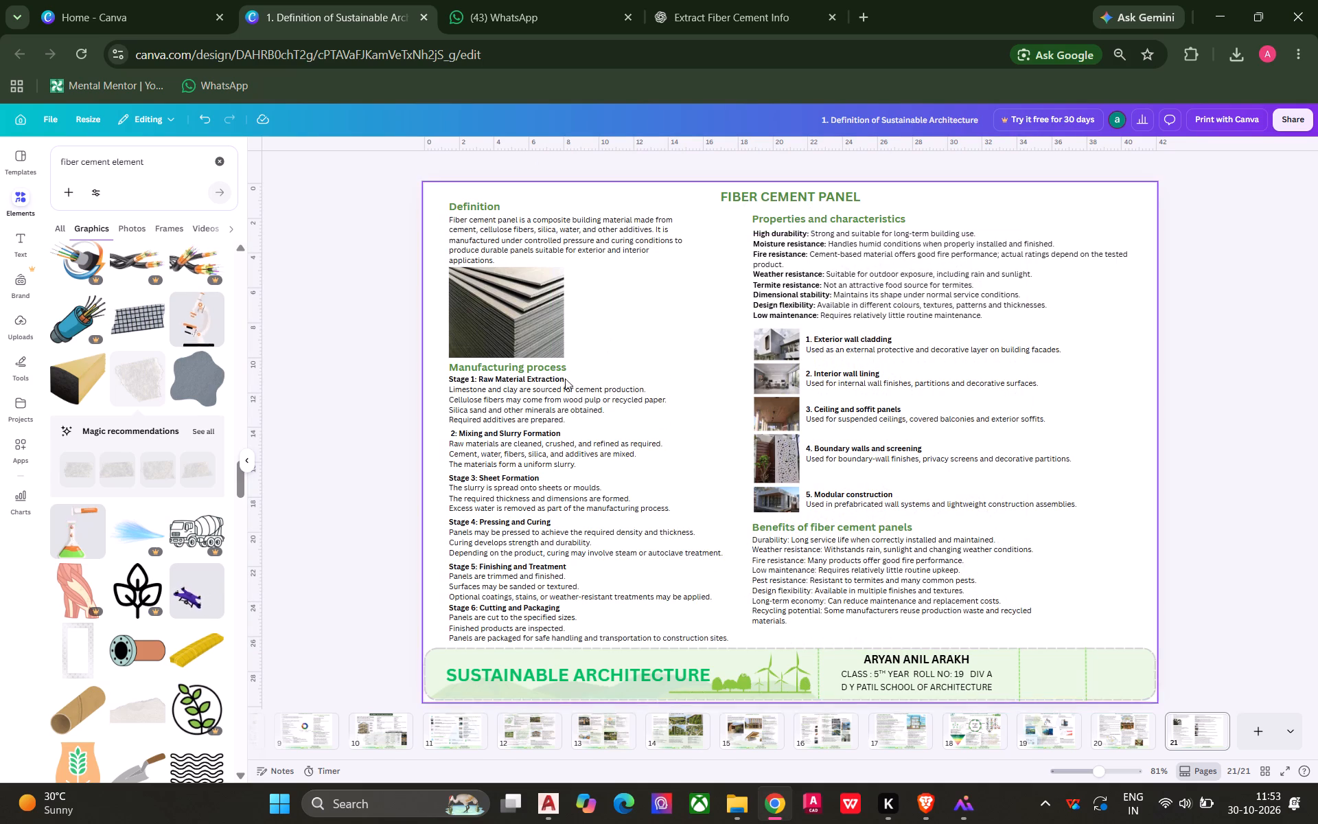
# Add the shaded sketch graphic of two cubes, shrink it, and place it in the top right corner of the fiber cement panel page.
pyautogui.scroll(4, 183, 405)
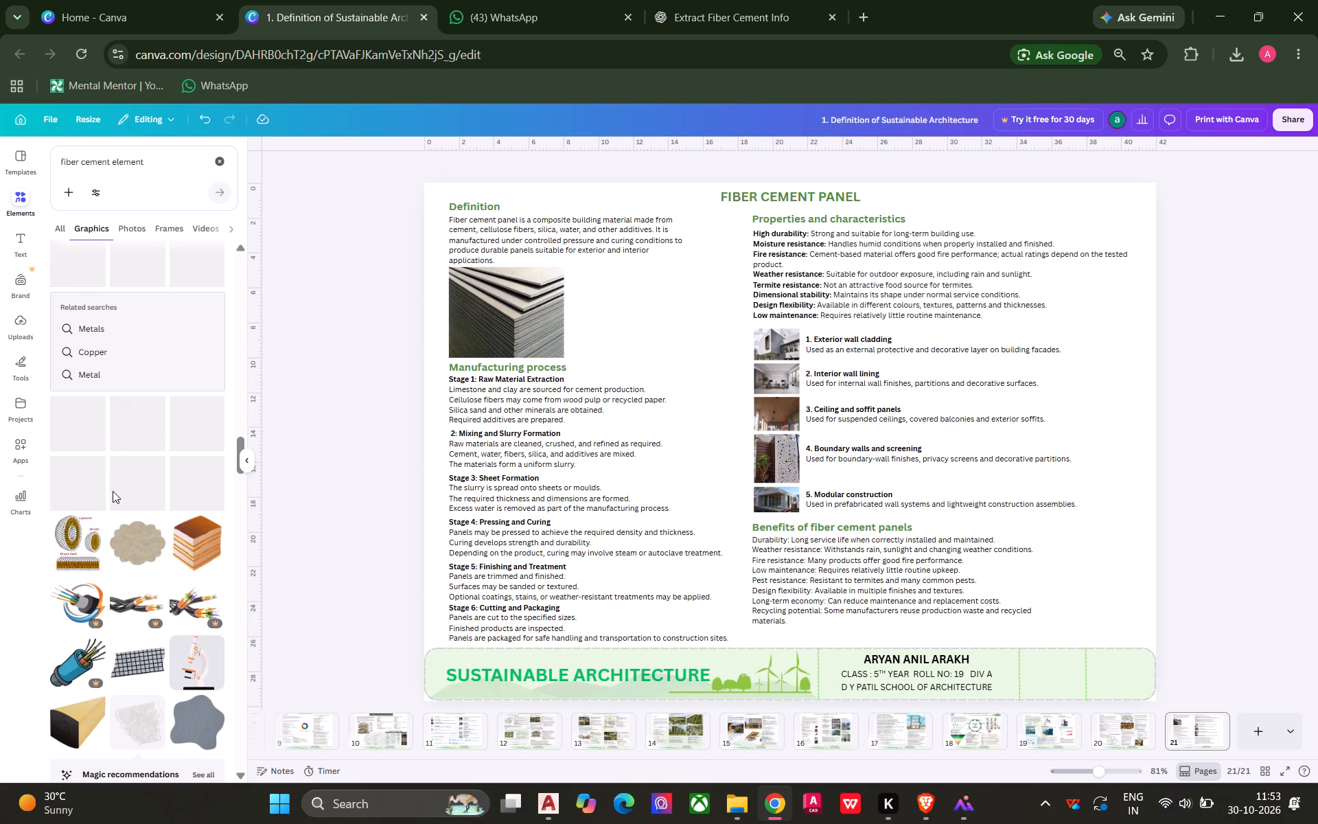
pyautogui.scroll(3, 123, 478)
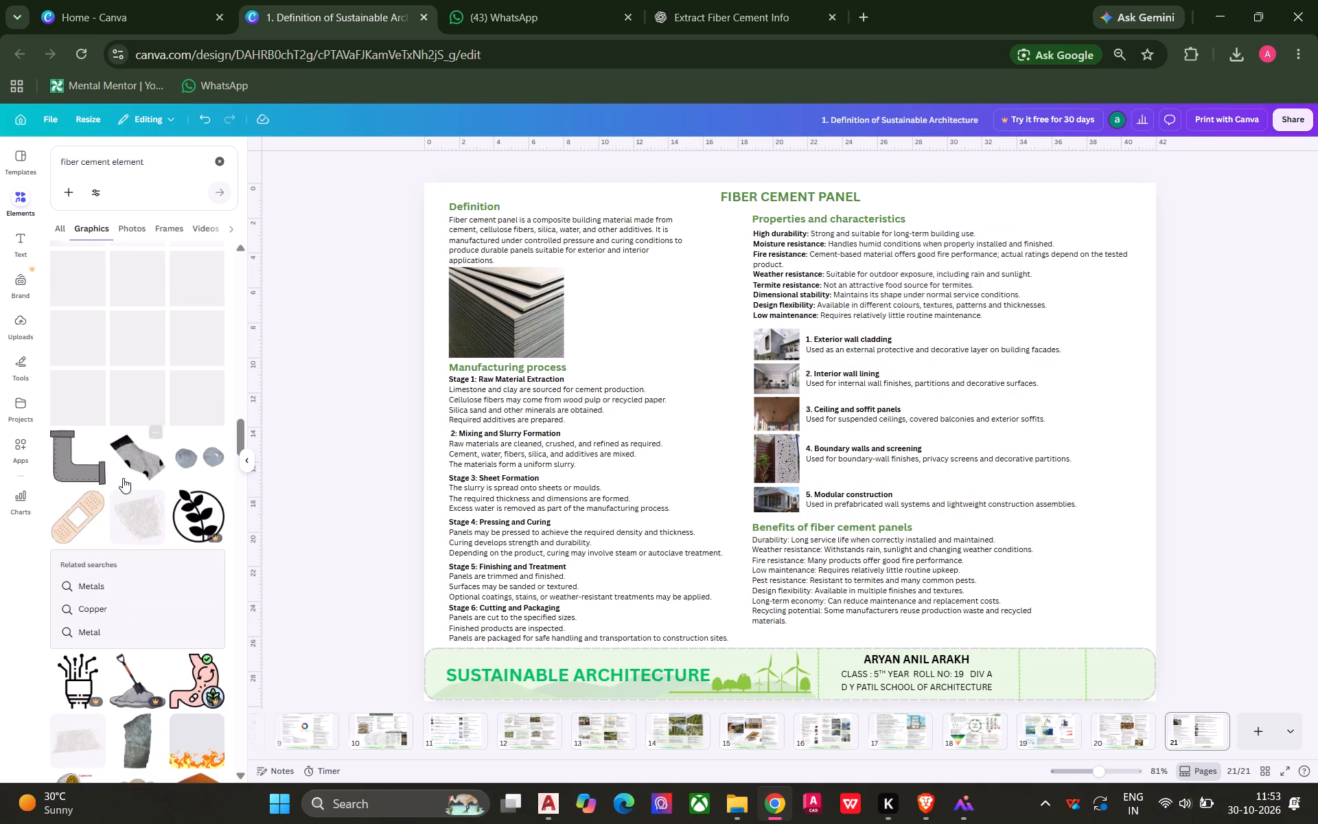
pyautogui.scroll(3, 123, 478)
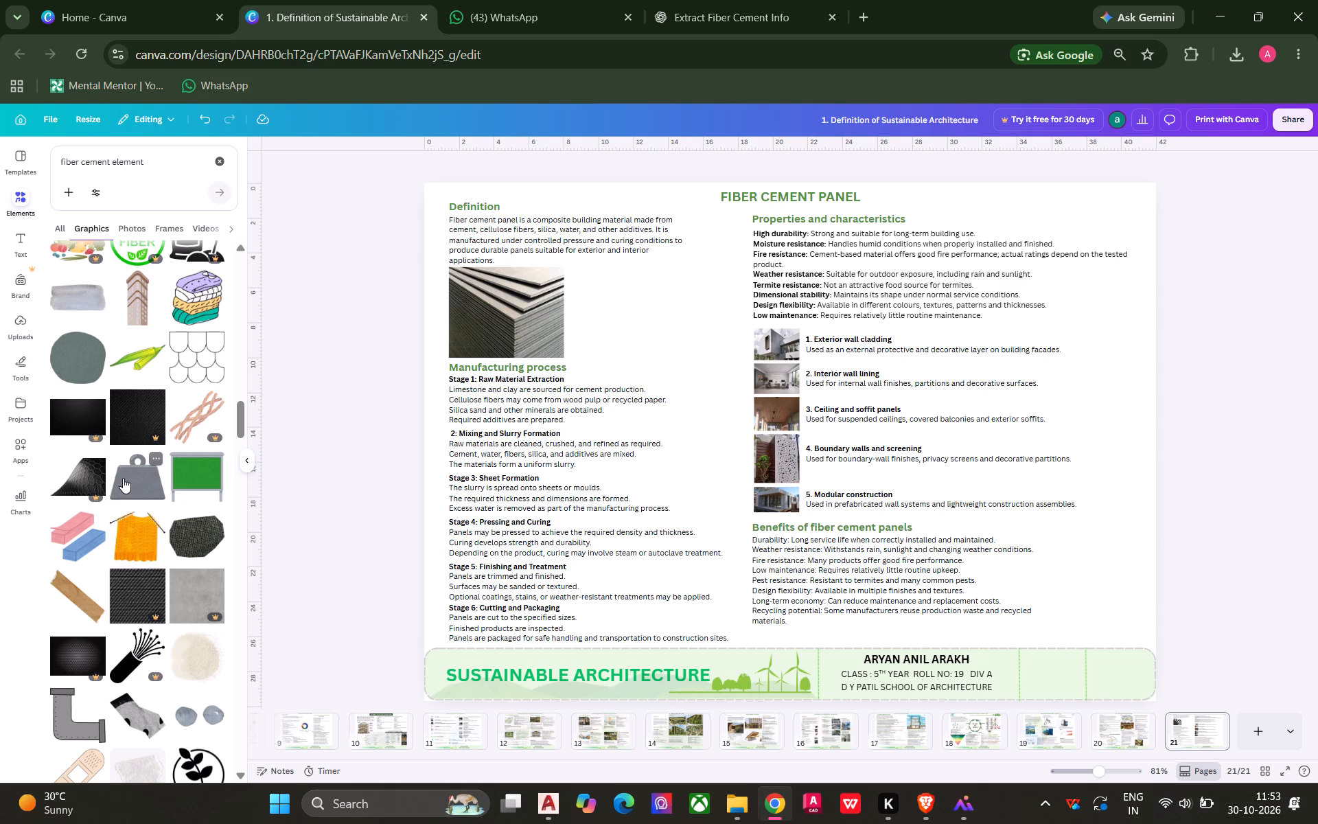
pyautogui.scroll(4, 123, 478)
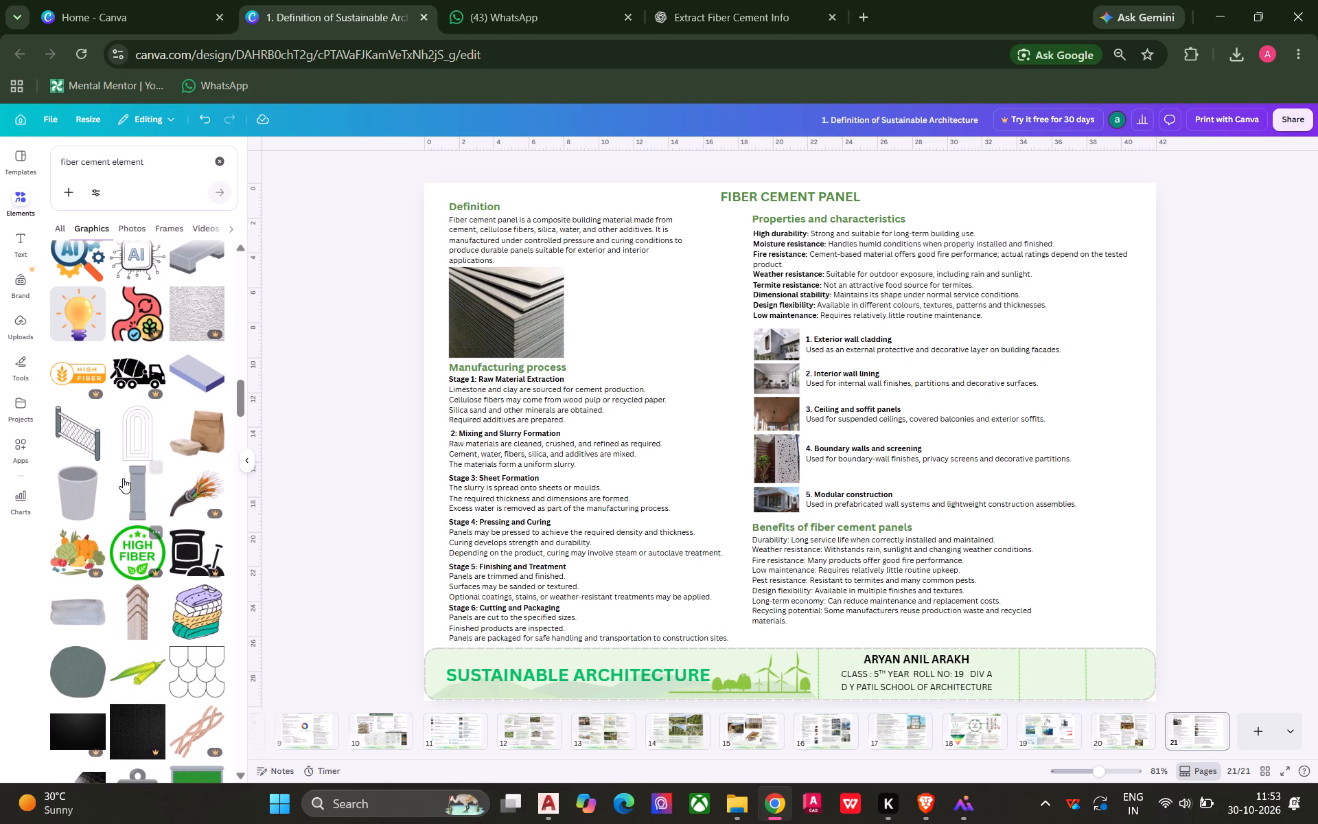
pyautogui.scroll(3, 123, 478)
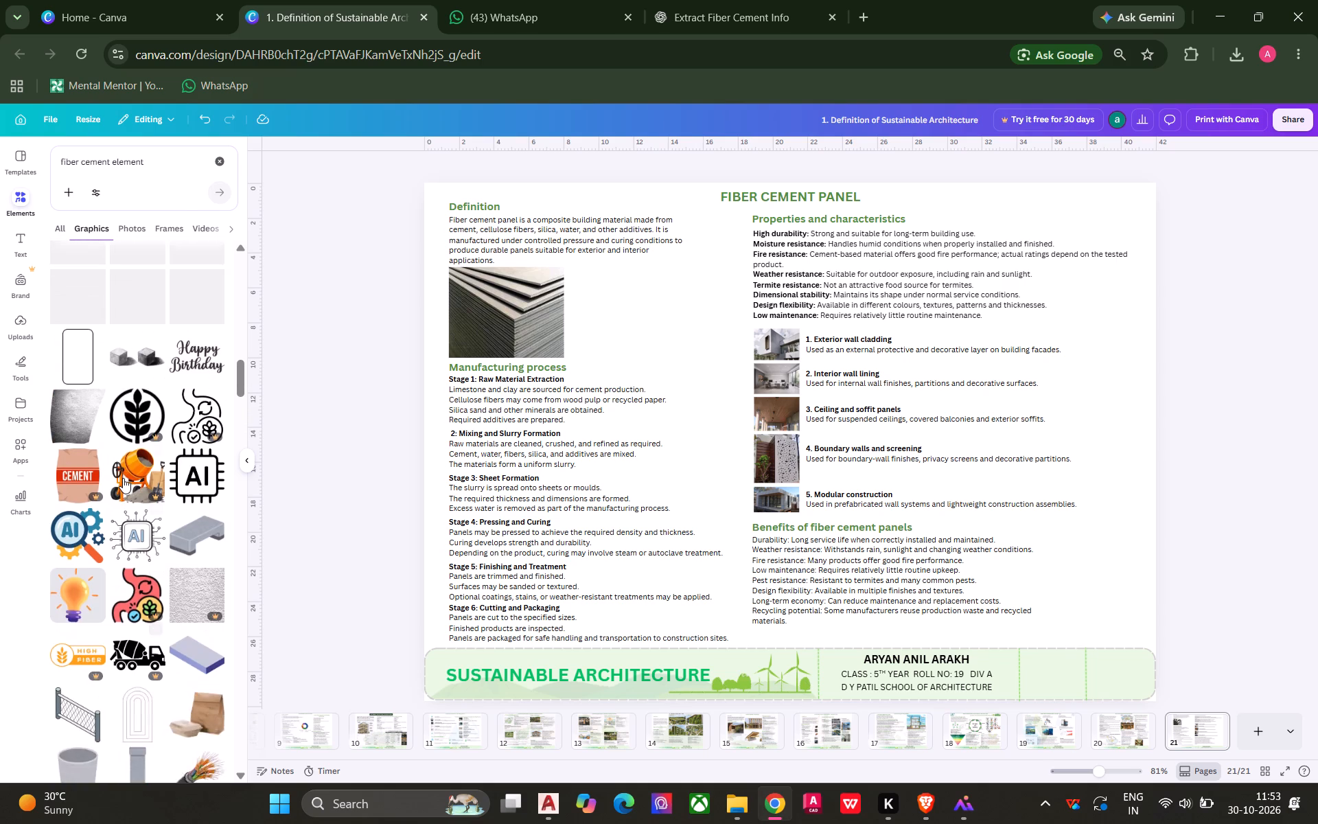
pyautogui.scroll(1, 123, 478)
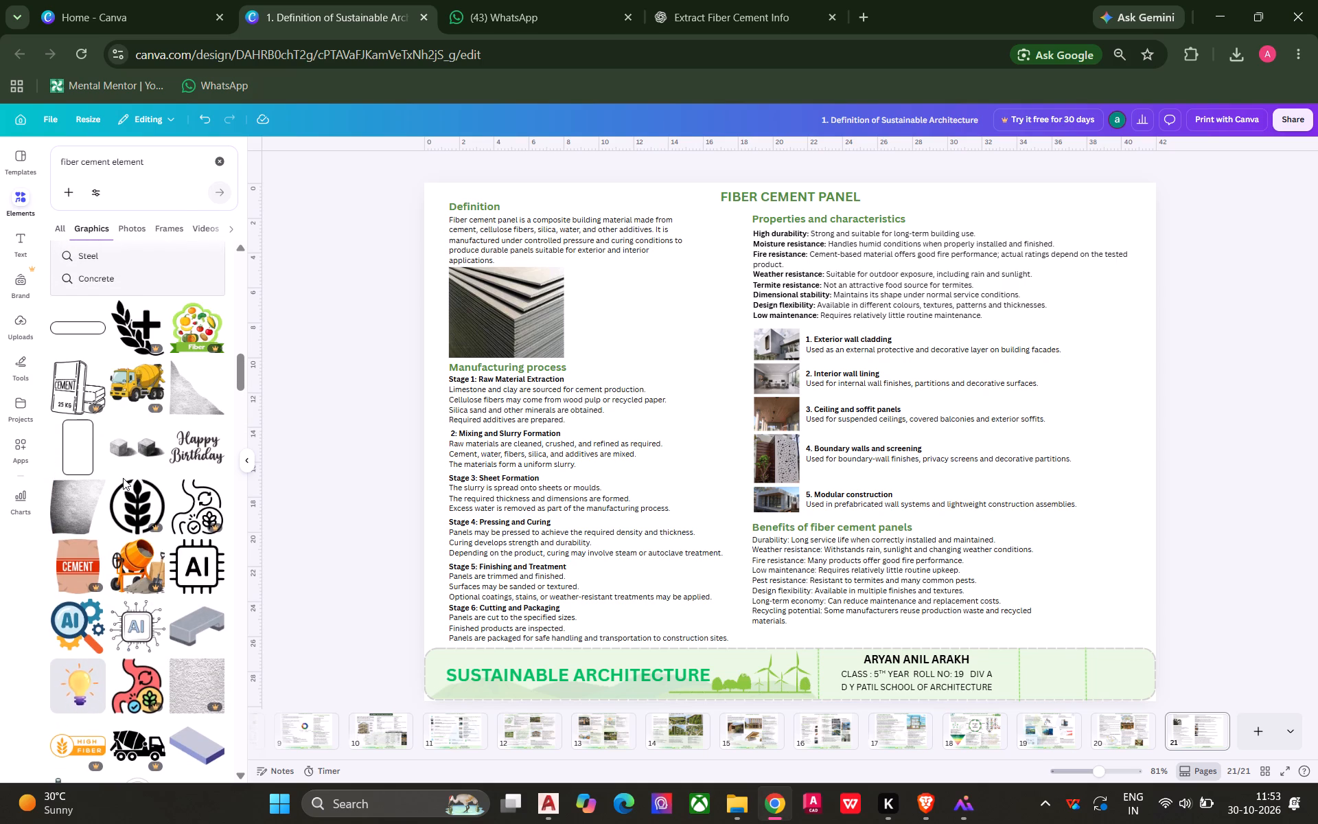
pyautogui.click(128, 454)
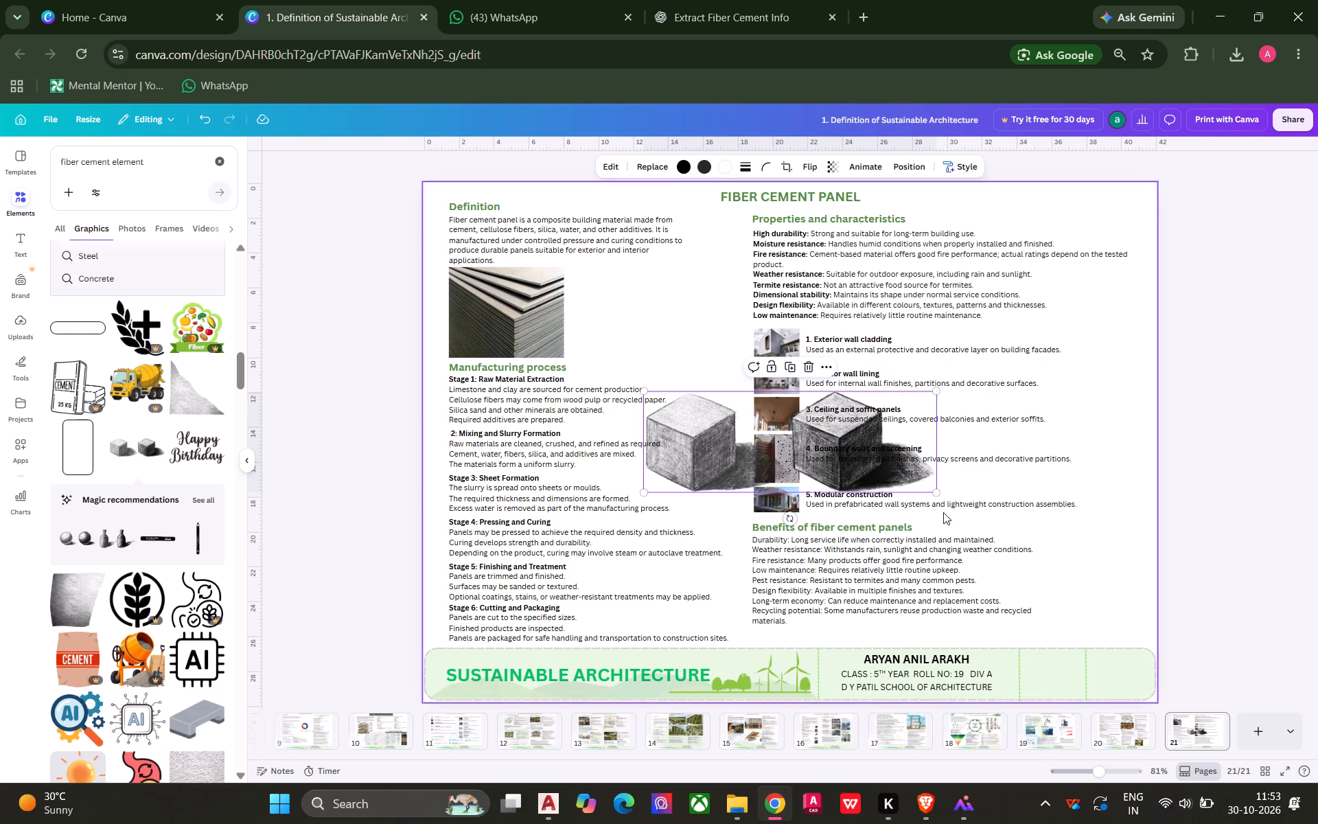
pyautogui.moveTo(932, 494); pyautogui.dragTo(737, 409)
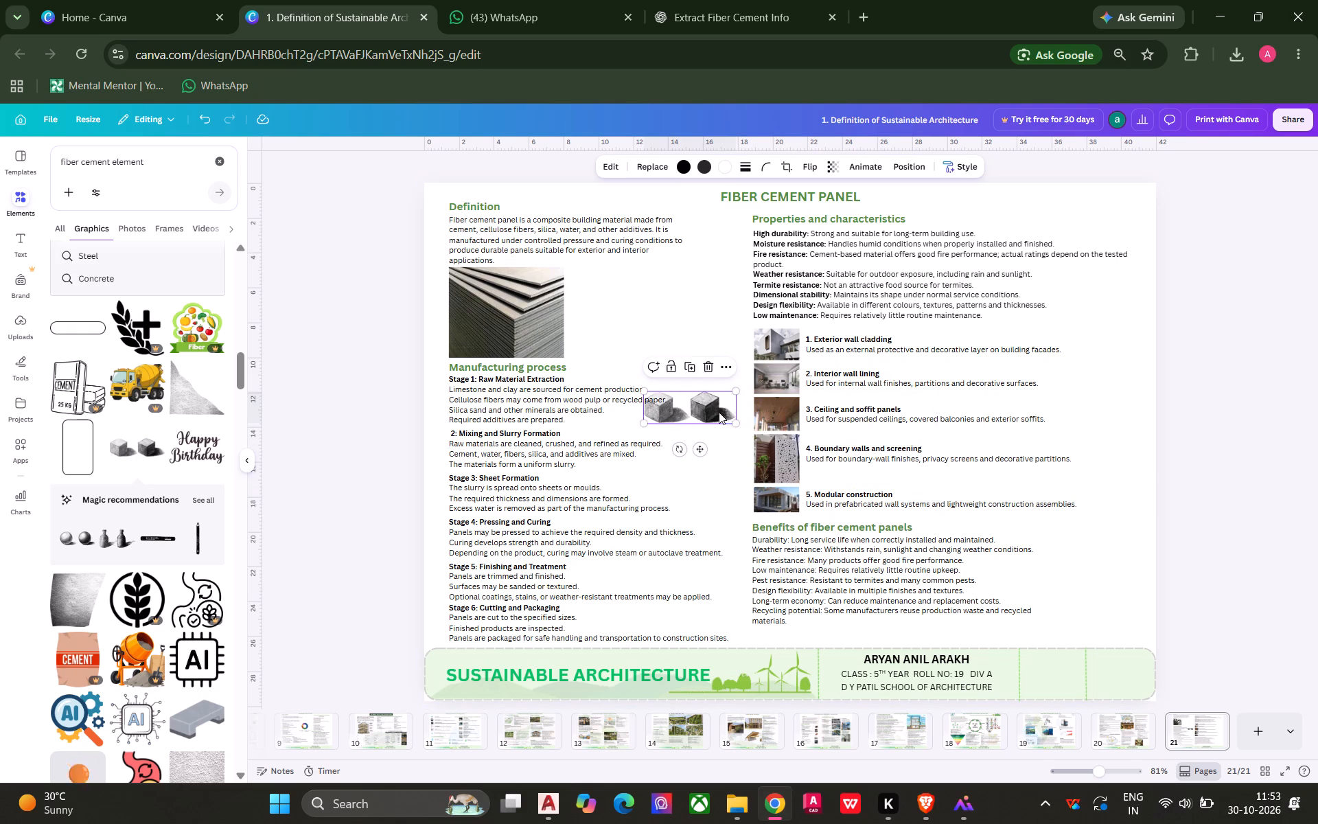
pyautogui.moveTo(709, 407); pyautogui.dragTo(951, 196)
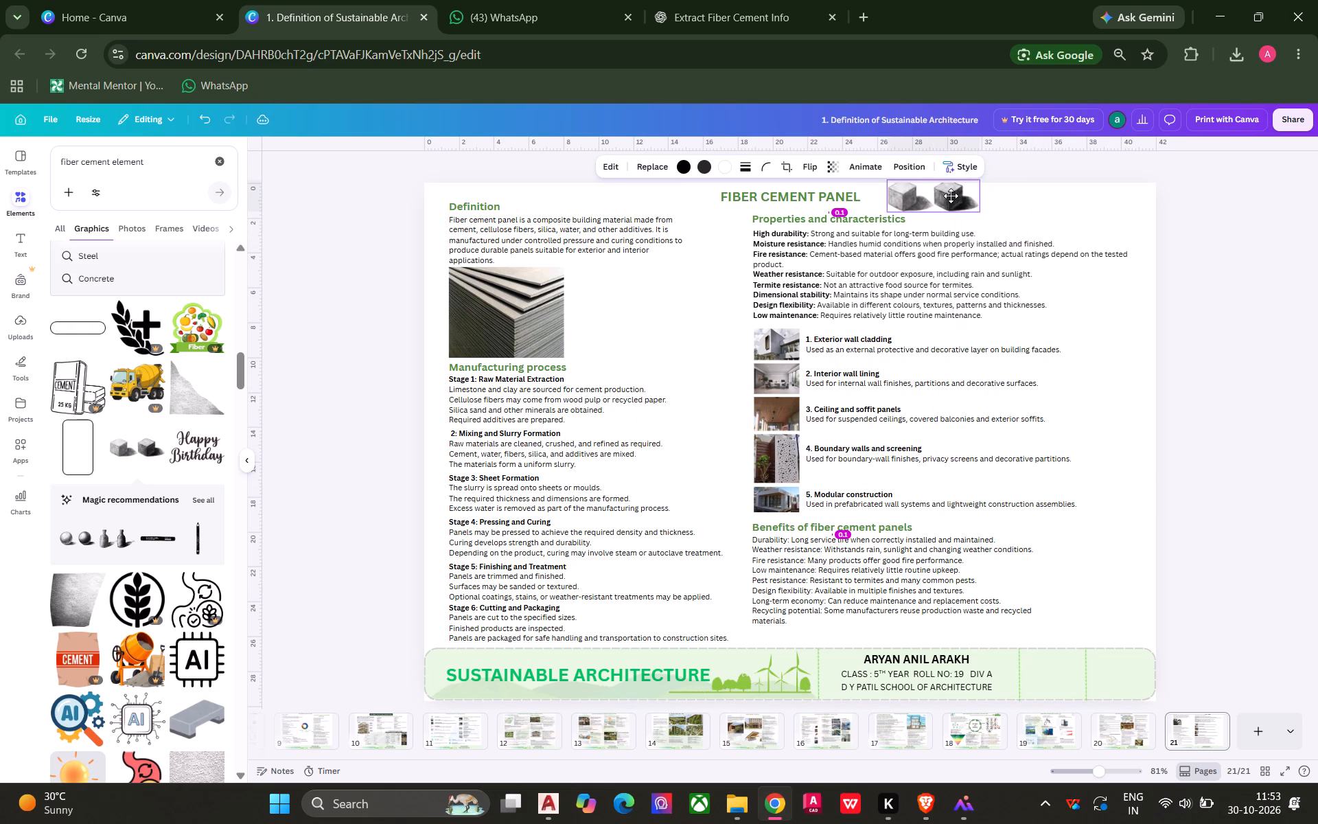
pyautogui.moveTo(951, 196); pyautogui.dragTo(1172, 196)
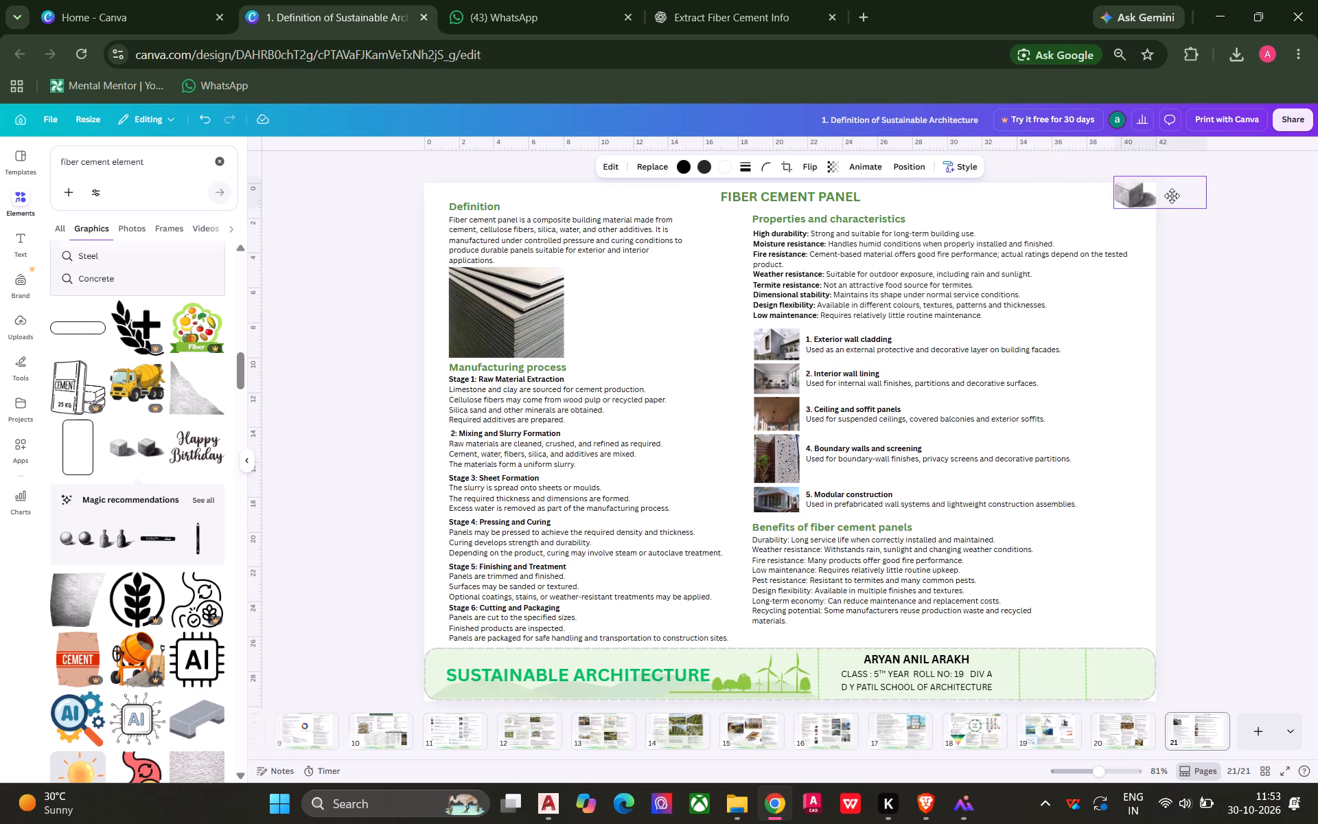
pyautogui.moveTo(1172, 196); pyautogui.dragTo(1129, 205)
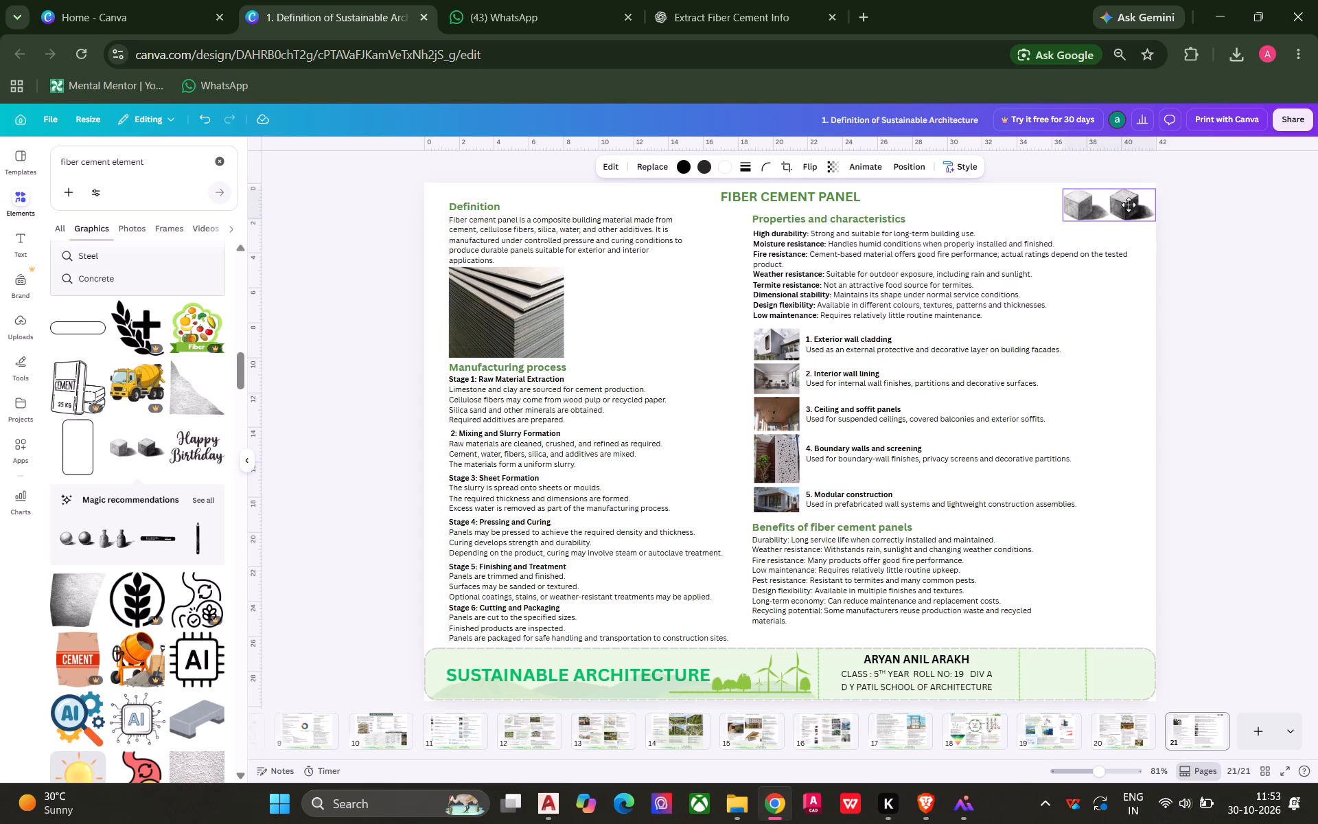
pyautogui.moveTo(1129, 205); pyautogui.dragTo(1127, 203)
pyautogui.click(1218, 211)
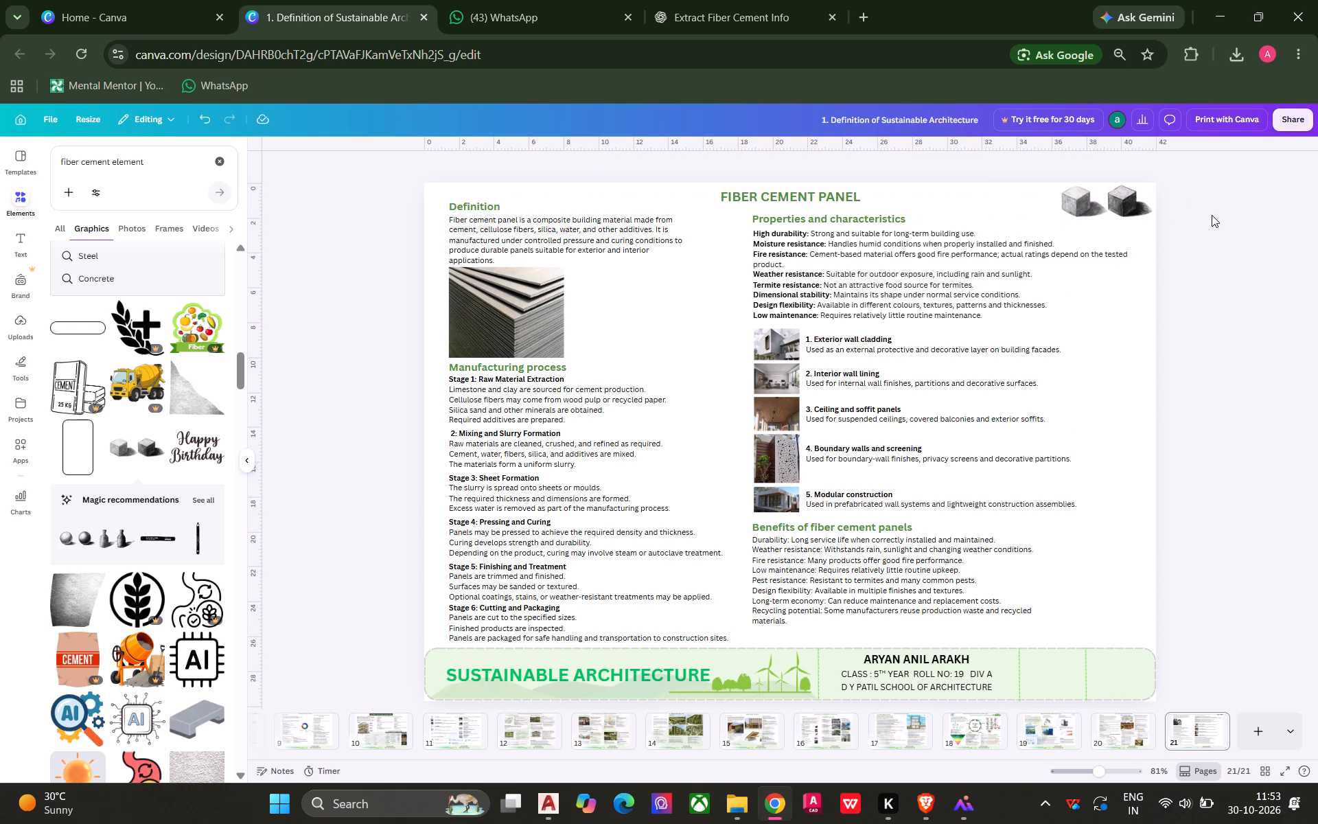
# Set the two-cube graphic's transparency to 61 and save the design.
pyautogui.click(1146, 205)
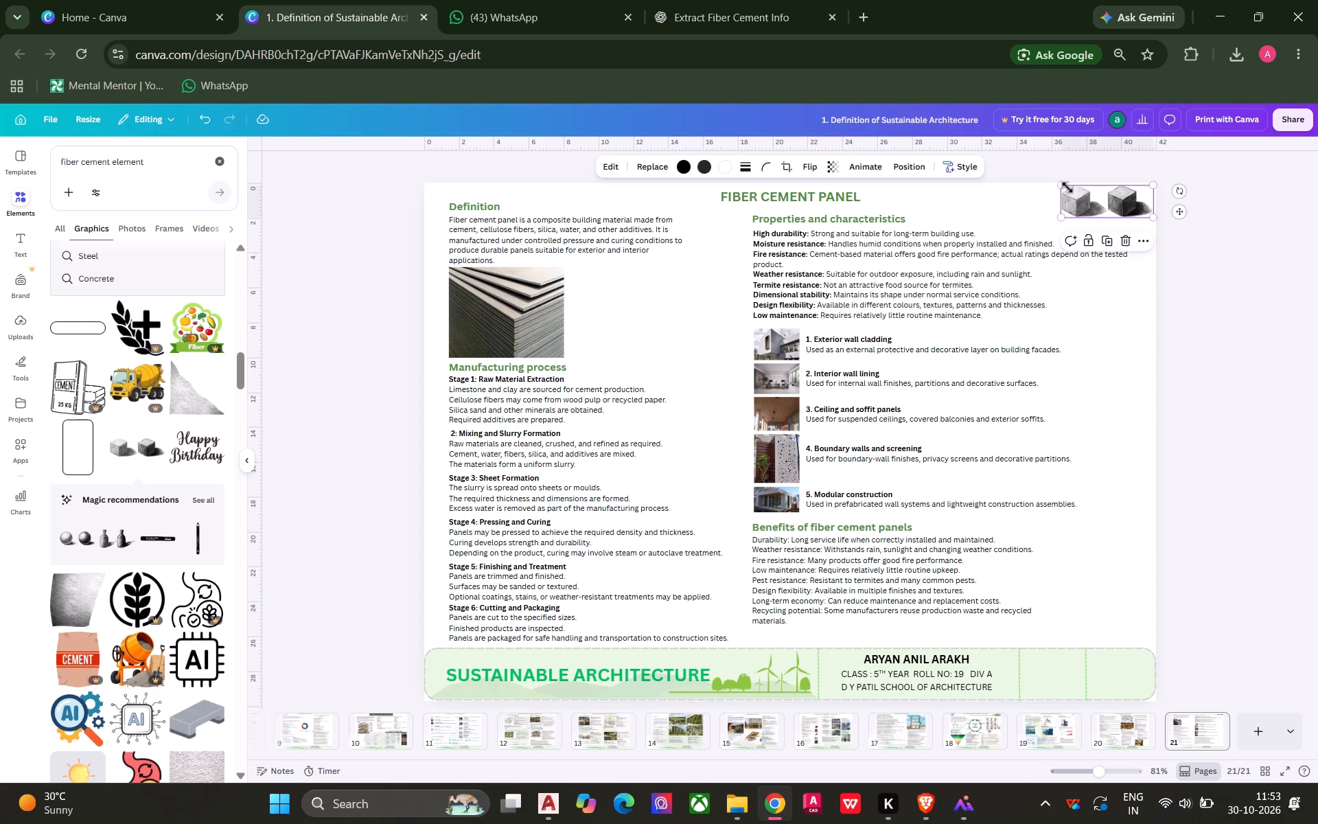
pyautogui.click(832, 168)
pyautogui.click(826, 207)
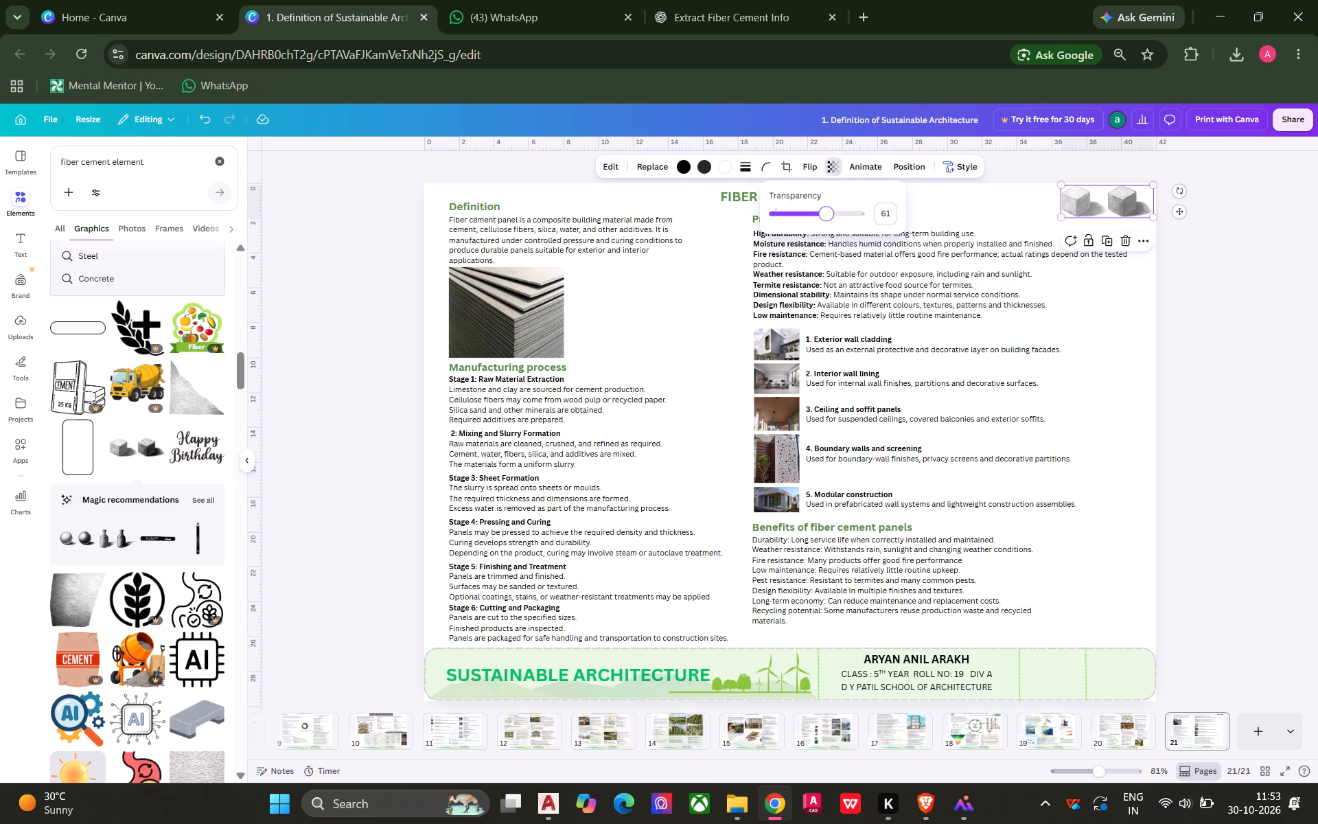
pyautogui.click(1186, 263)
pyautogui.click(1186, 262)
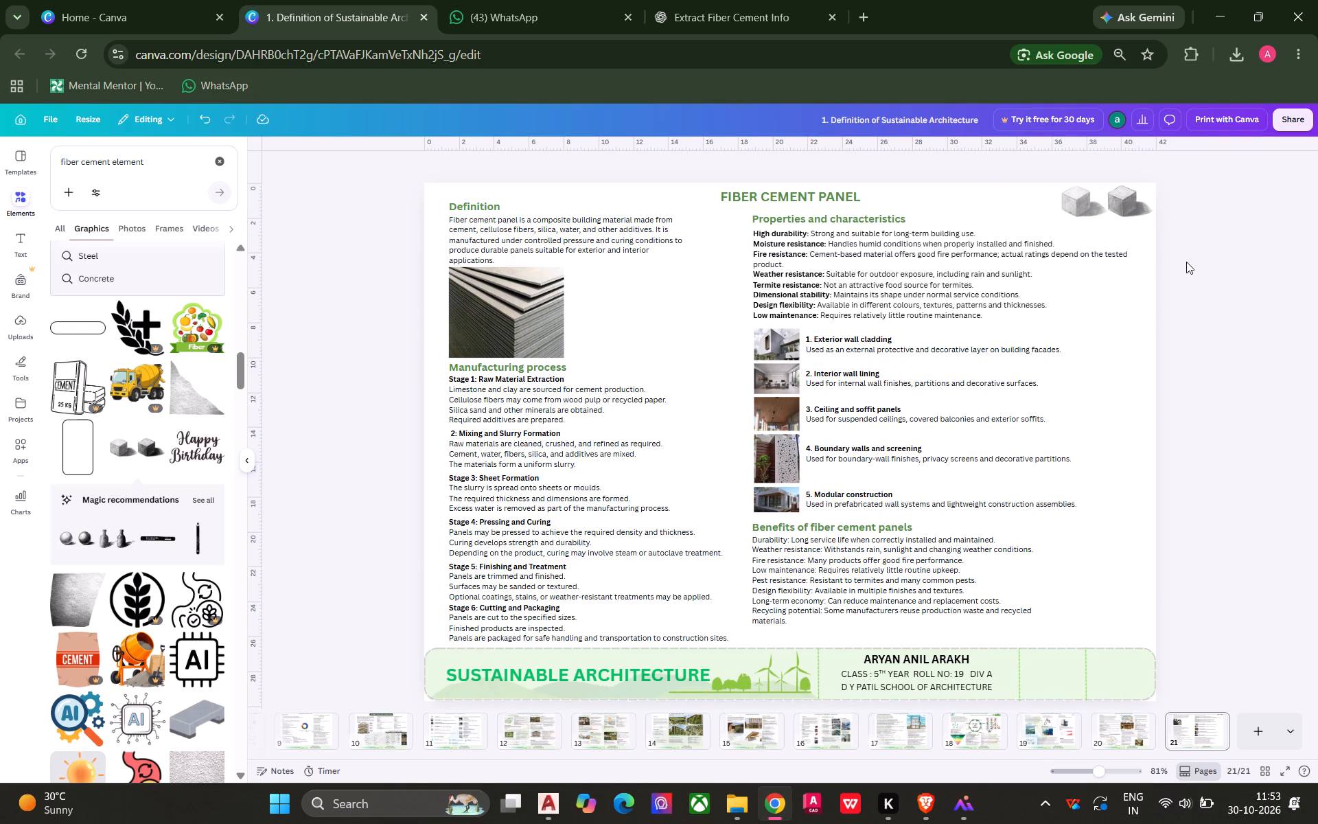
pyautogui.hotkey('ctrl', 's')
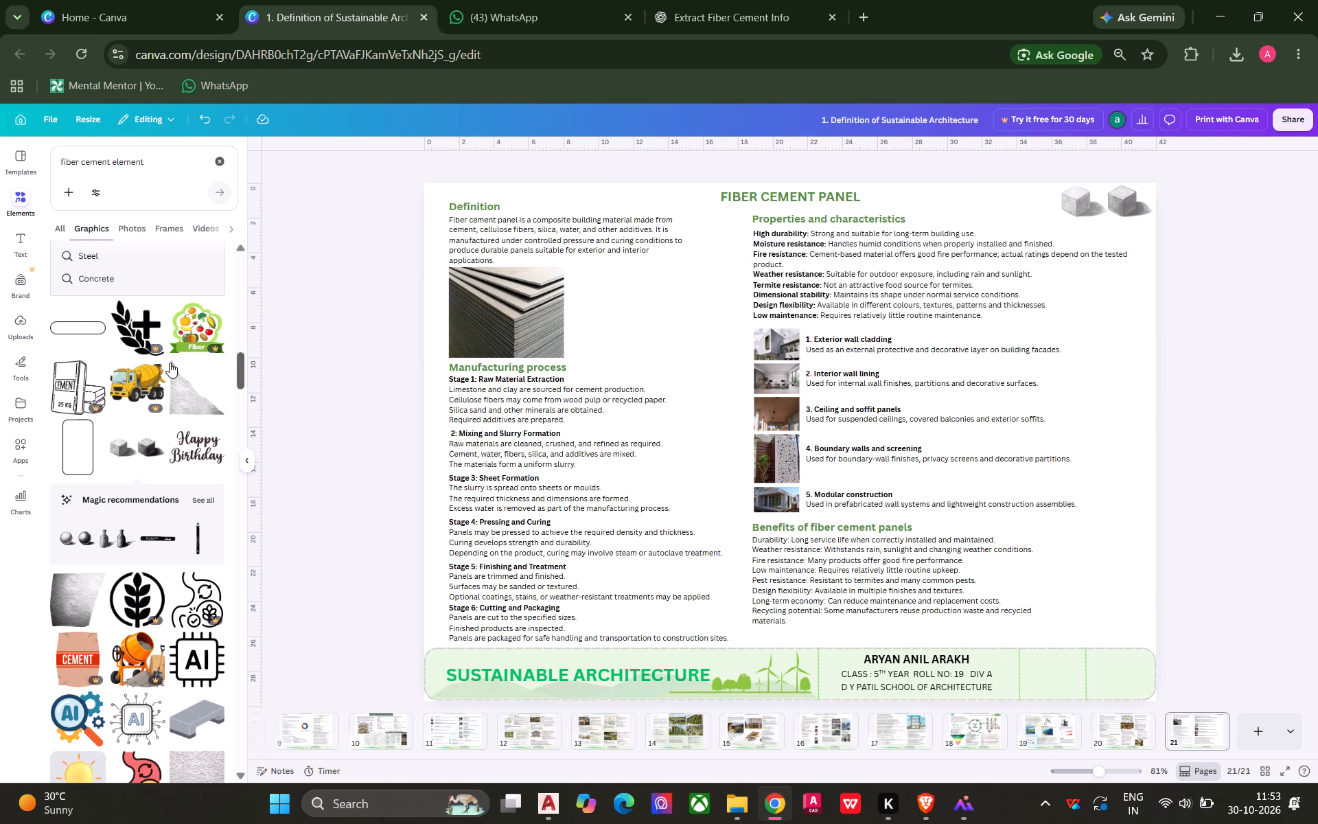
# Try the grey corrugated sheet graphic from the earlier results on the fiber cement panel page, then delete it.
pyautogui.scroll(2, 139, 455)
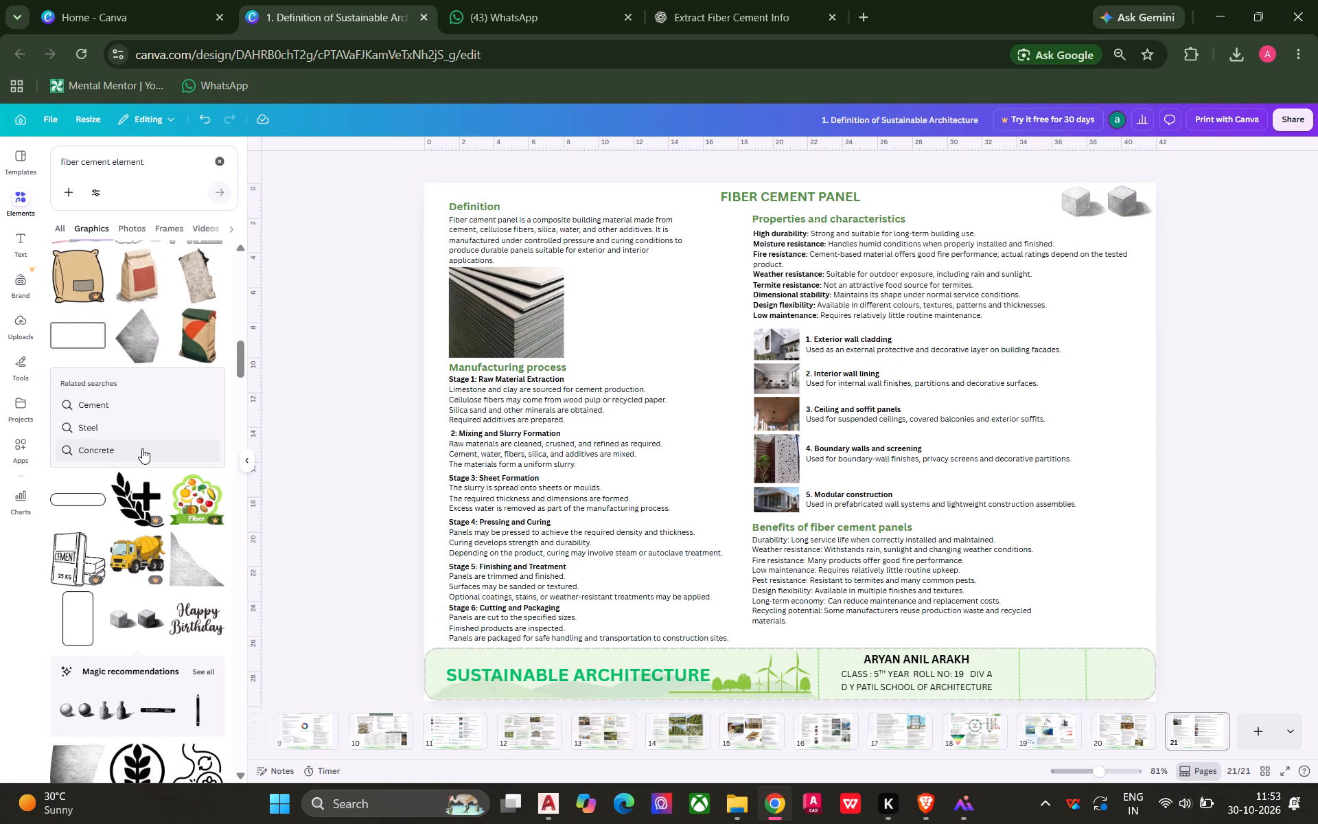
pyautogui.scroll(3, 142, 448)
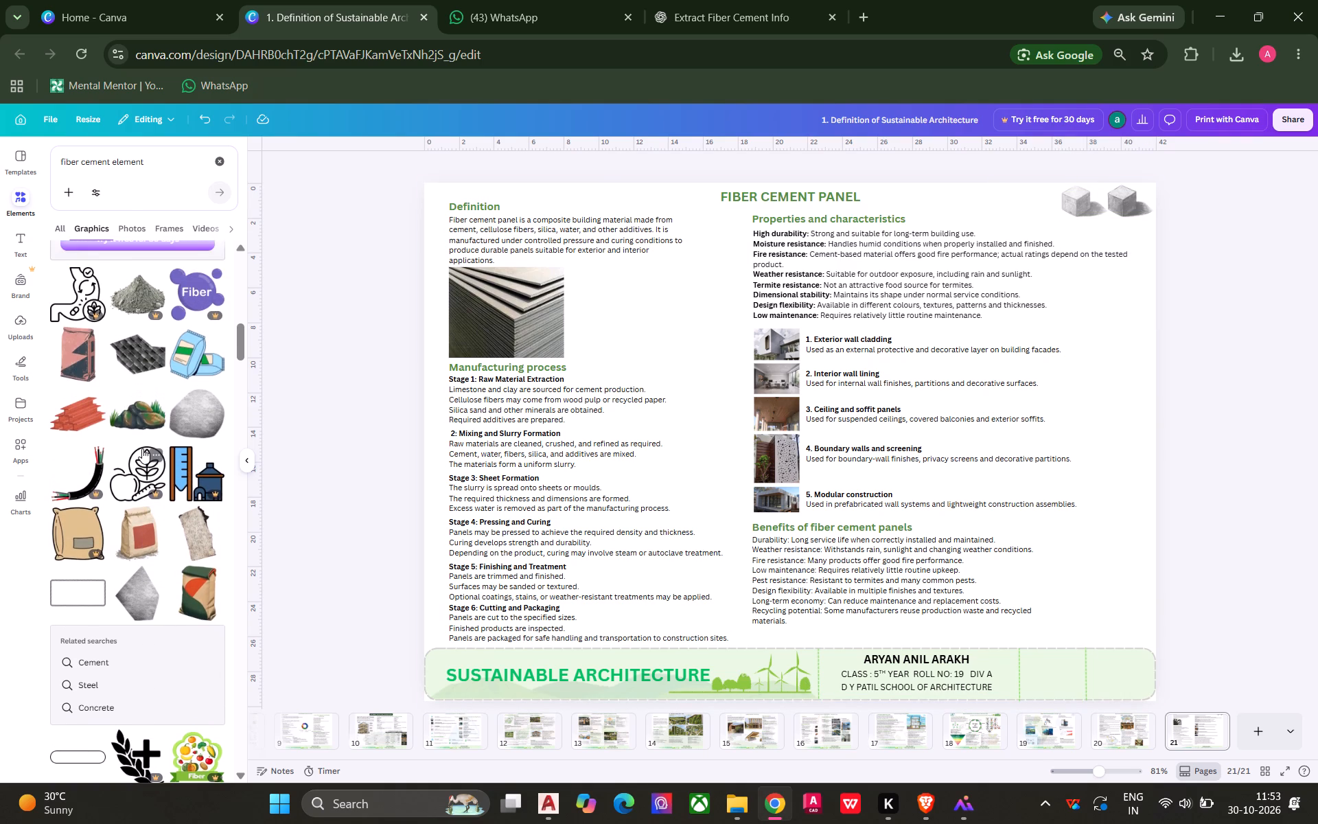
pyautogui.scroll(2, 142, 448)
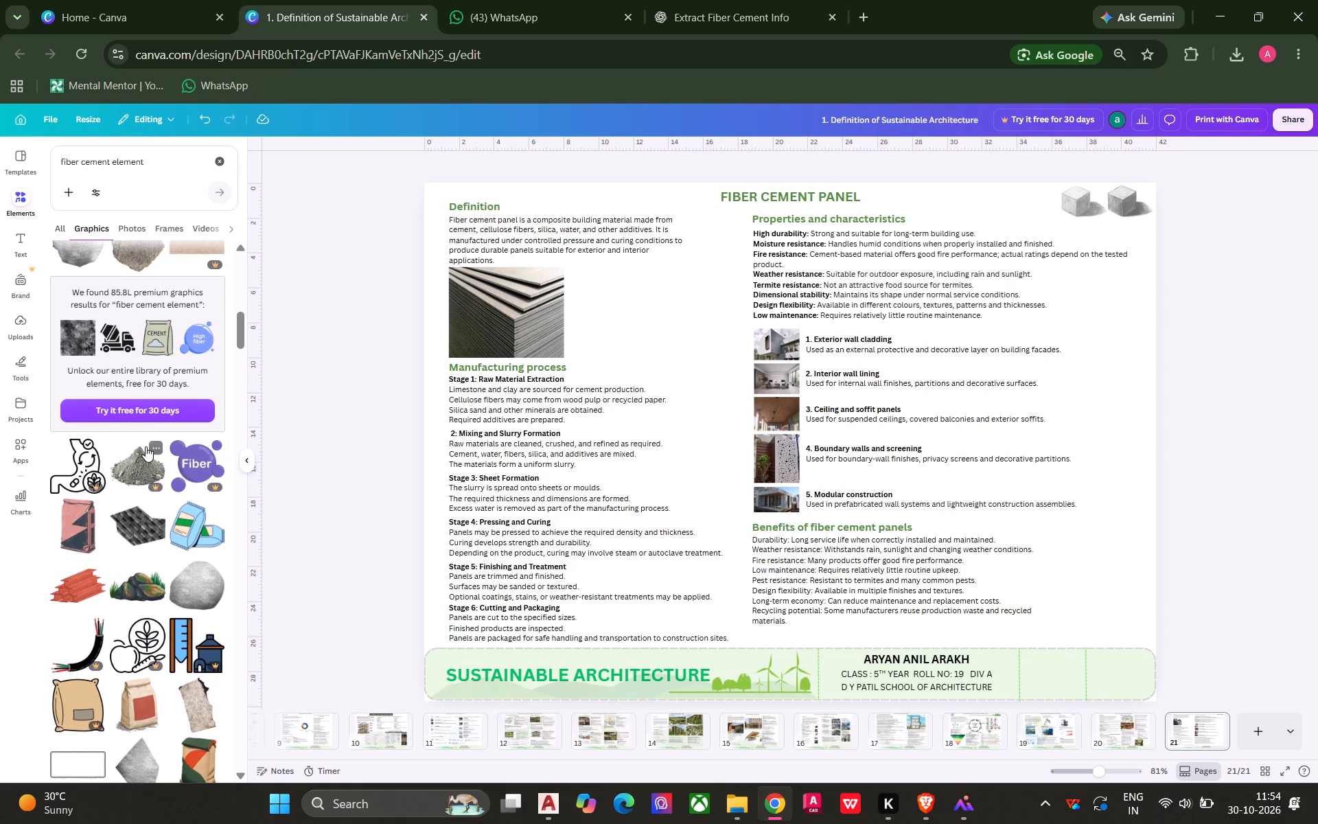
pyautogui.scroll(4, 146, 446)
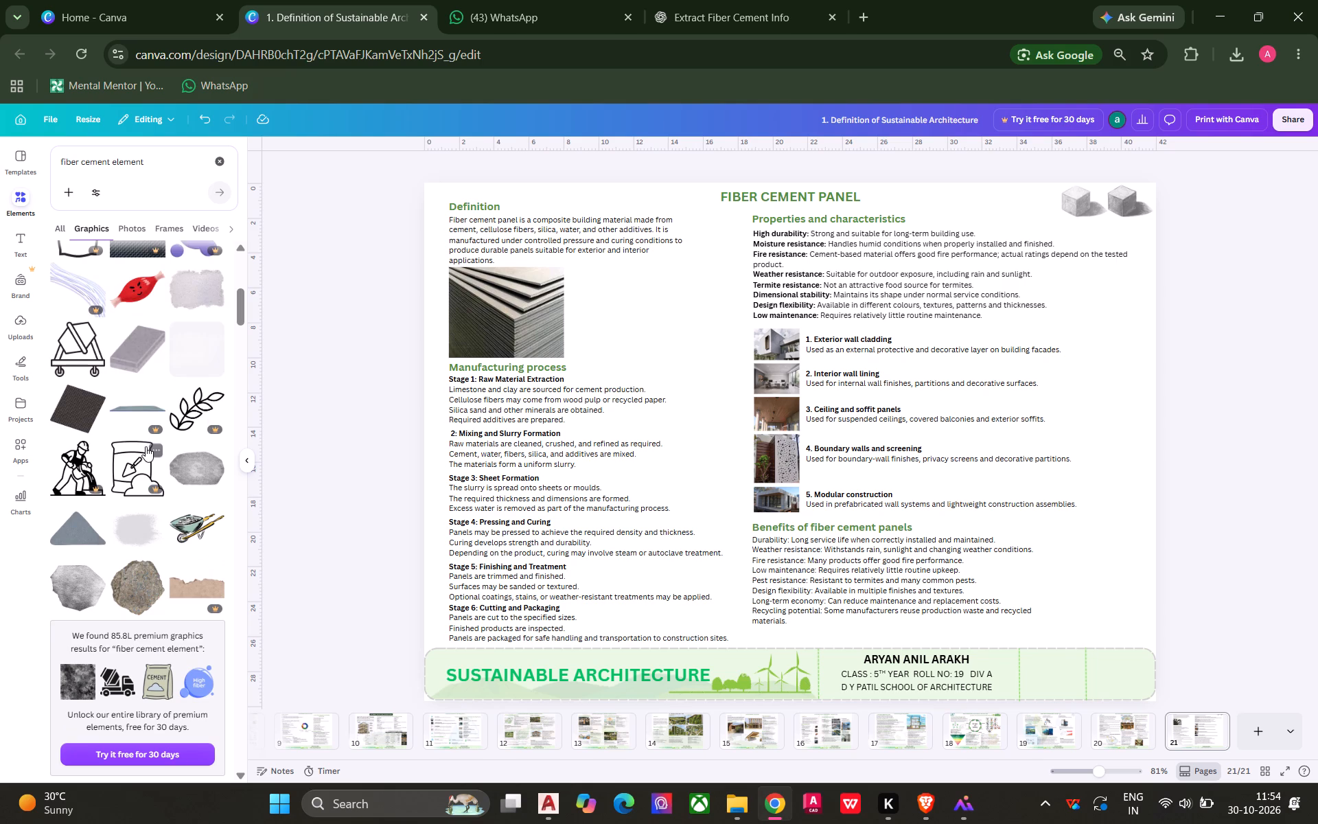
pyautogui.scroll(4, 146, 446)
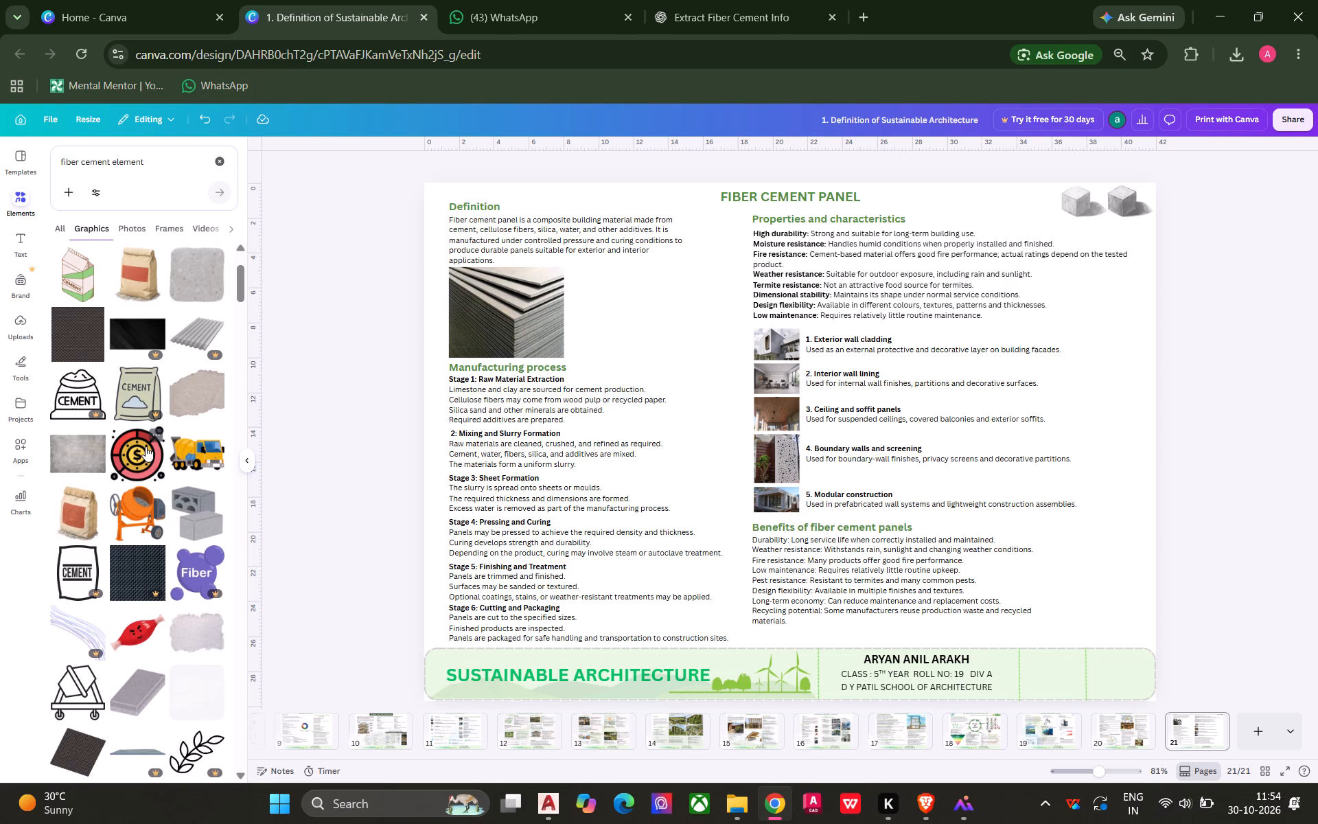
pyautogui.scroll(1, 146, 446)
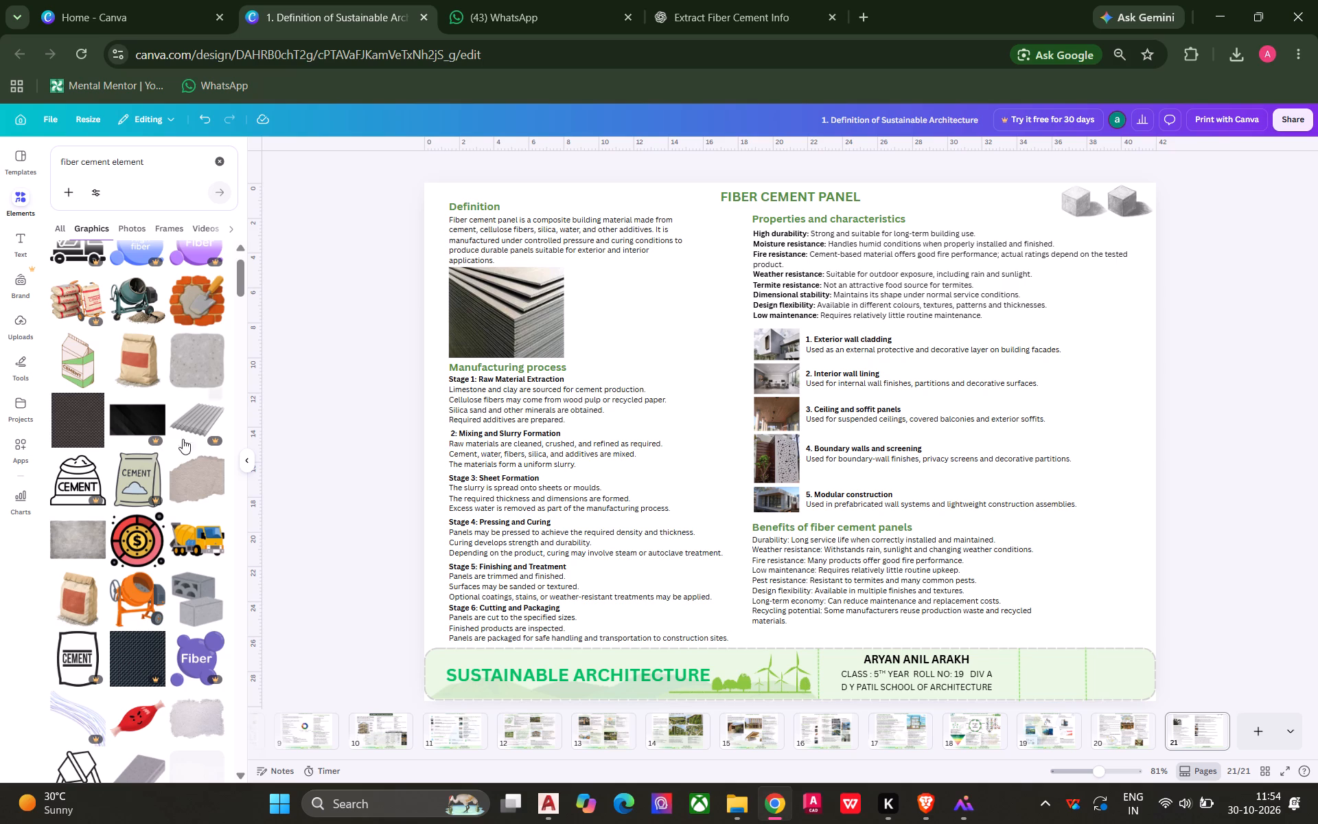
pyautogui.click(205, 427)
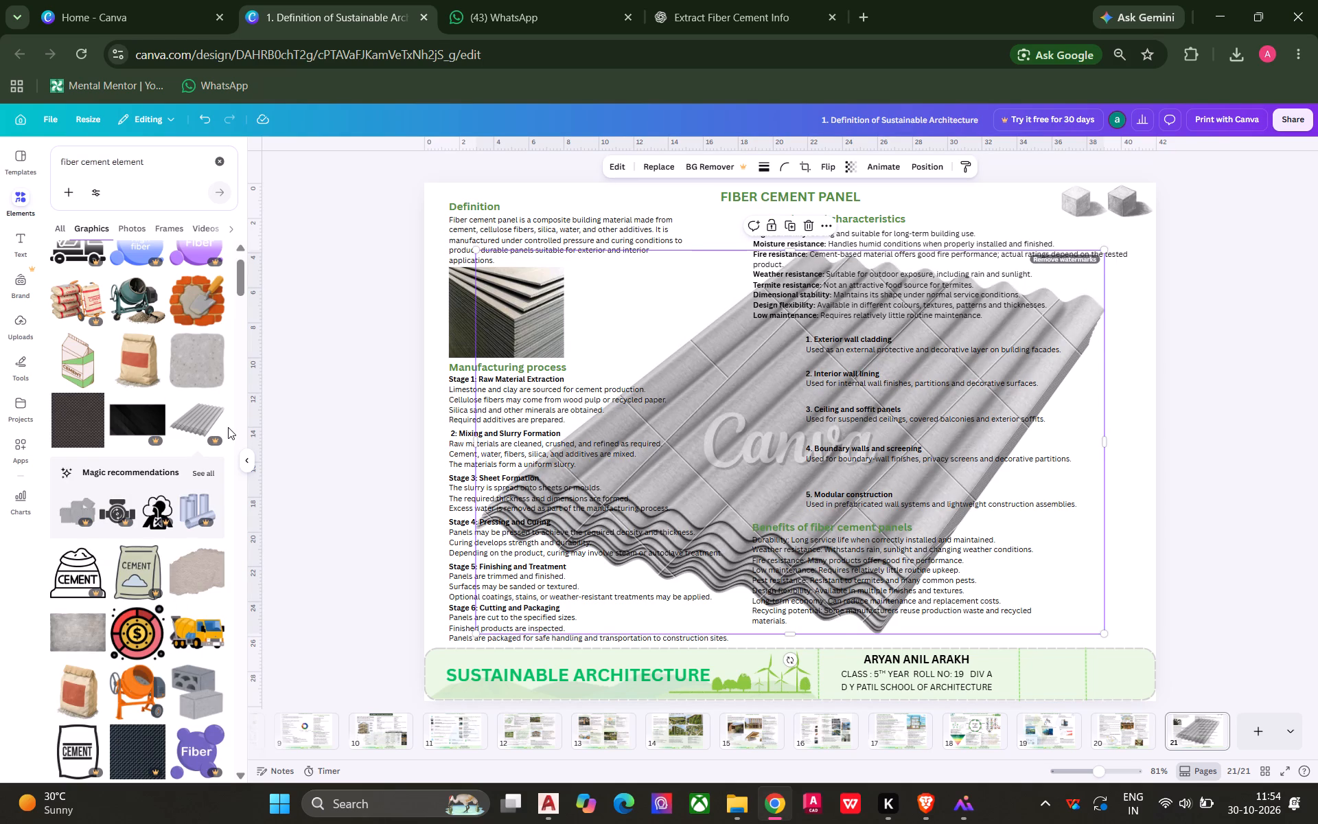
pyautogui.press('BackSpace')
# Search the graphics for "fiber cement panel" instead of "fiber cement element".
pyautogui.scroll(1, 104, 450)
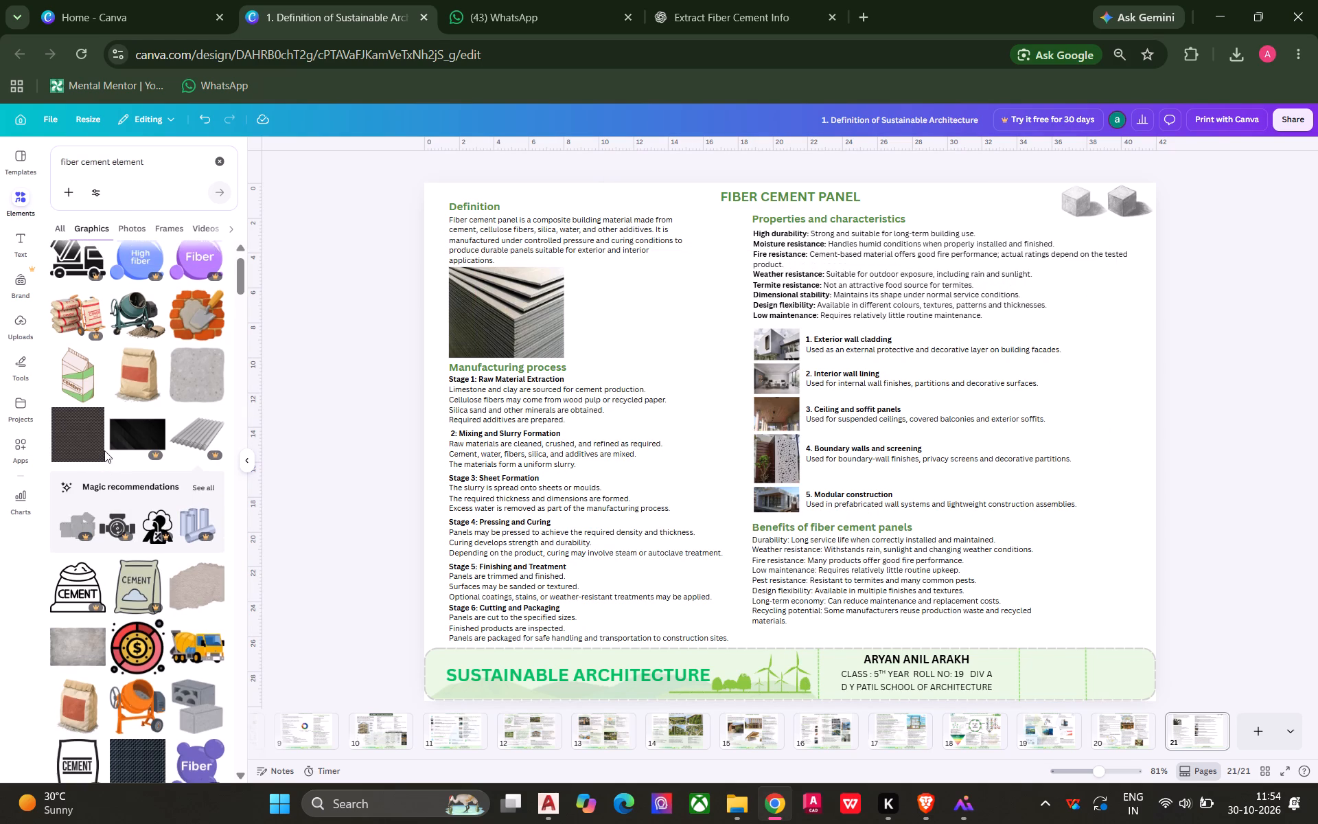
pyautogui.scroll(2, 104, 450)
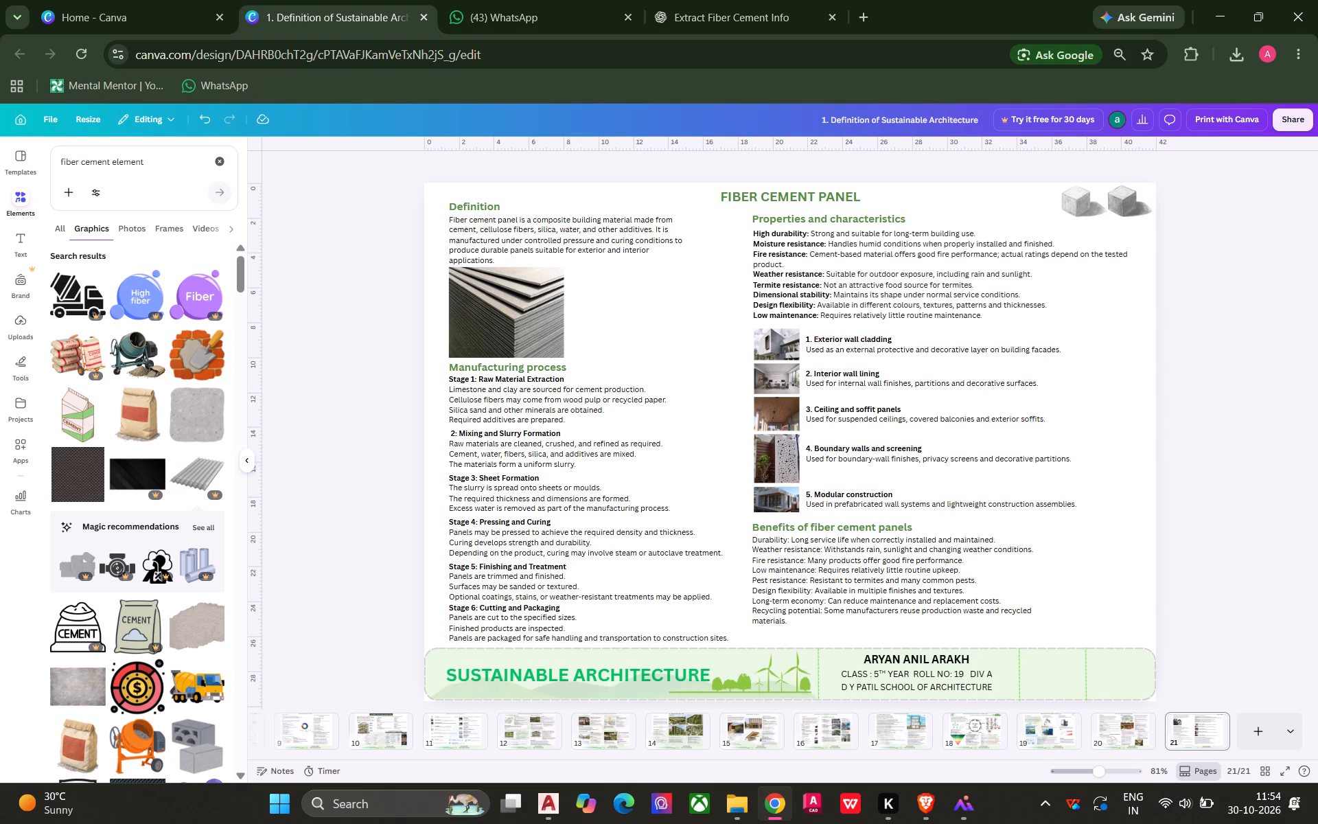
pyautogui.click(158, 171)
pyautogui.click(156, 156)
pyautogui.press('BackSpace')
pyautogui.press('BackSpace')
pyautogui.press('BackSpace')
pyautogui.press('BackSpace')
pyautogui.press('BackSpace')
pyautogui.press('BackSpace')
pyautogui.press('BackSpace')
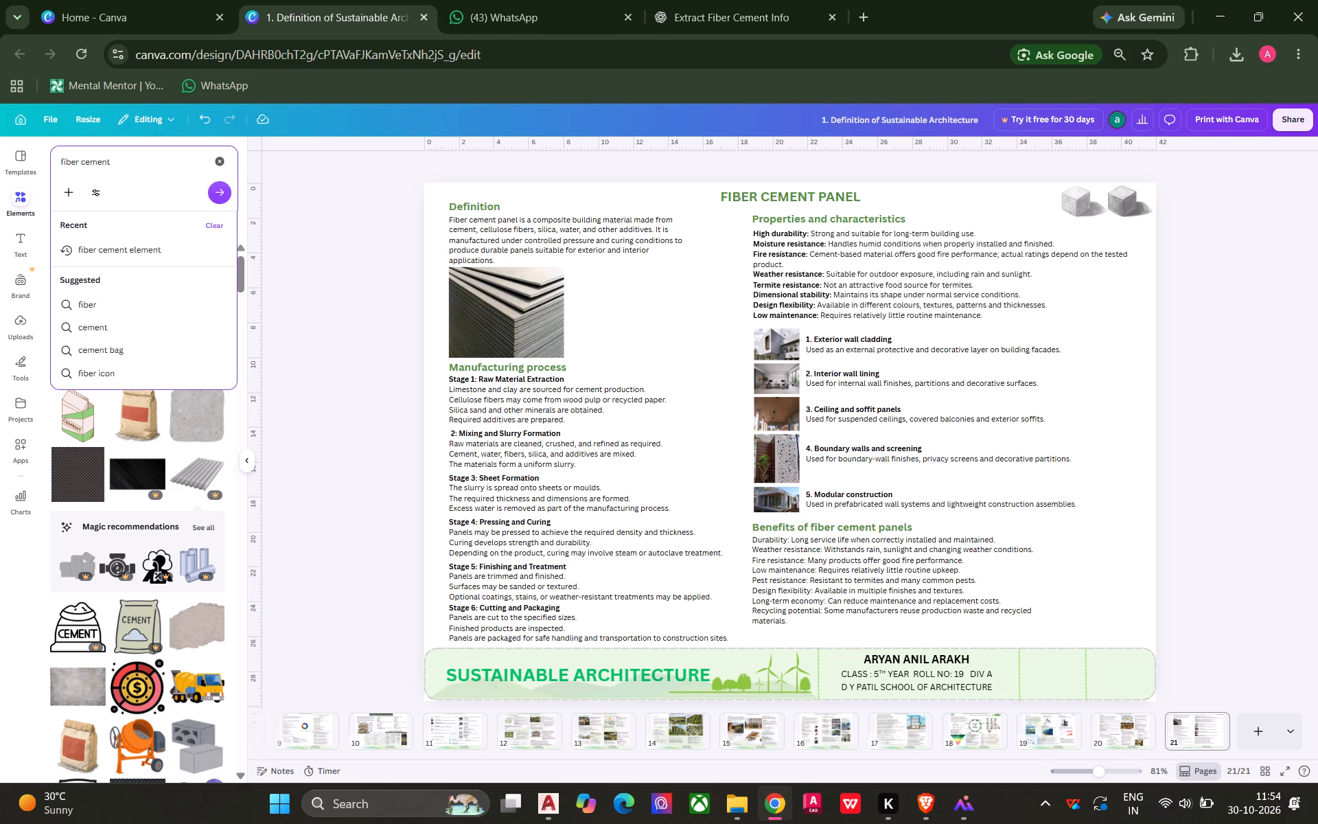
pyautogui.write('panel')
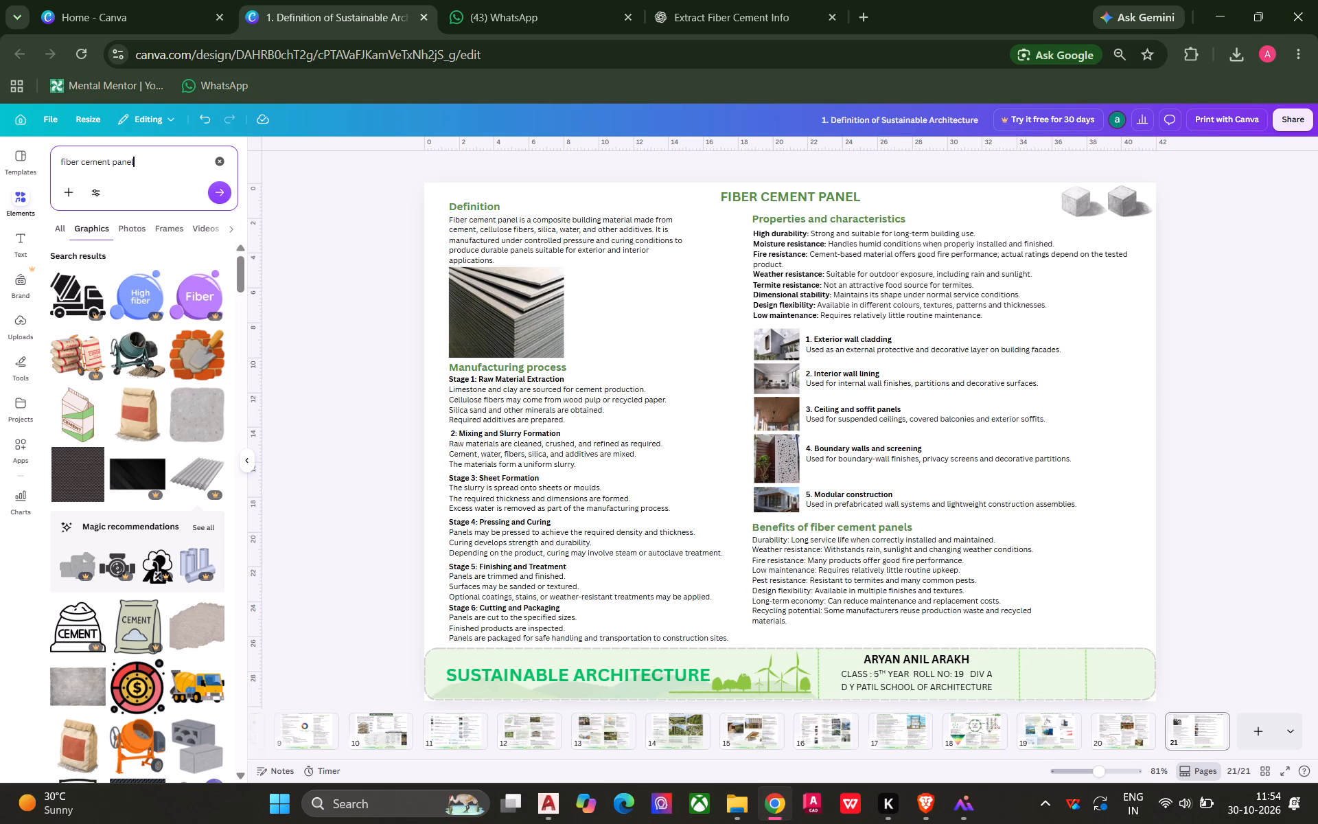
pyautogui.press('Return')
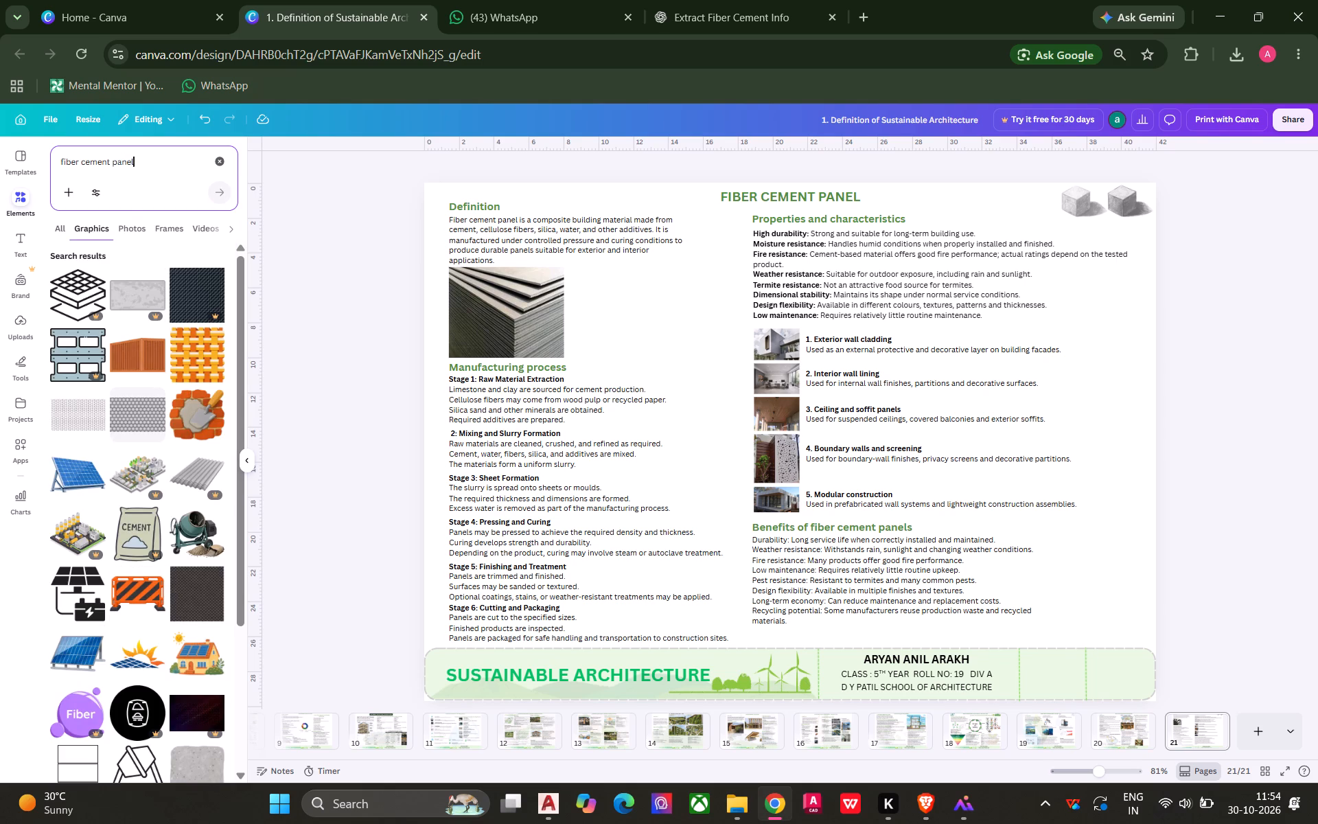
# Add the black outline concrete mixer graphic, shrink it, and place it in the page's bottom right corner just above the green footer.
pyautogui.scroll(1, 60, 314)
pyautogui.scroll(-3, 80, 505)
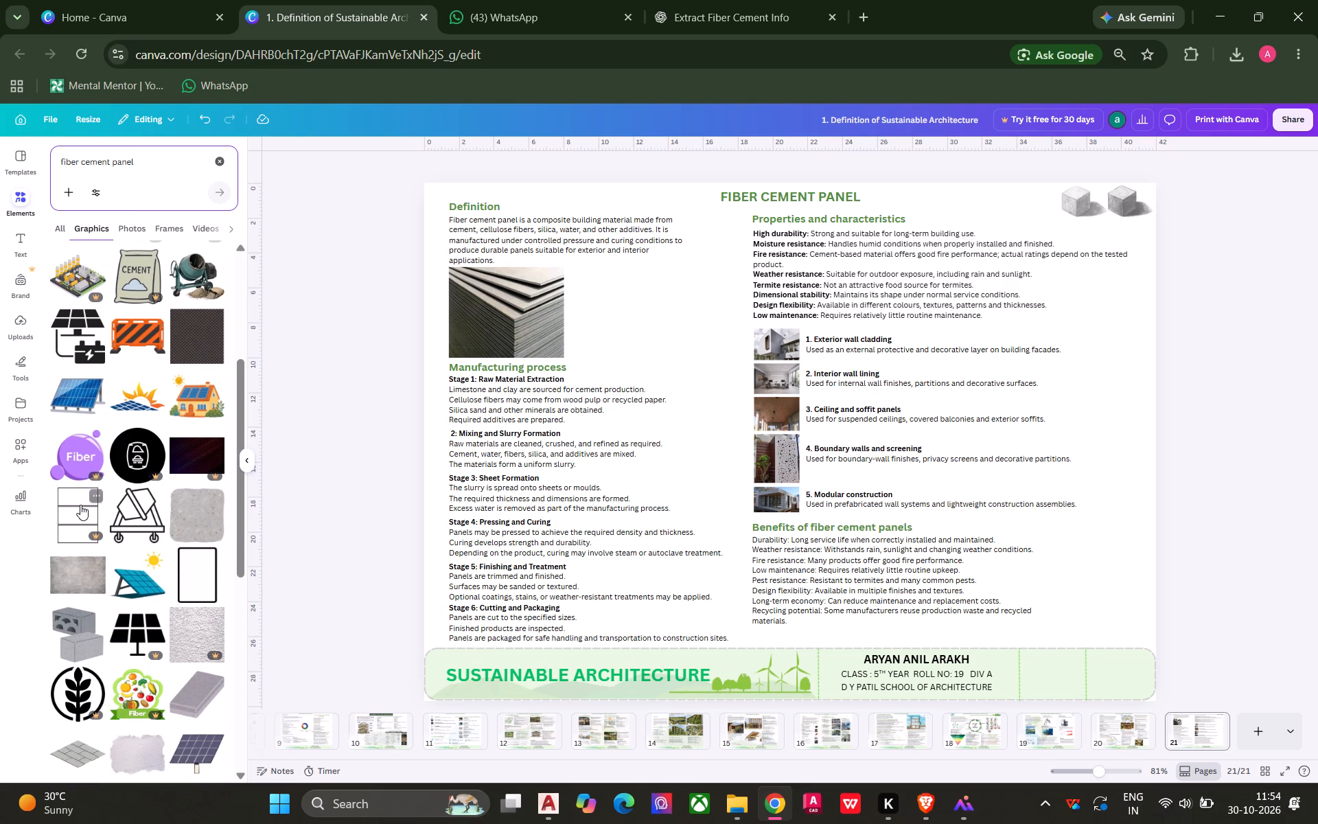
pyautogui.click(139, 513)
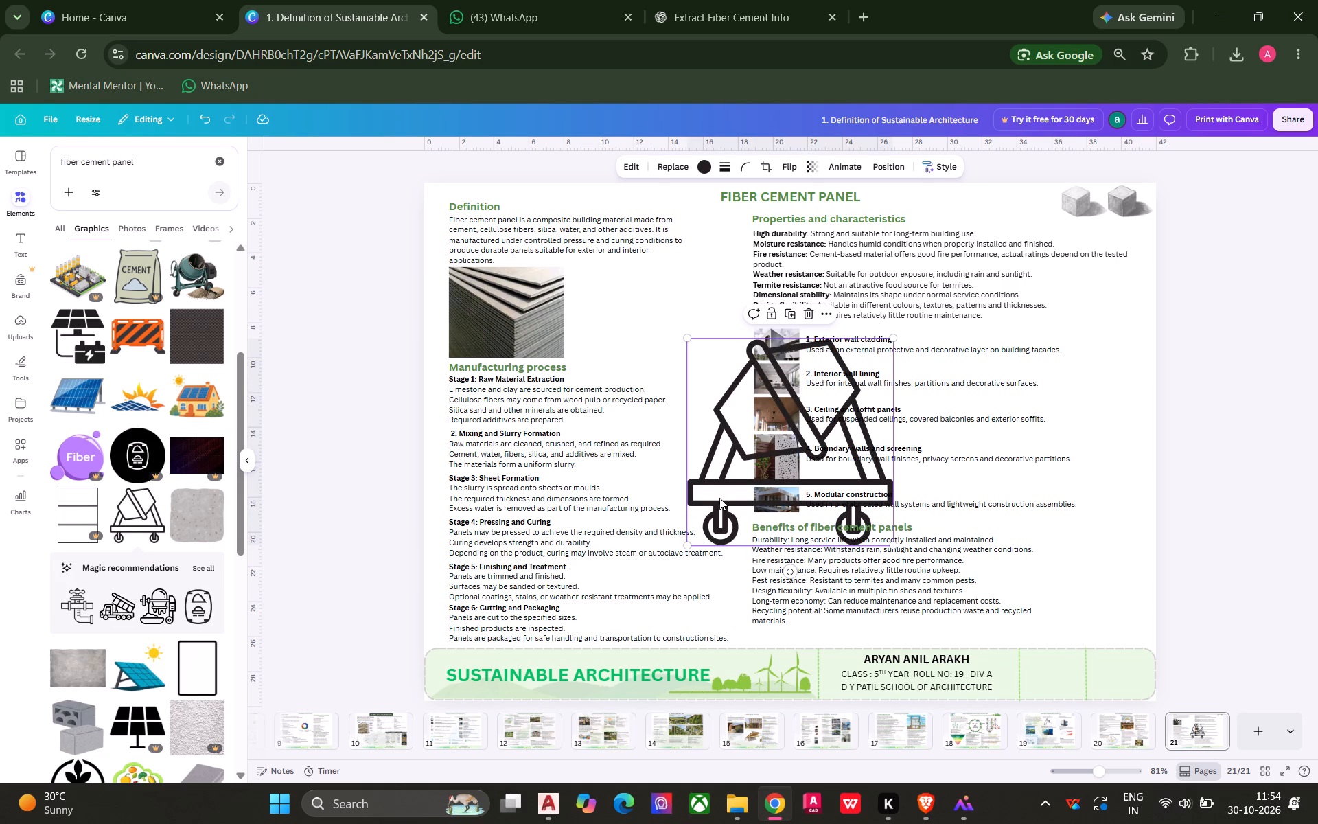
pyautogui.moveTo(719, 497); pyautogui.dragTo(620, 417)
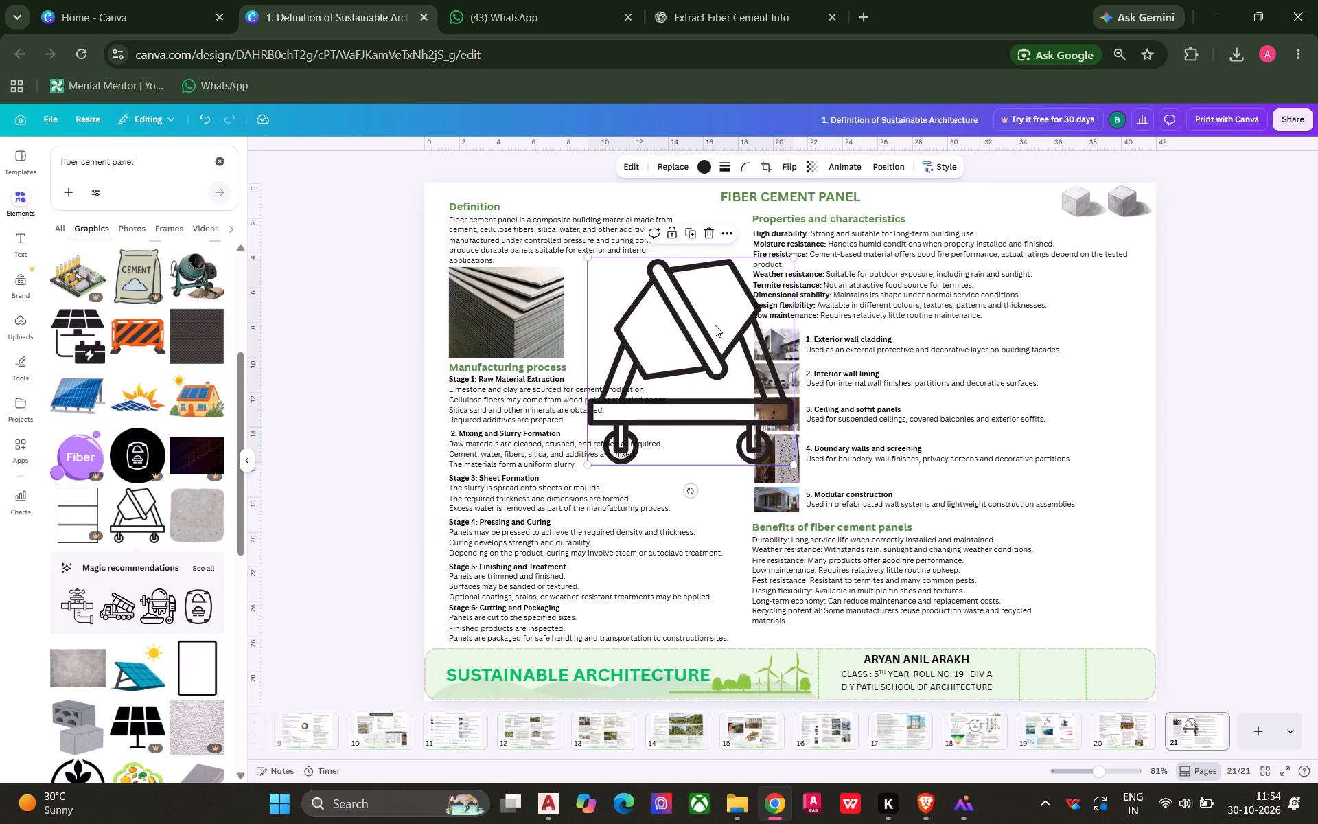
pyautogui.moveTo(796, 257); pyautogui.dragTo(710, 282)
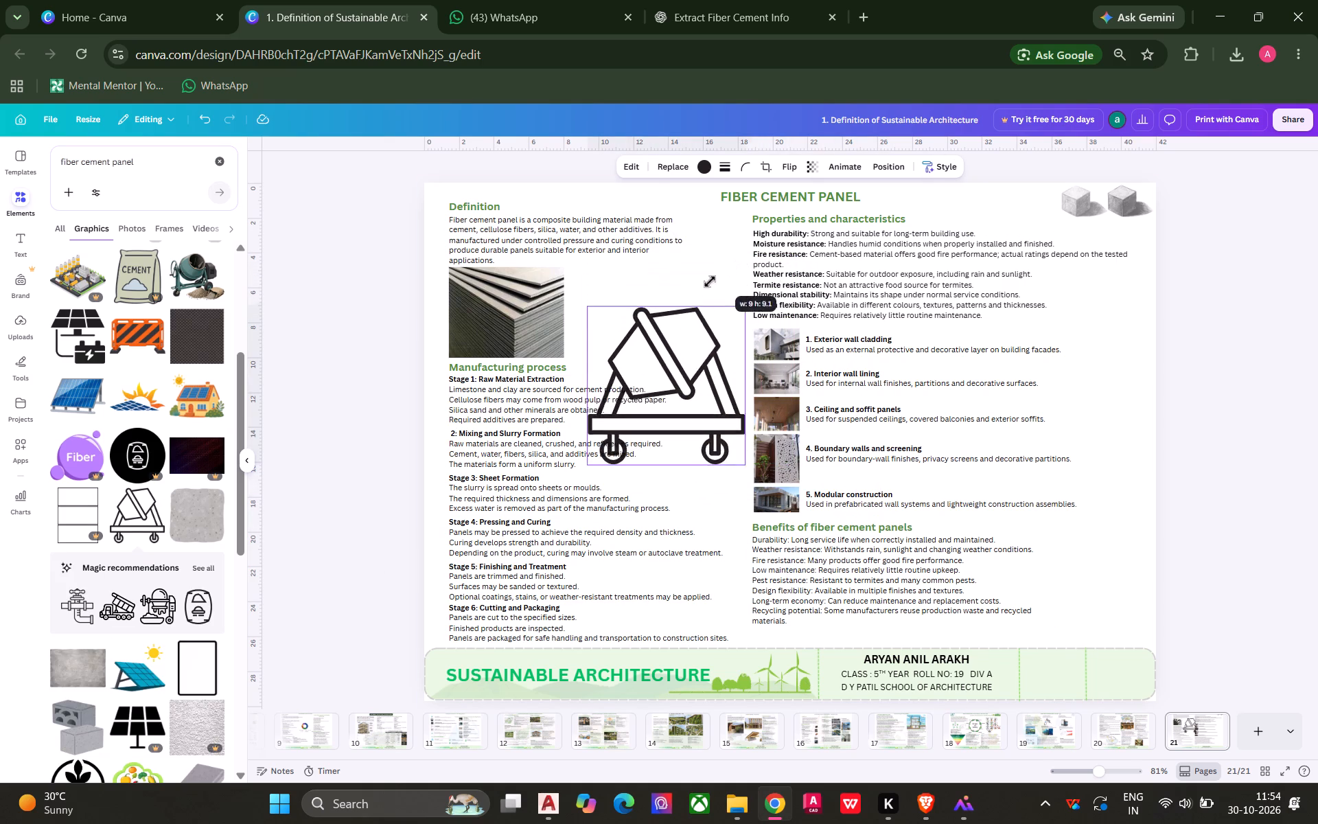
pyautogui.moveTo(710, 282); pyautogui.dragTo(659, 346)
pyautogui.moveTo(638, 428); pyautogui.dragTo(1113, 611)
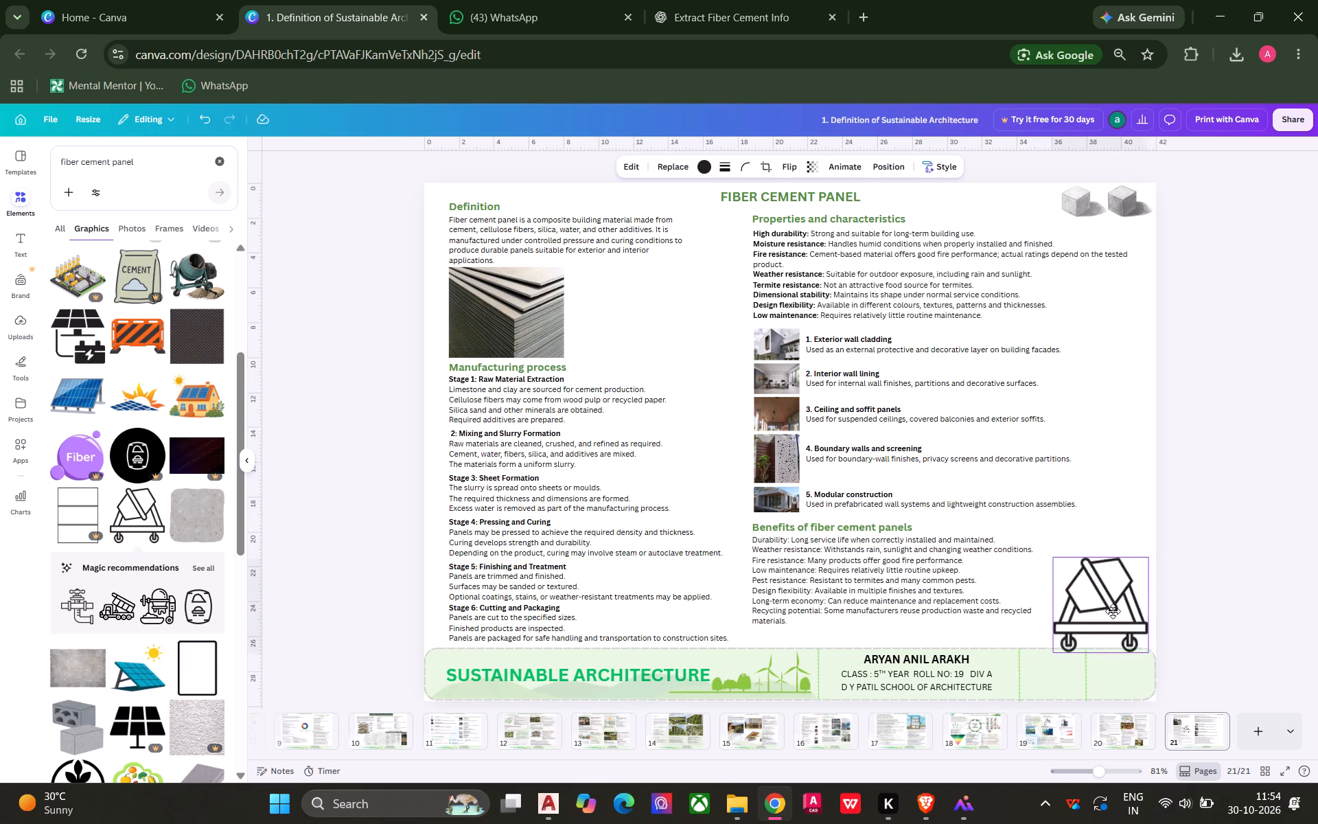
pyautogui.moveTo(1113, 611); pyautogui.dragTo(1103, 613)
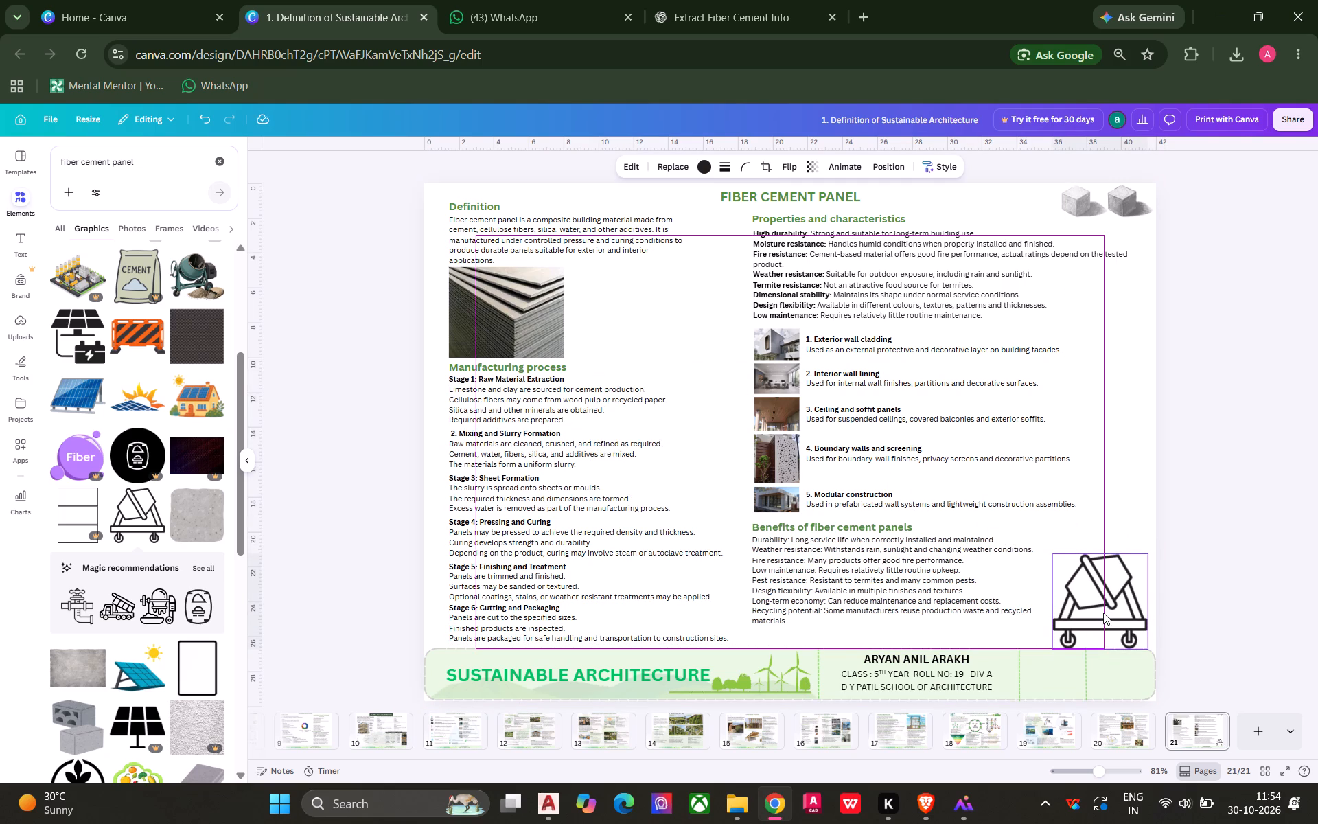
# Set the concrete mixer graphic's transparency to 13.
pyautogui.click(809, 172)
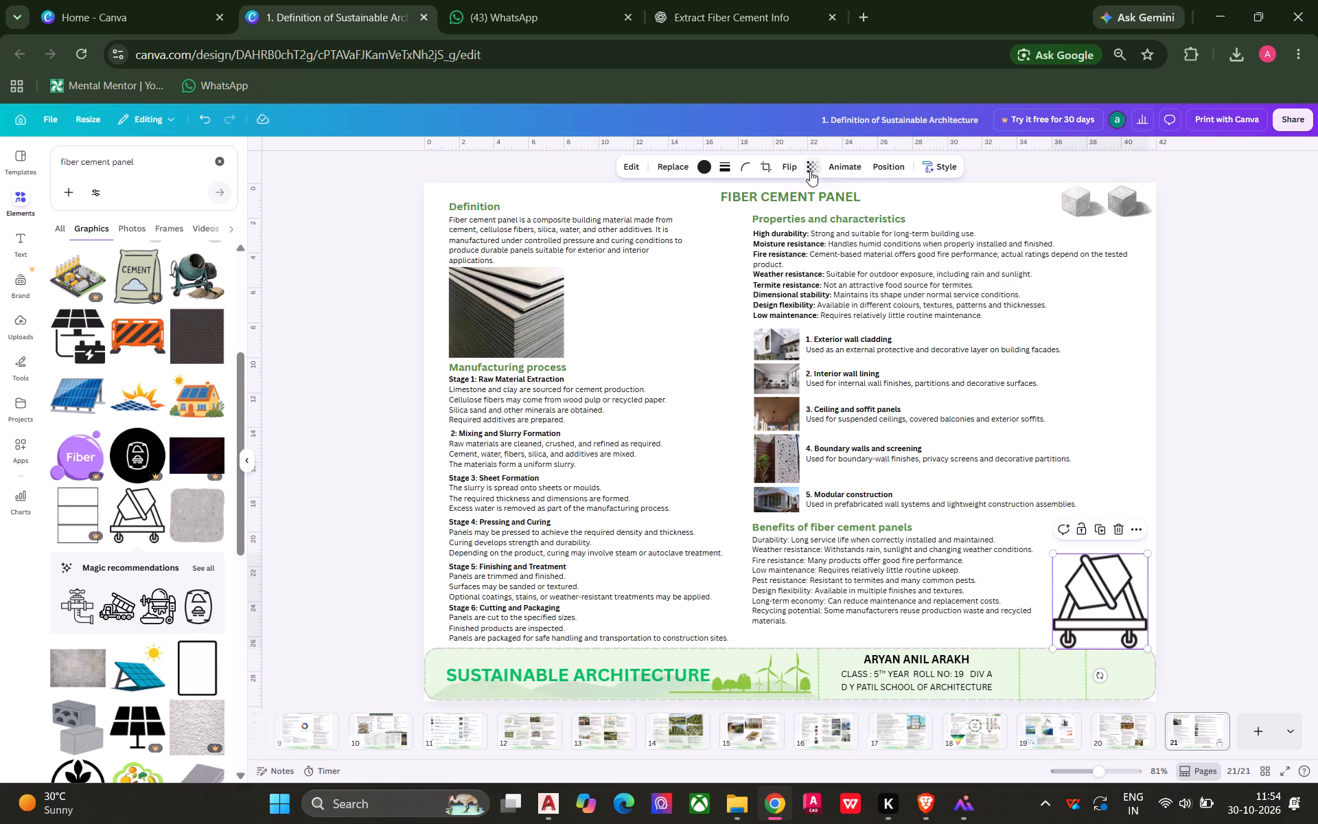
pyautogui.click(809, 212)
pyautogui.click(784, 215)
pyautogui.click(774, 214)
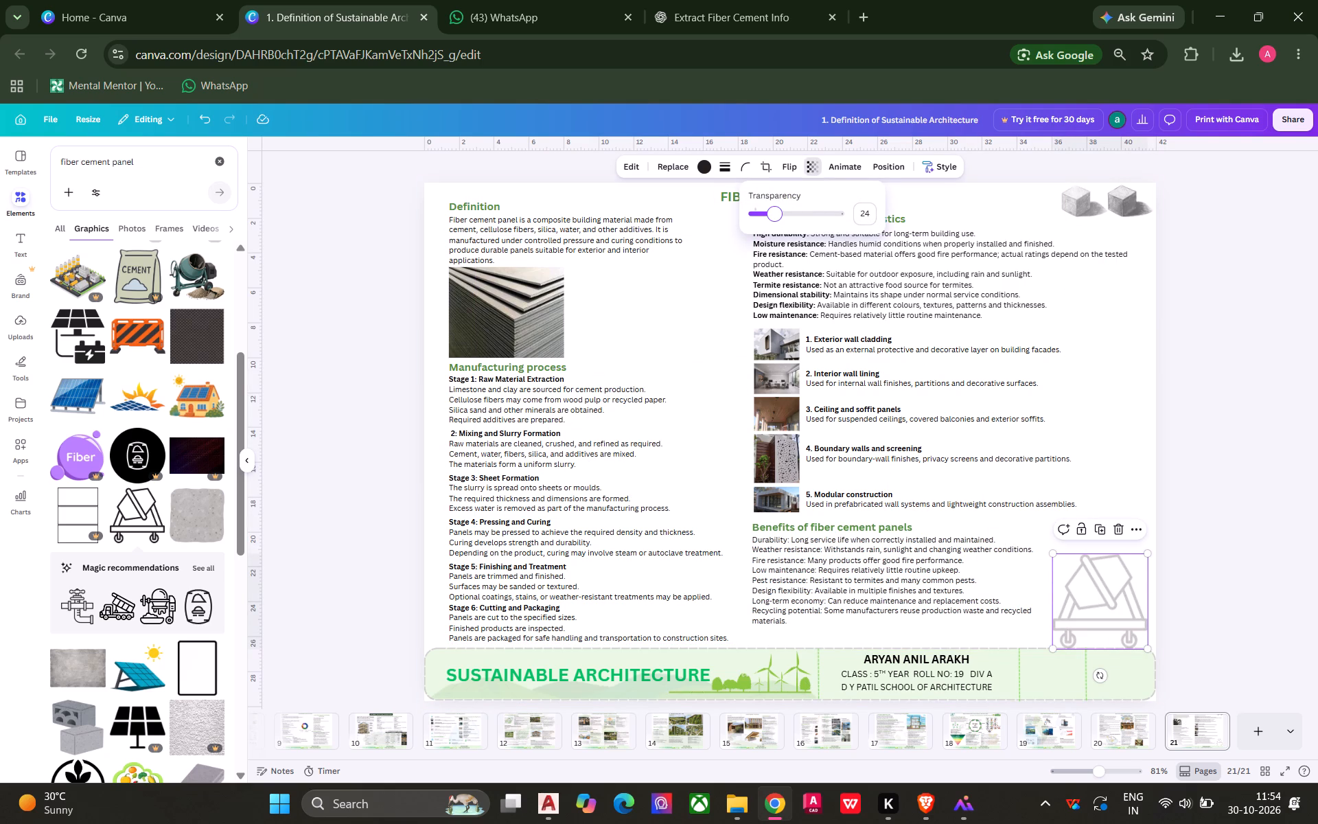
pyautogui.click(764, 217)
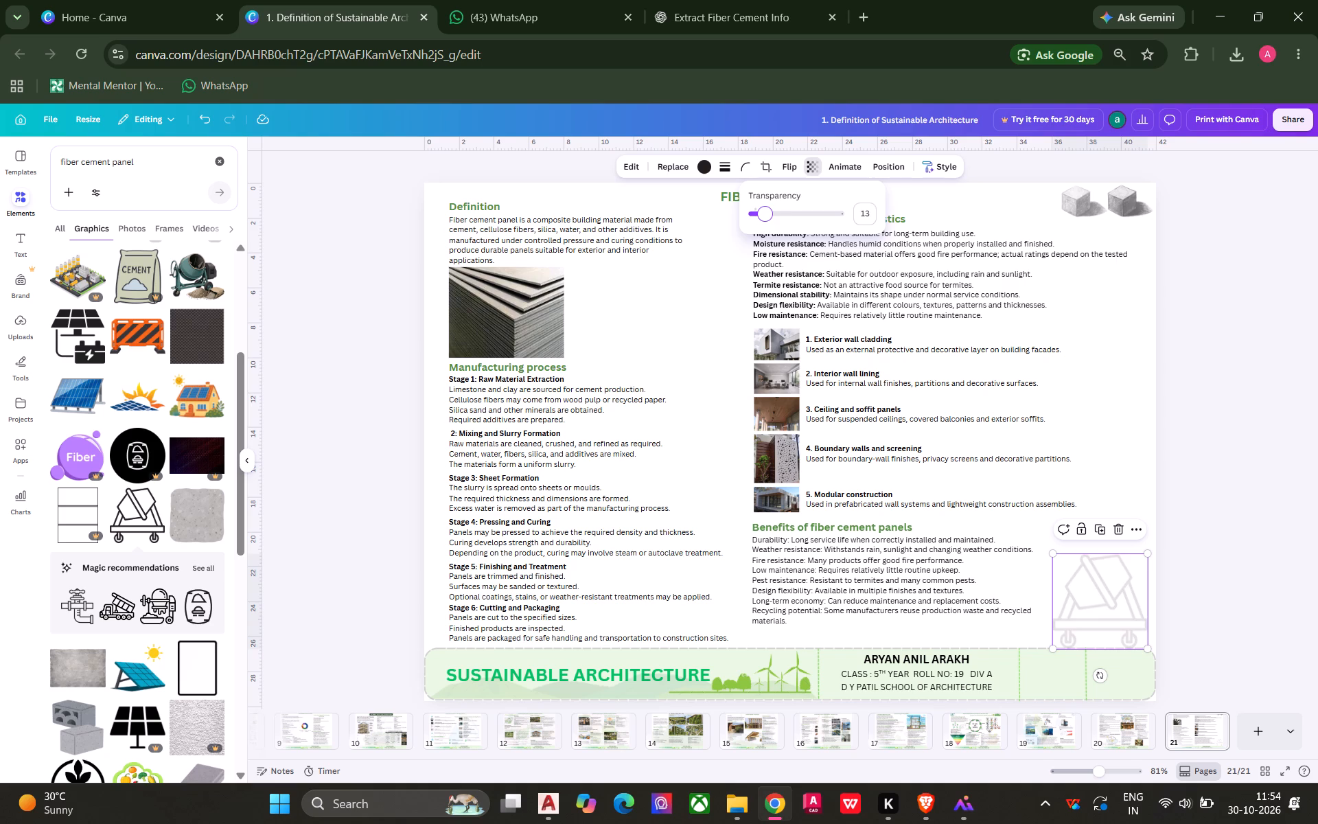
pyautogui.click(1239, 430)
pyautogui.click(1194, 577)
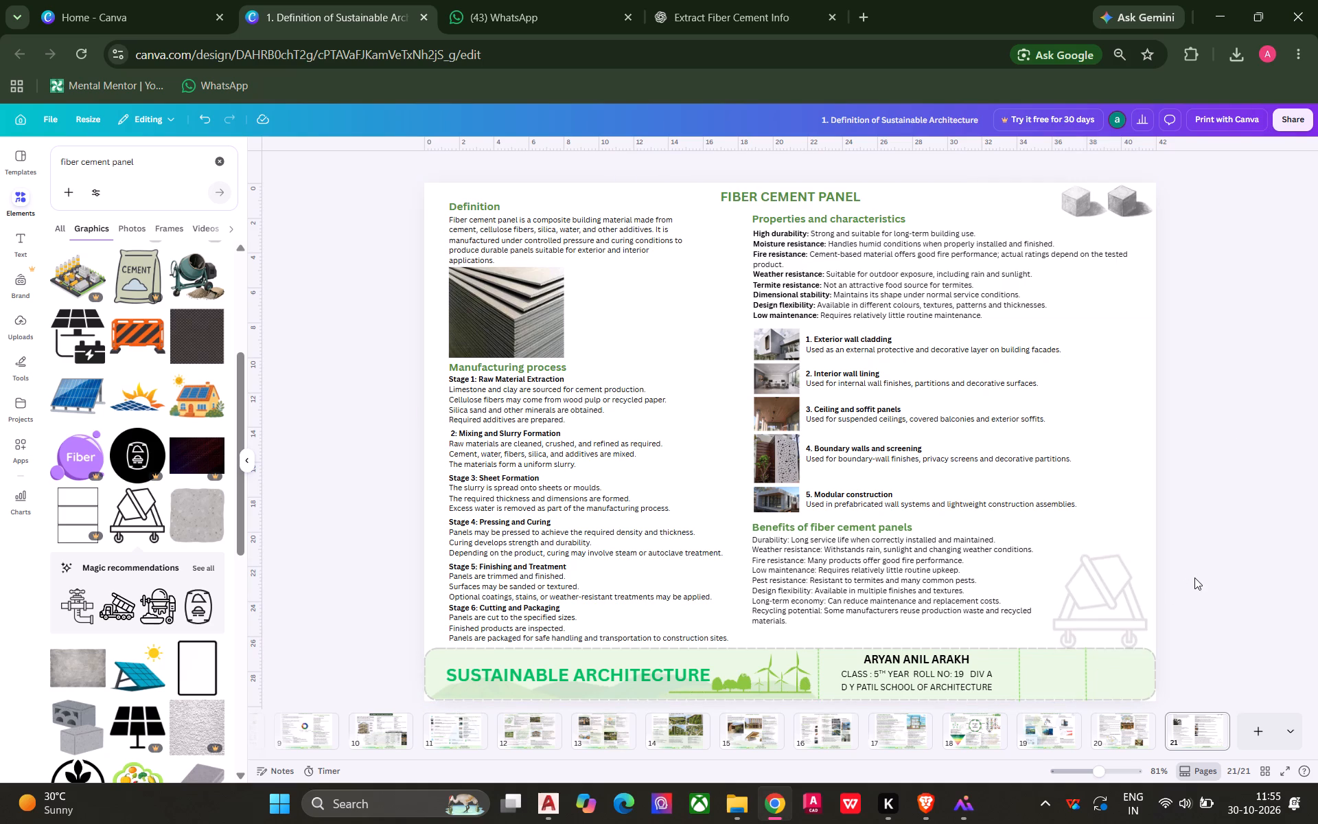
# Shrink the faded concrete mixer graphic to less than half its size and move it against the page's right edge above the footer.
pyautogui.click(1073, 572)
pyautogui.moveTo(1148, 554); pyautogui.dragTo(1164, 524)
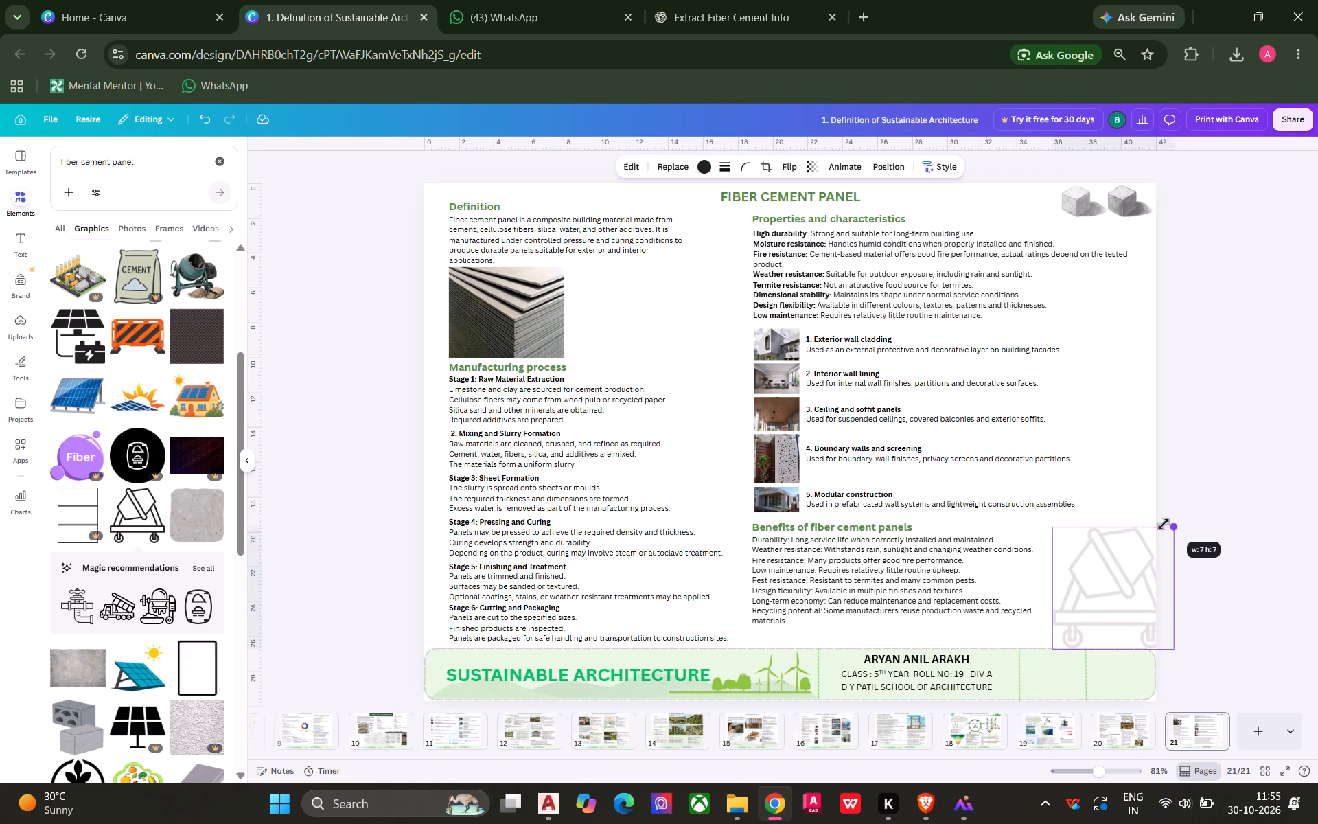
pyautogui.moveTo(1164, 524); pyautogui.dragTo(1086, 598)
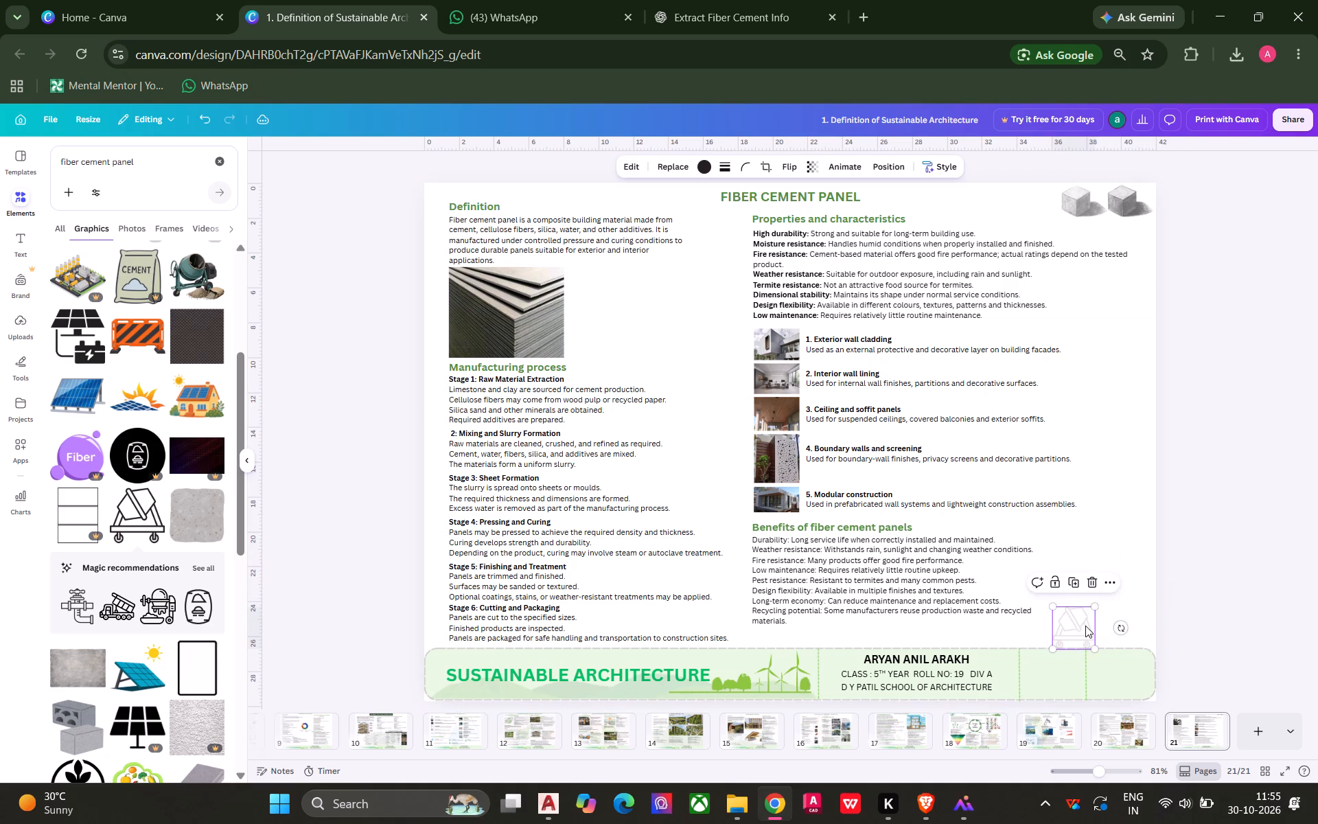
pyautogui.moveTo(1080, 626); pyautogui.dragTo(1140, 626)
pyautogui.click(1214, 588)
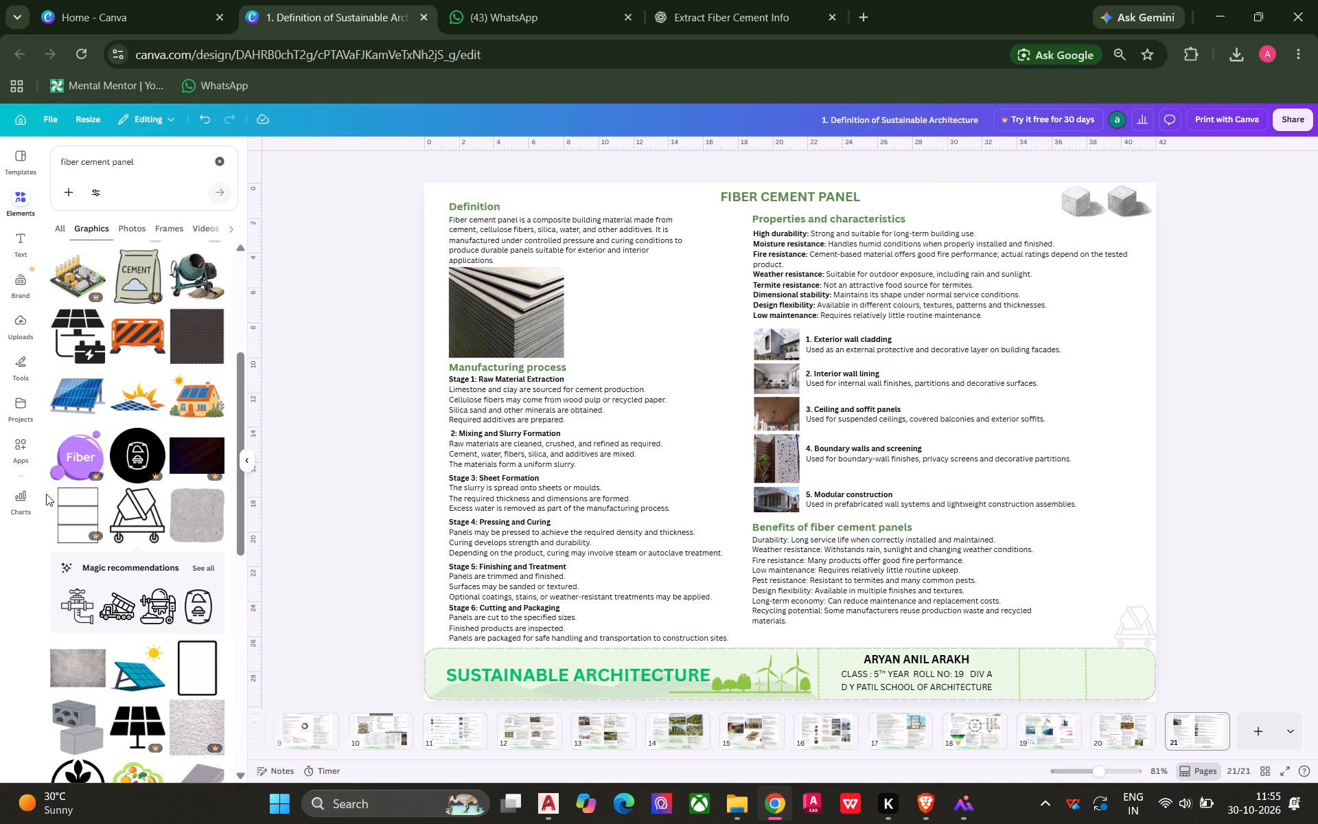
# Add the grey concrete slab graphic at full size across the page centre and fade it strongly as a background behind the text.
pyautogui.scroll(-2, 55, 512)
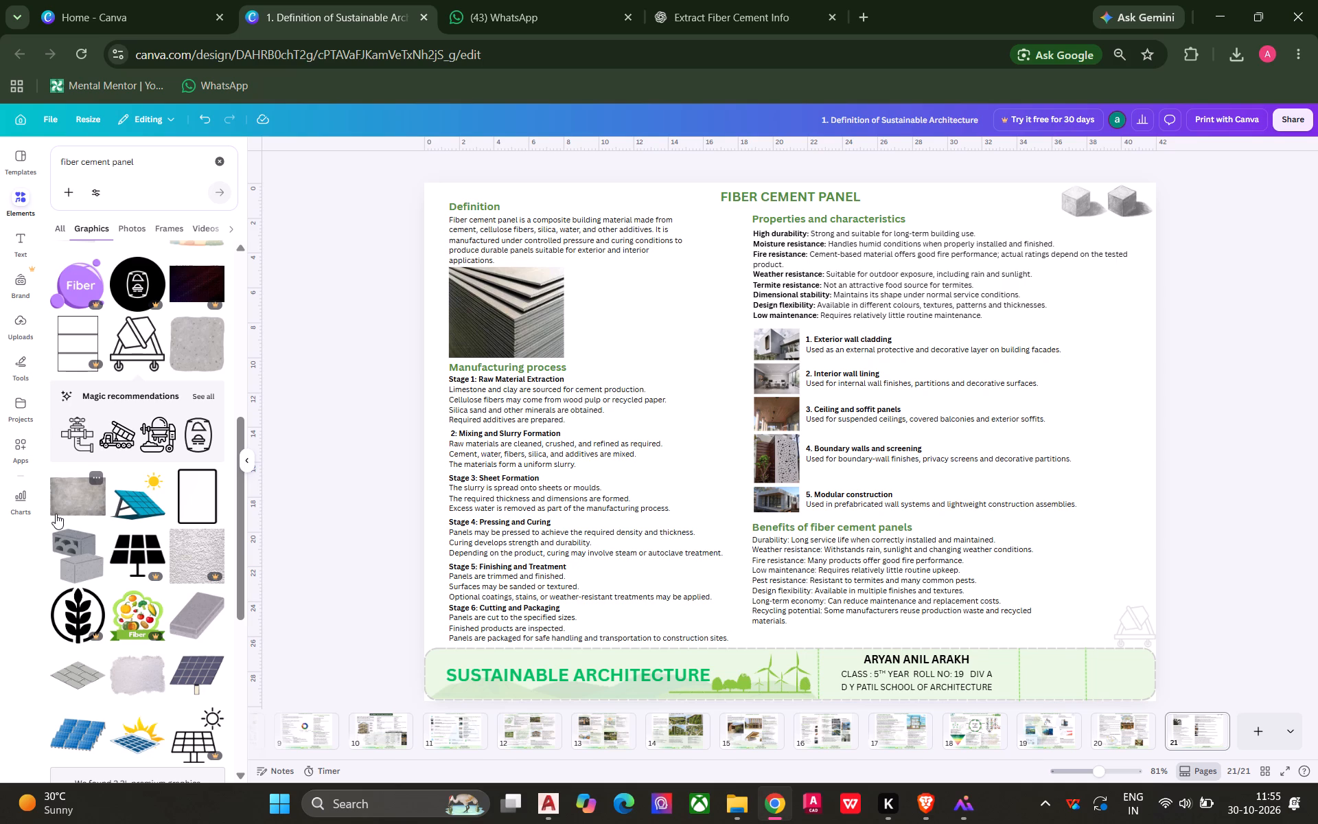
pyautogui.scroll(-3, 56, 514)
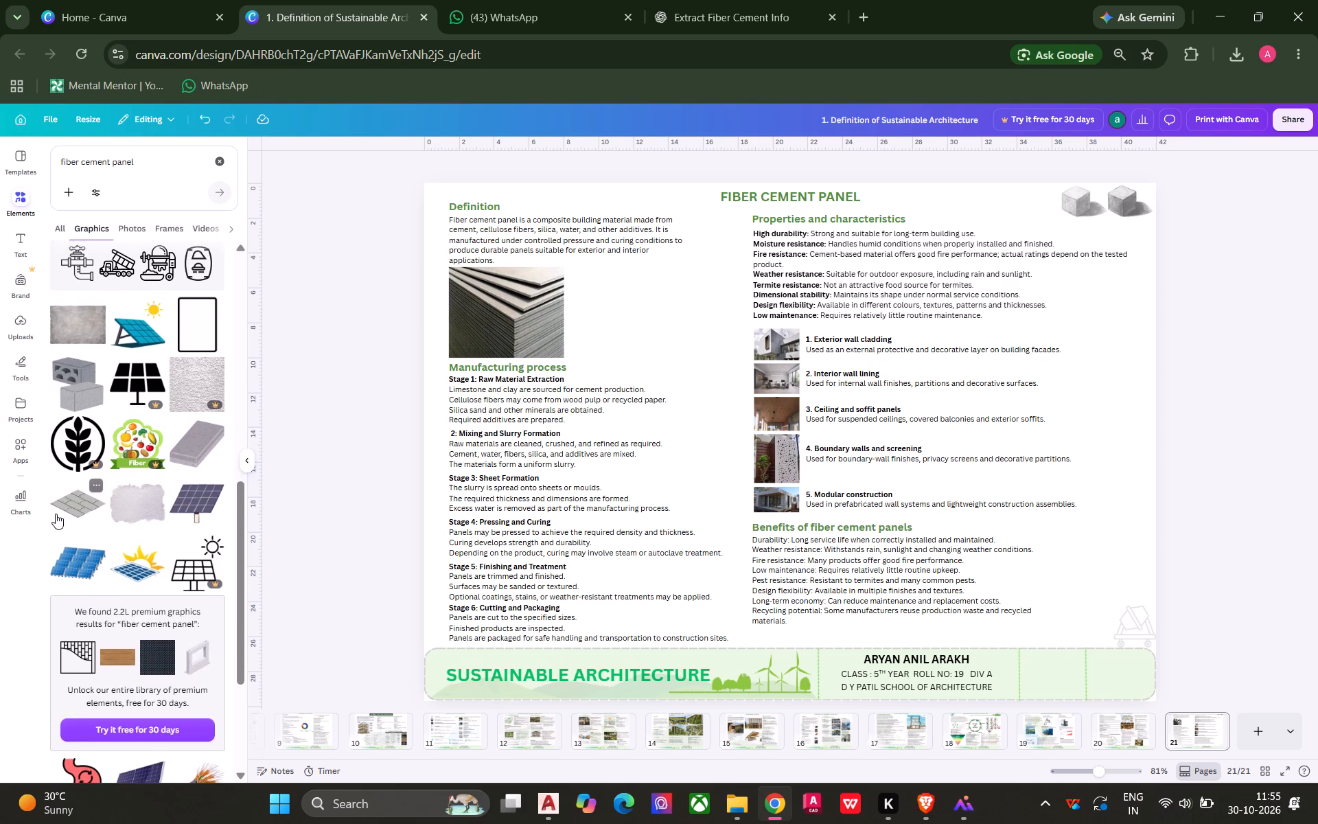
pyautogui.click(196, 363)
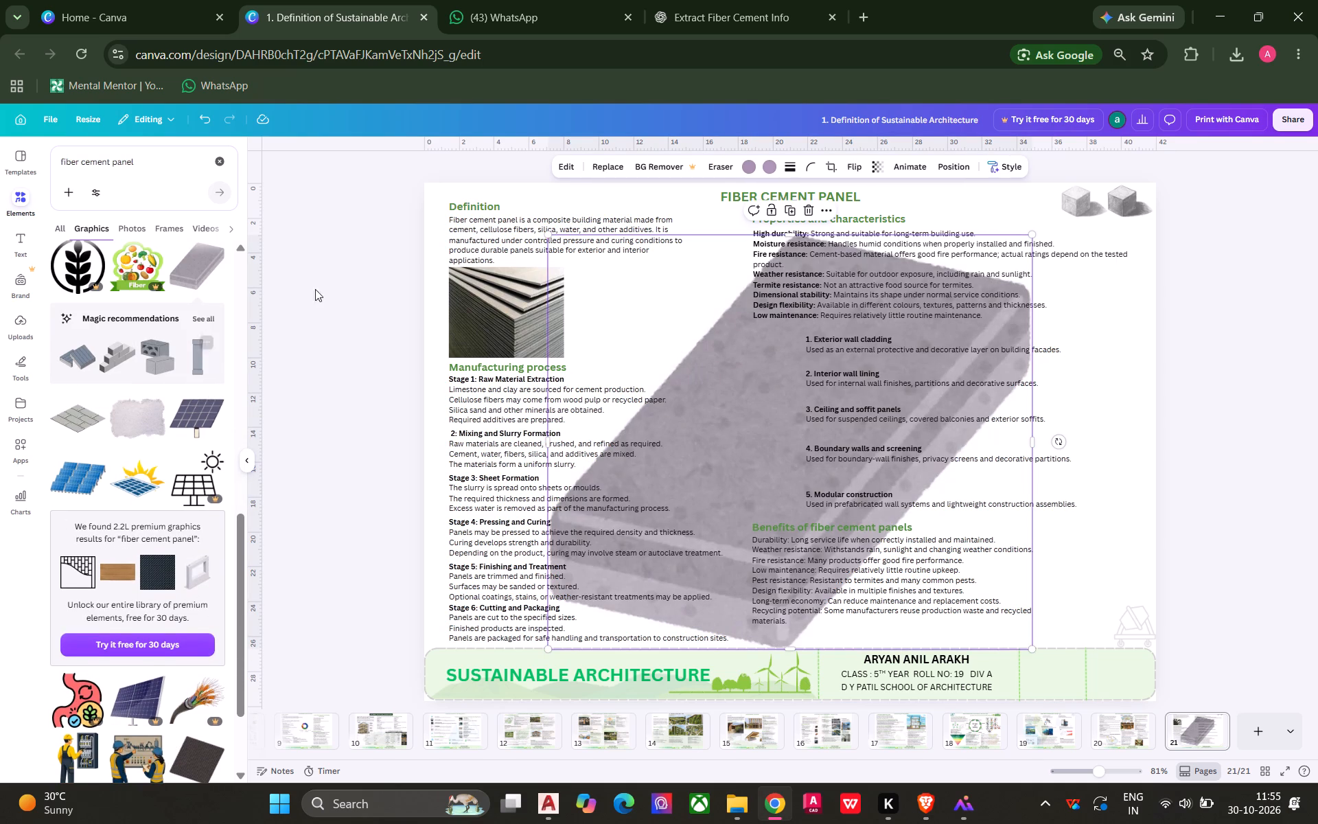
pyautogui.click(876, 170)
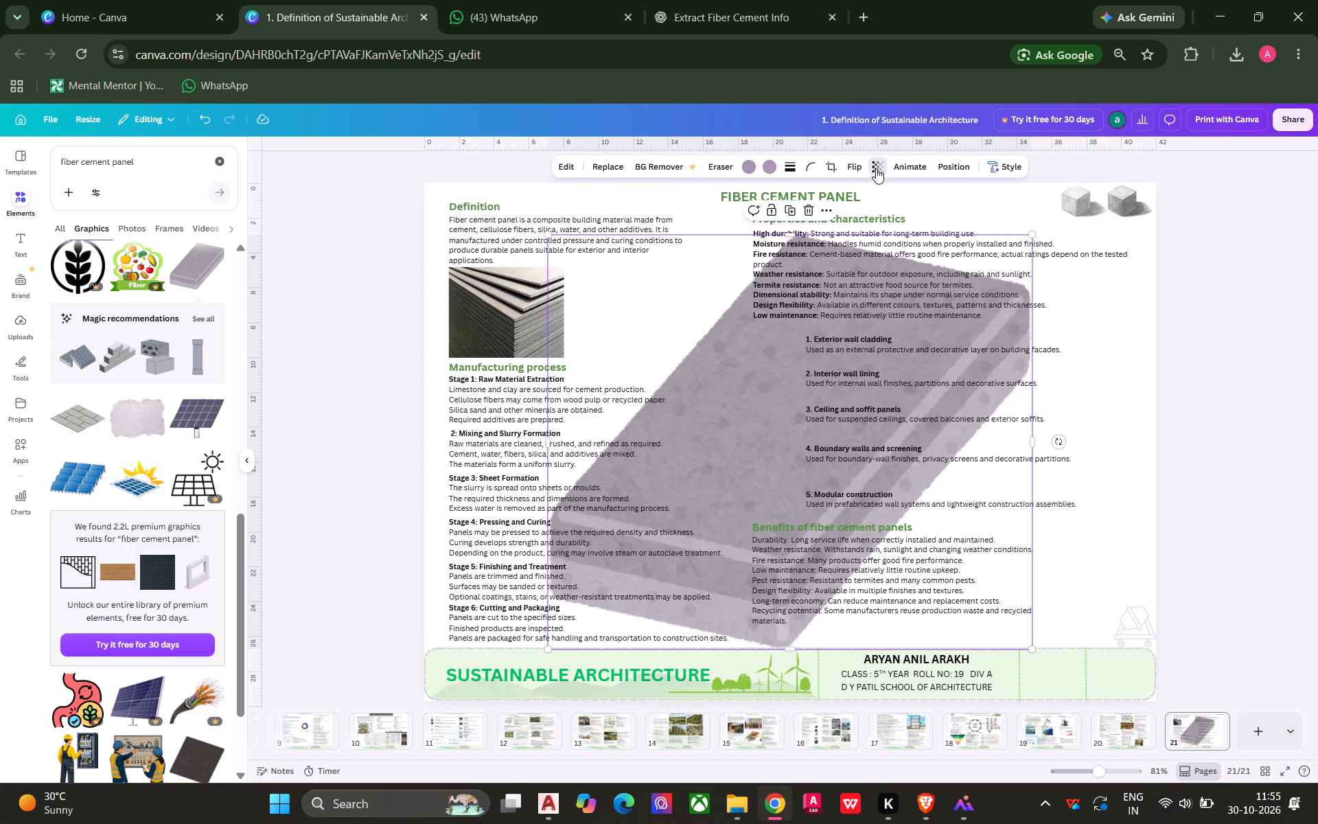
pyautogui.click(831, 214)
pyautogui.click(1216, 297)
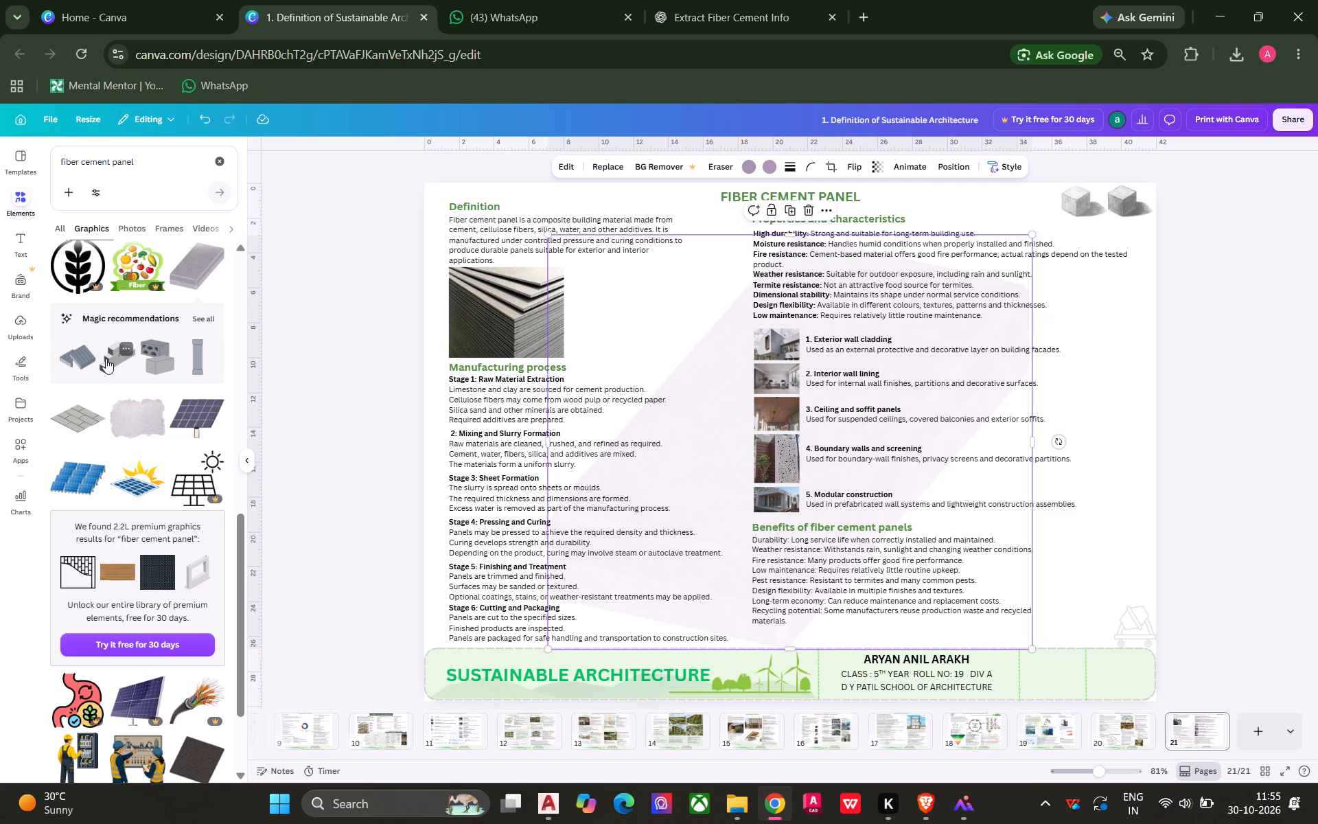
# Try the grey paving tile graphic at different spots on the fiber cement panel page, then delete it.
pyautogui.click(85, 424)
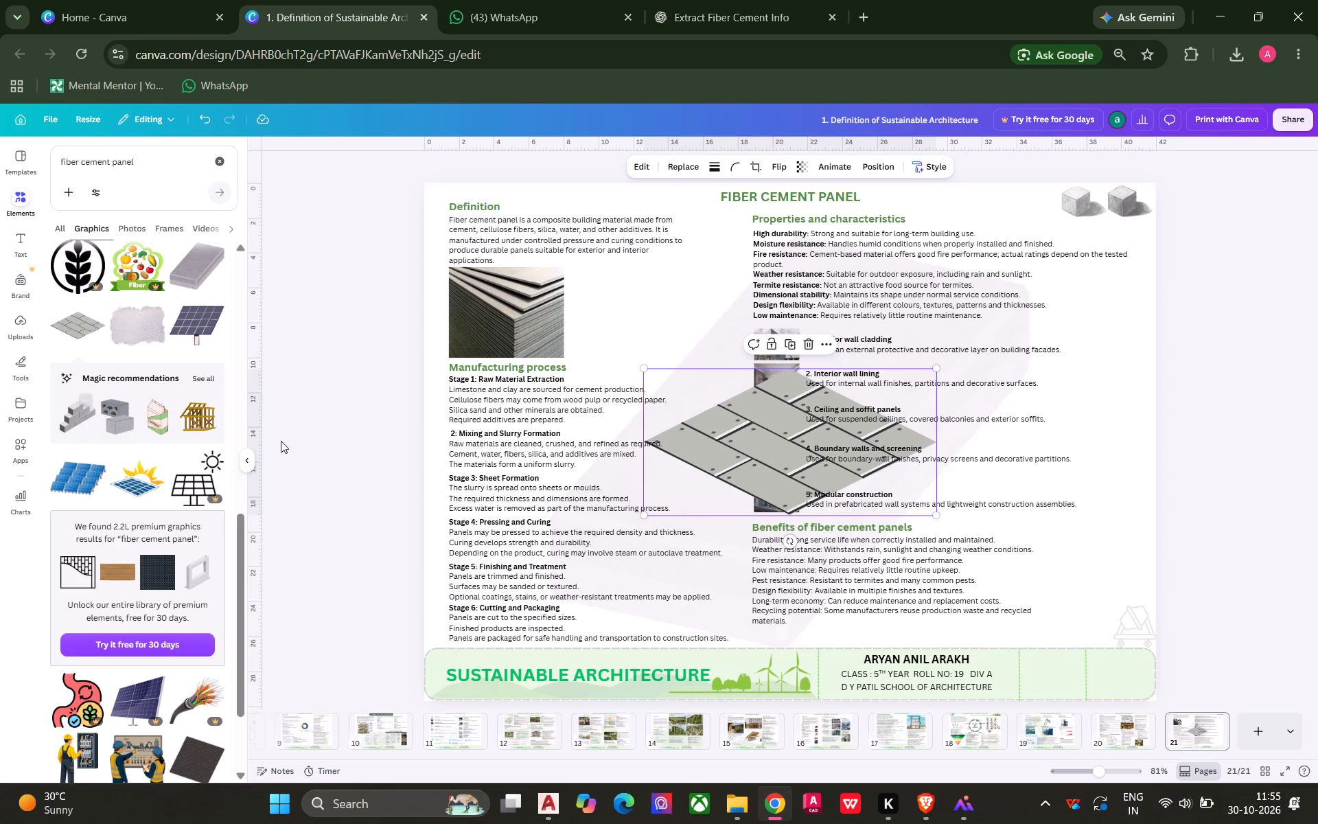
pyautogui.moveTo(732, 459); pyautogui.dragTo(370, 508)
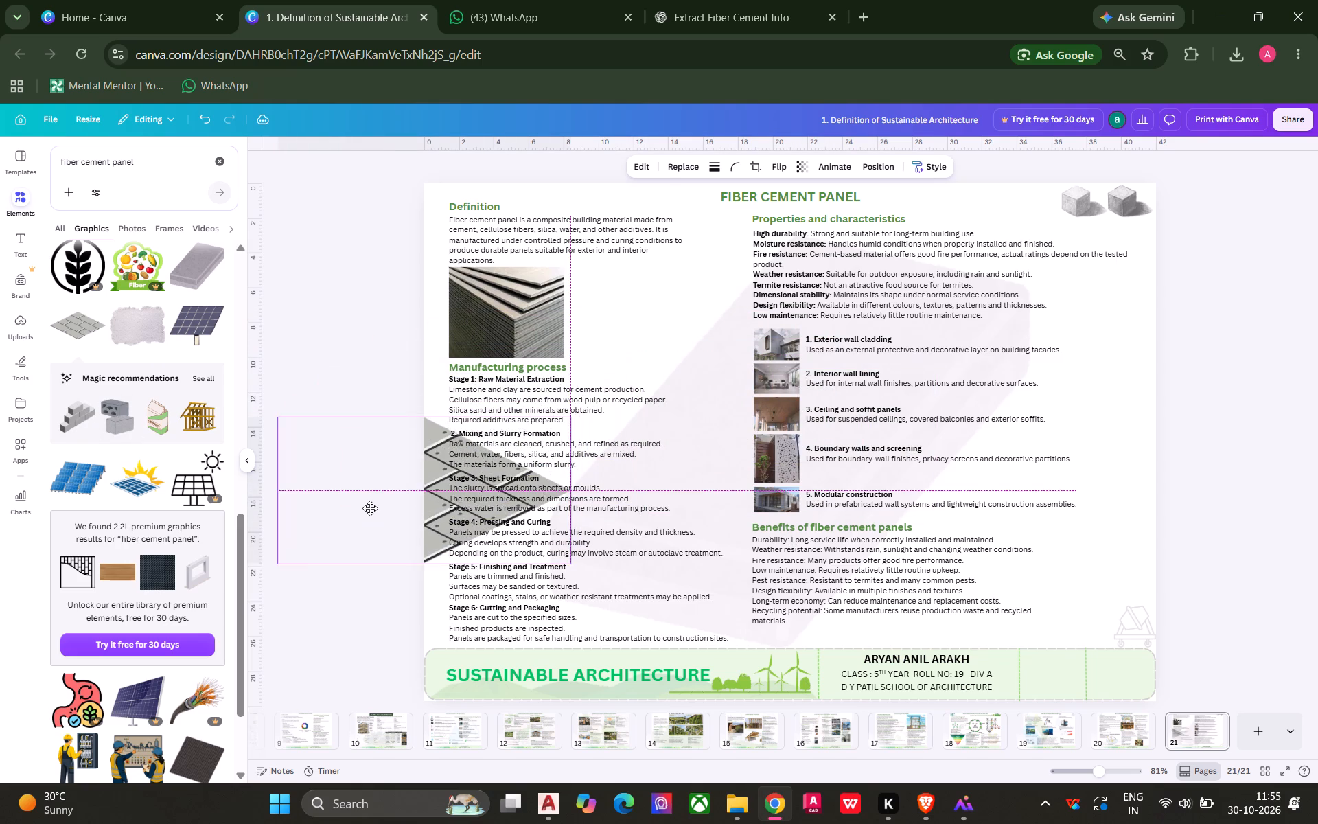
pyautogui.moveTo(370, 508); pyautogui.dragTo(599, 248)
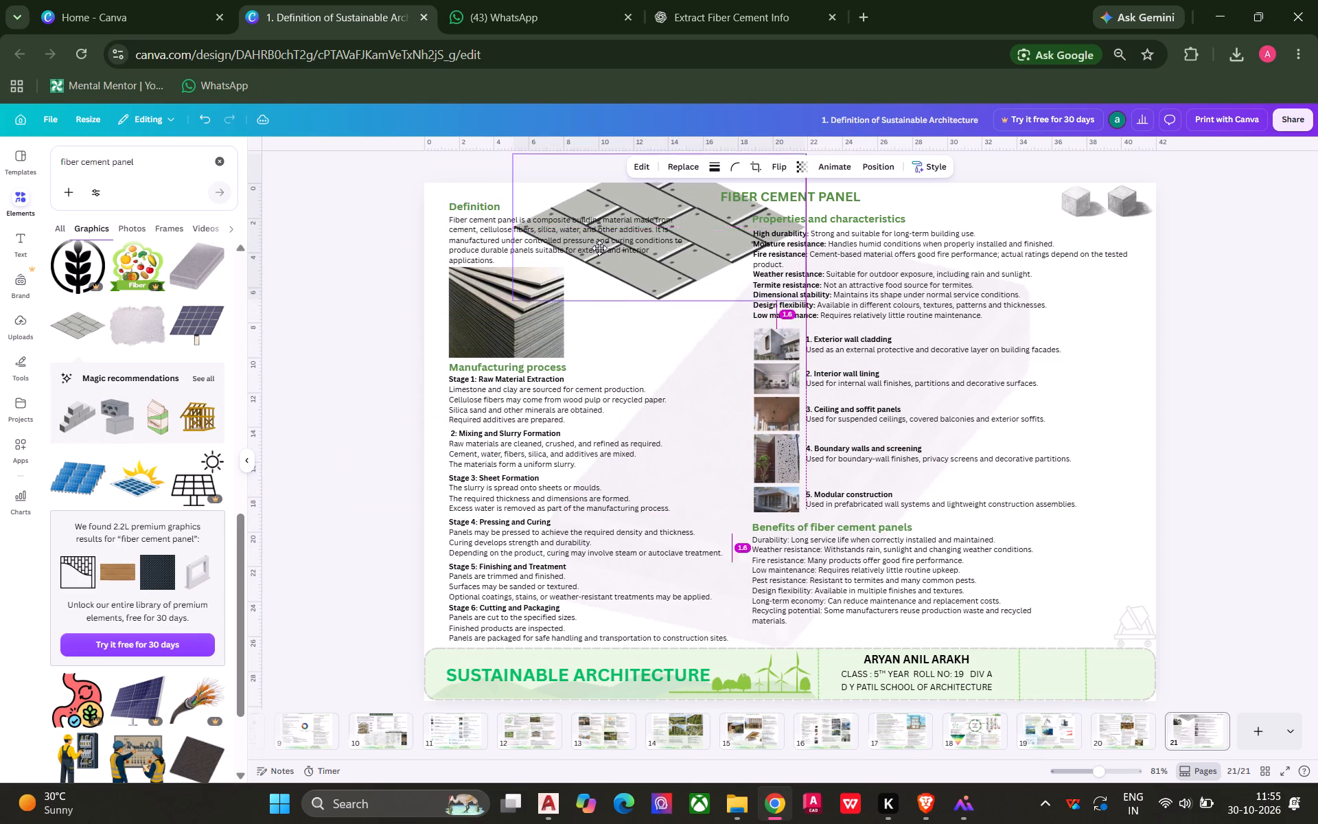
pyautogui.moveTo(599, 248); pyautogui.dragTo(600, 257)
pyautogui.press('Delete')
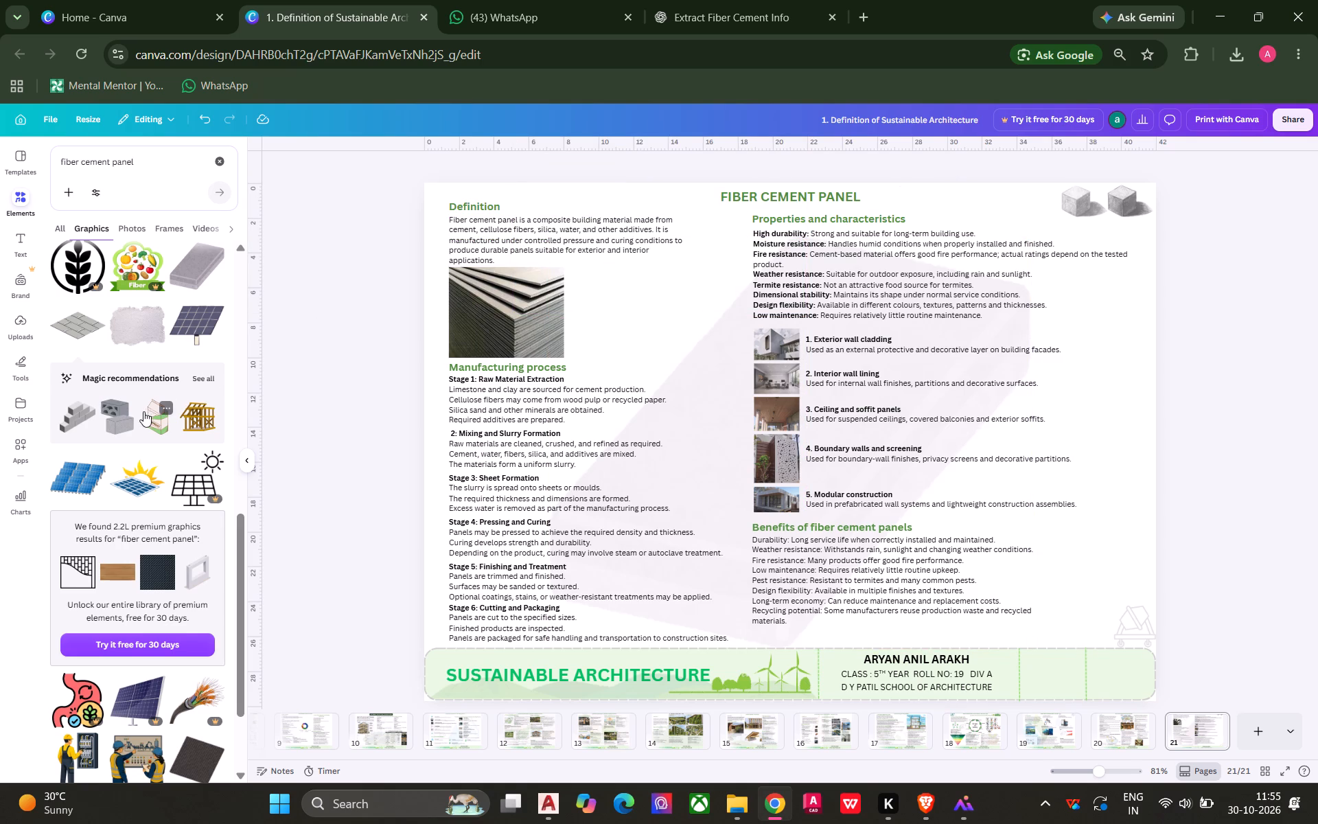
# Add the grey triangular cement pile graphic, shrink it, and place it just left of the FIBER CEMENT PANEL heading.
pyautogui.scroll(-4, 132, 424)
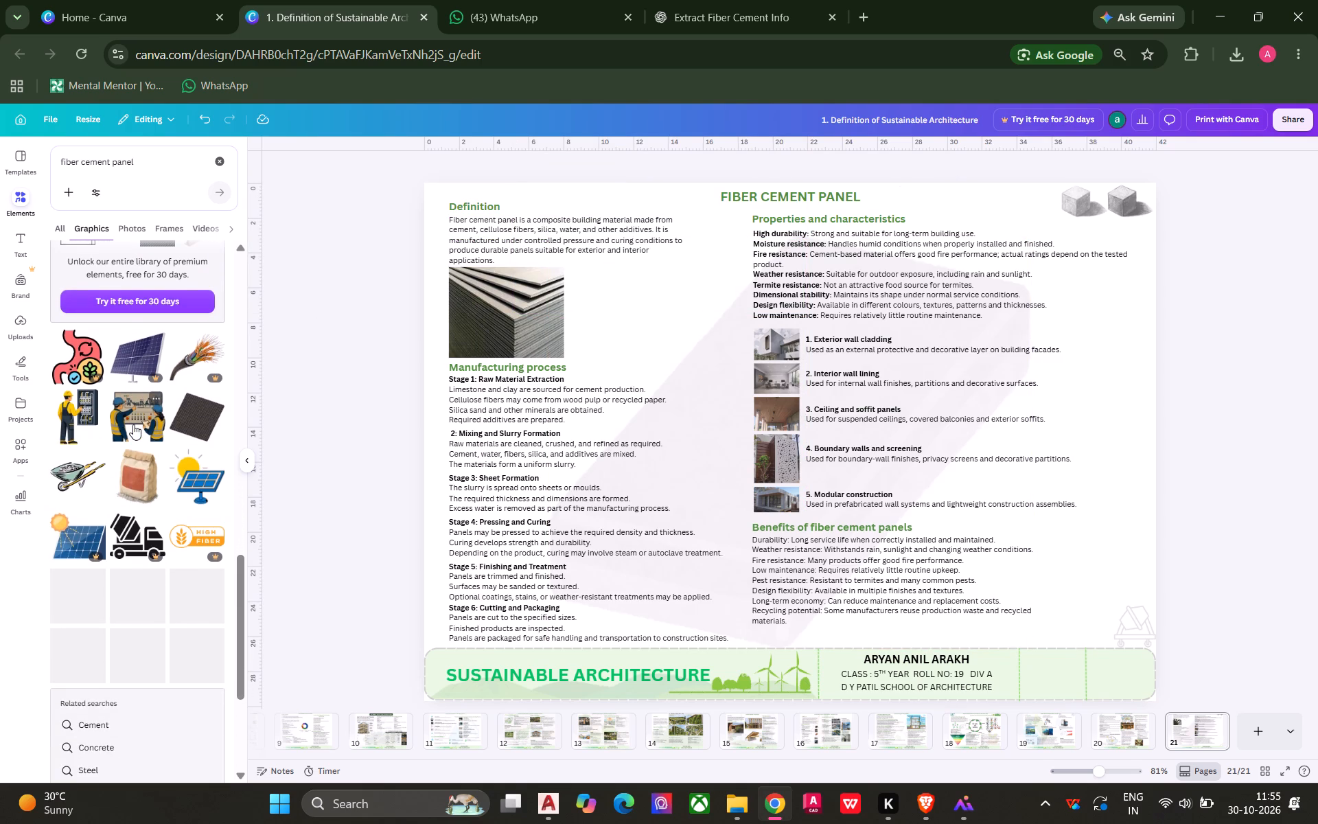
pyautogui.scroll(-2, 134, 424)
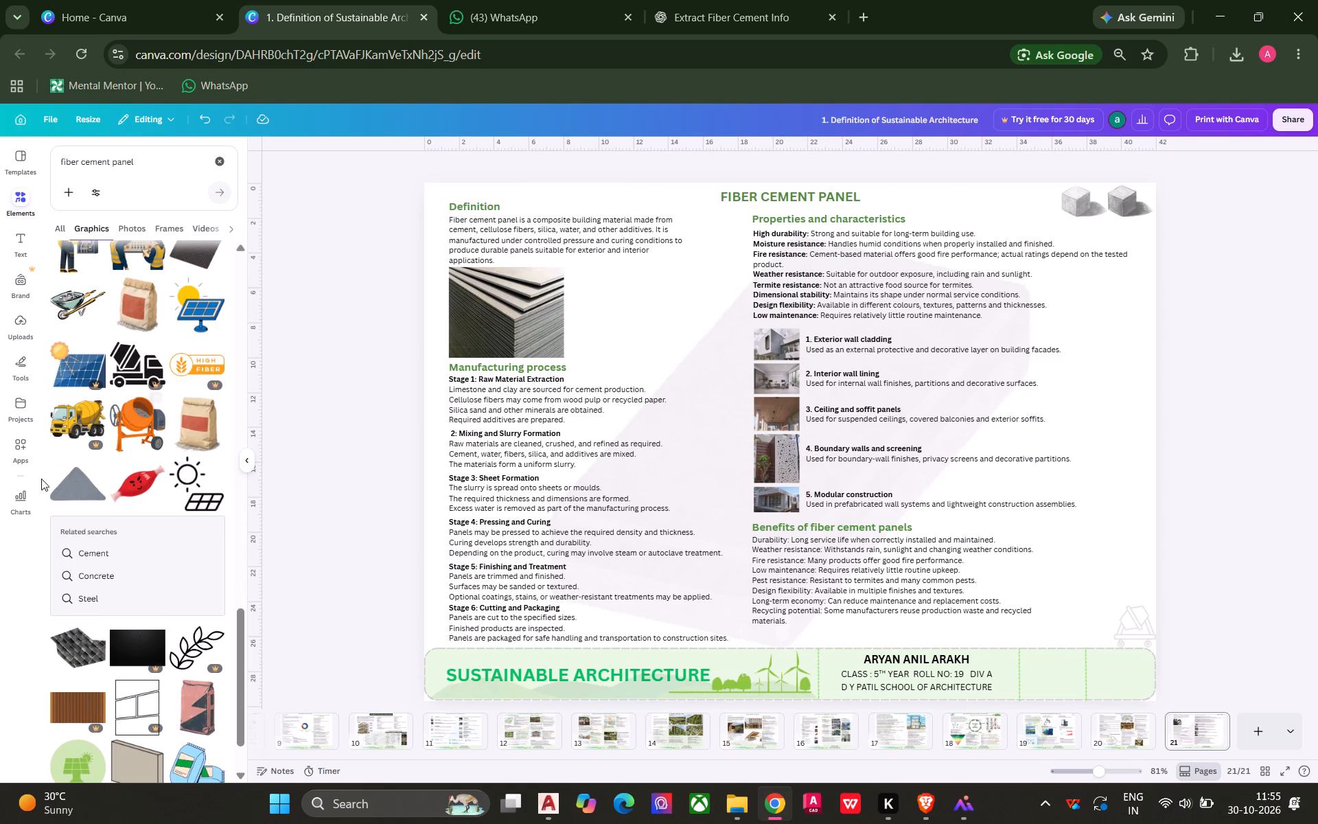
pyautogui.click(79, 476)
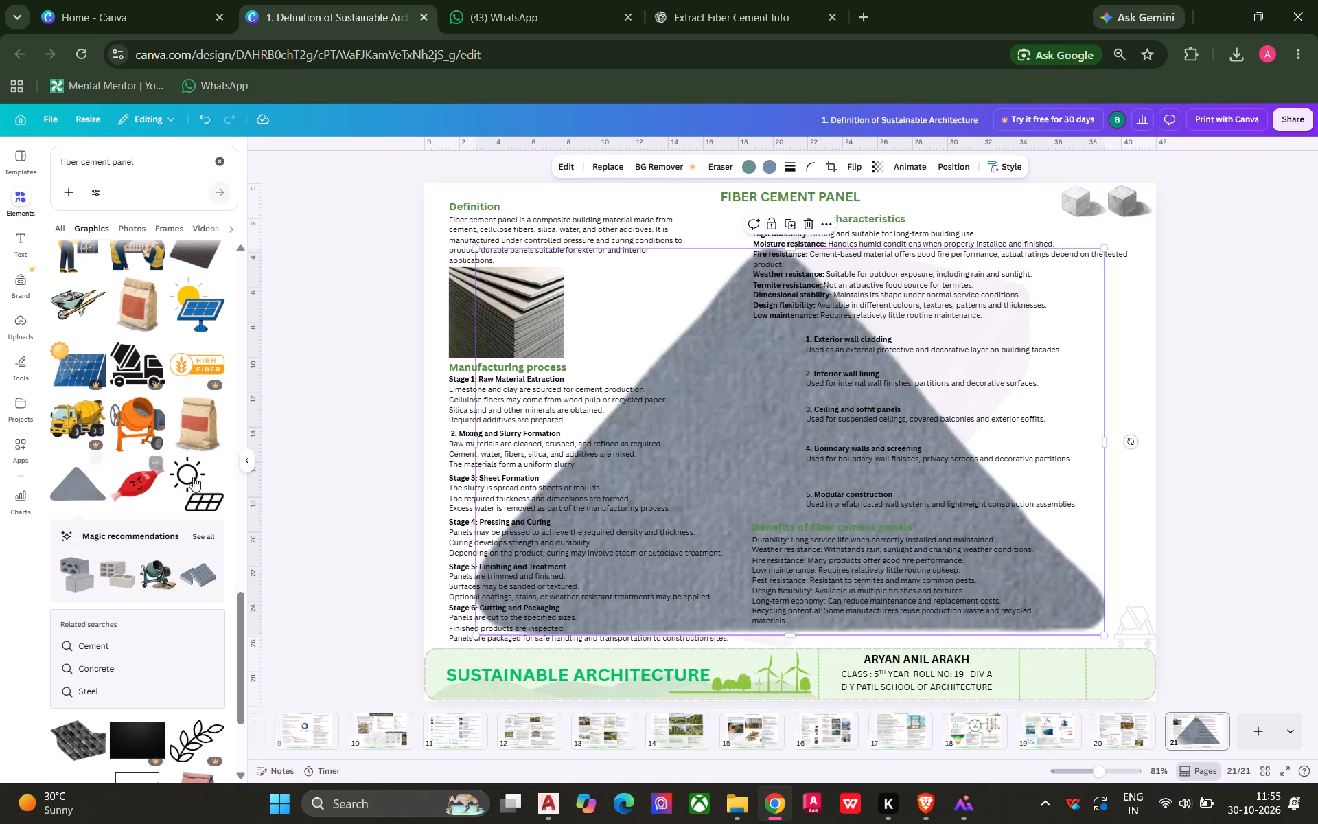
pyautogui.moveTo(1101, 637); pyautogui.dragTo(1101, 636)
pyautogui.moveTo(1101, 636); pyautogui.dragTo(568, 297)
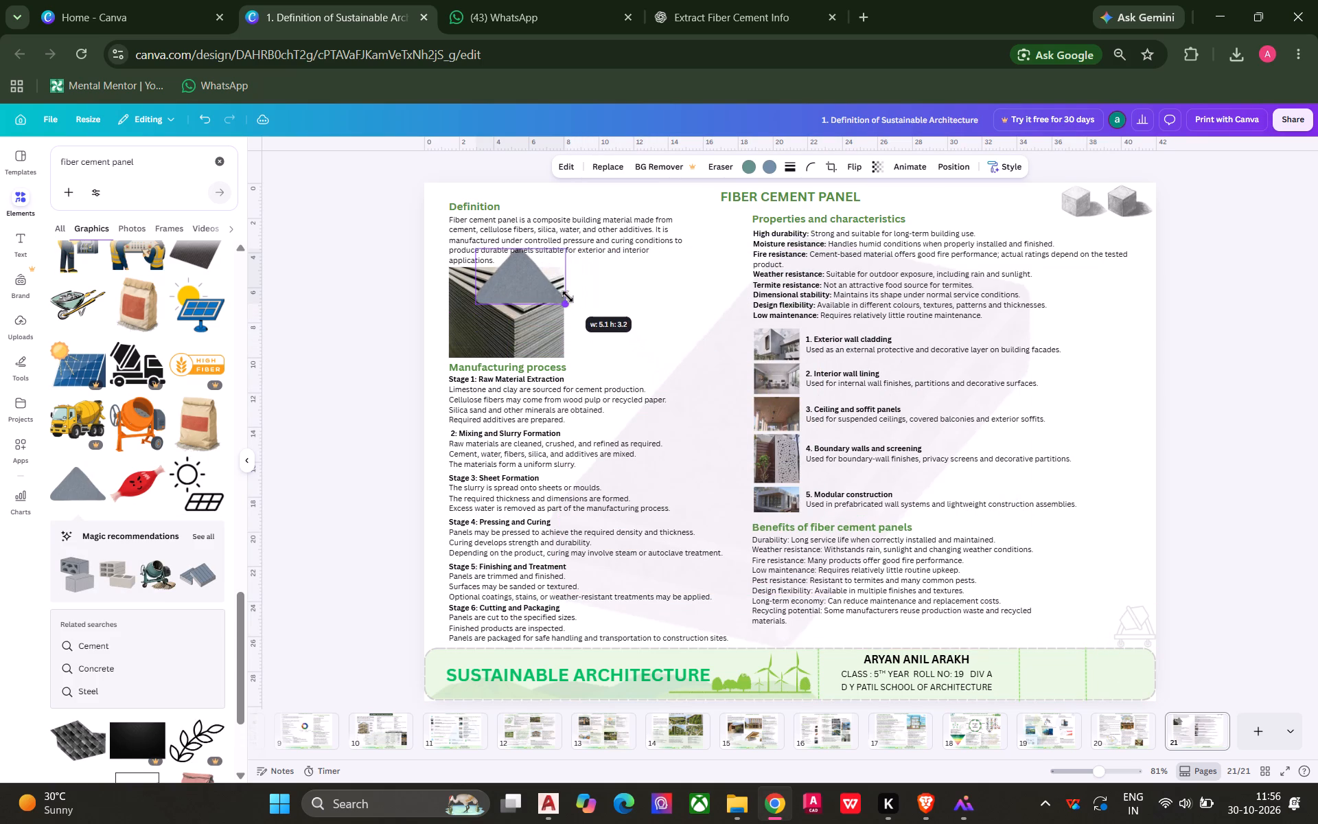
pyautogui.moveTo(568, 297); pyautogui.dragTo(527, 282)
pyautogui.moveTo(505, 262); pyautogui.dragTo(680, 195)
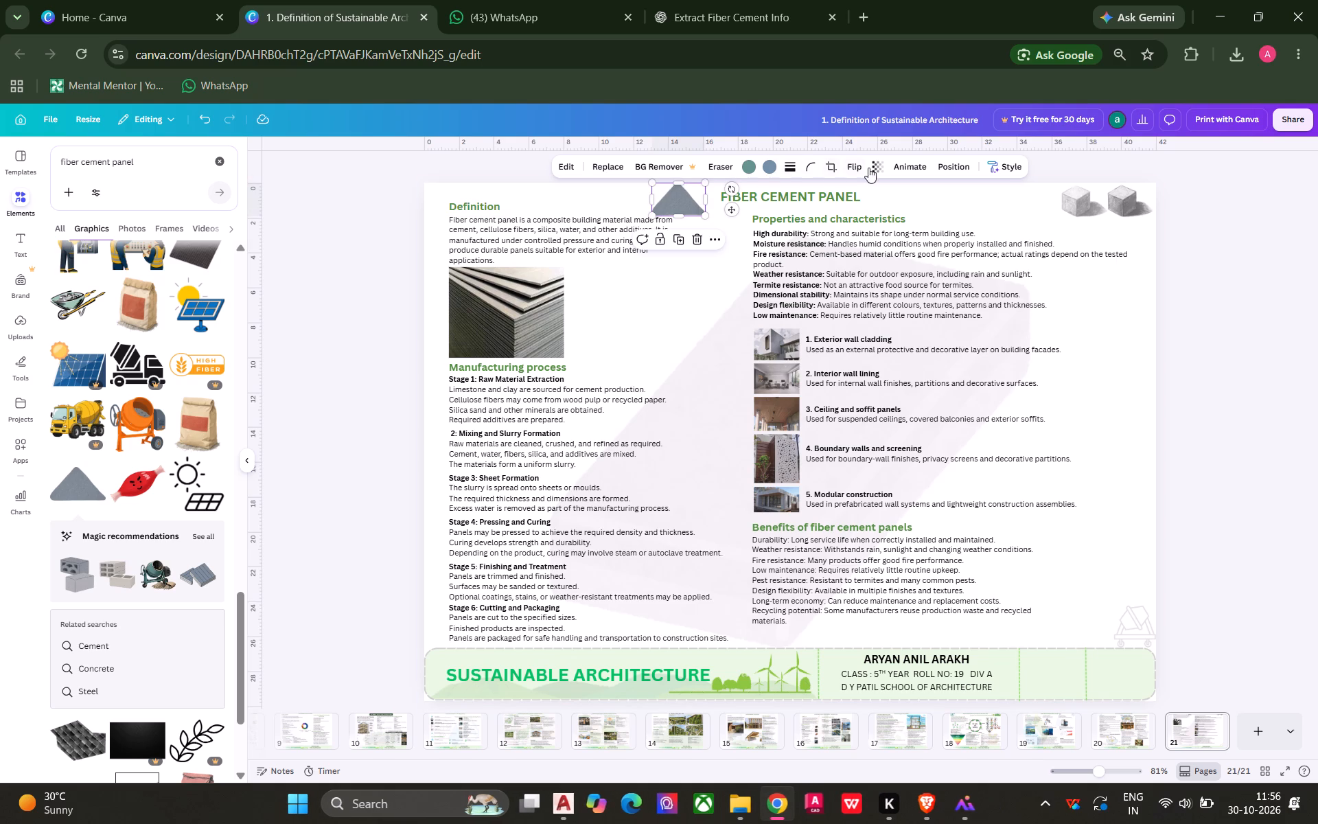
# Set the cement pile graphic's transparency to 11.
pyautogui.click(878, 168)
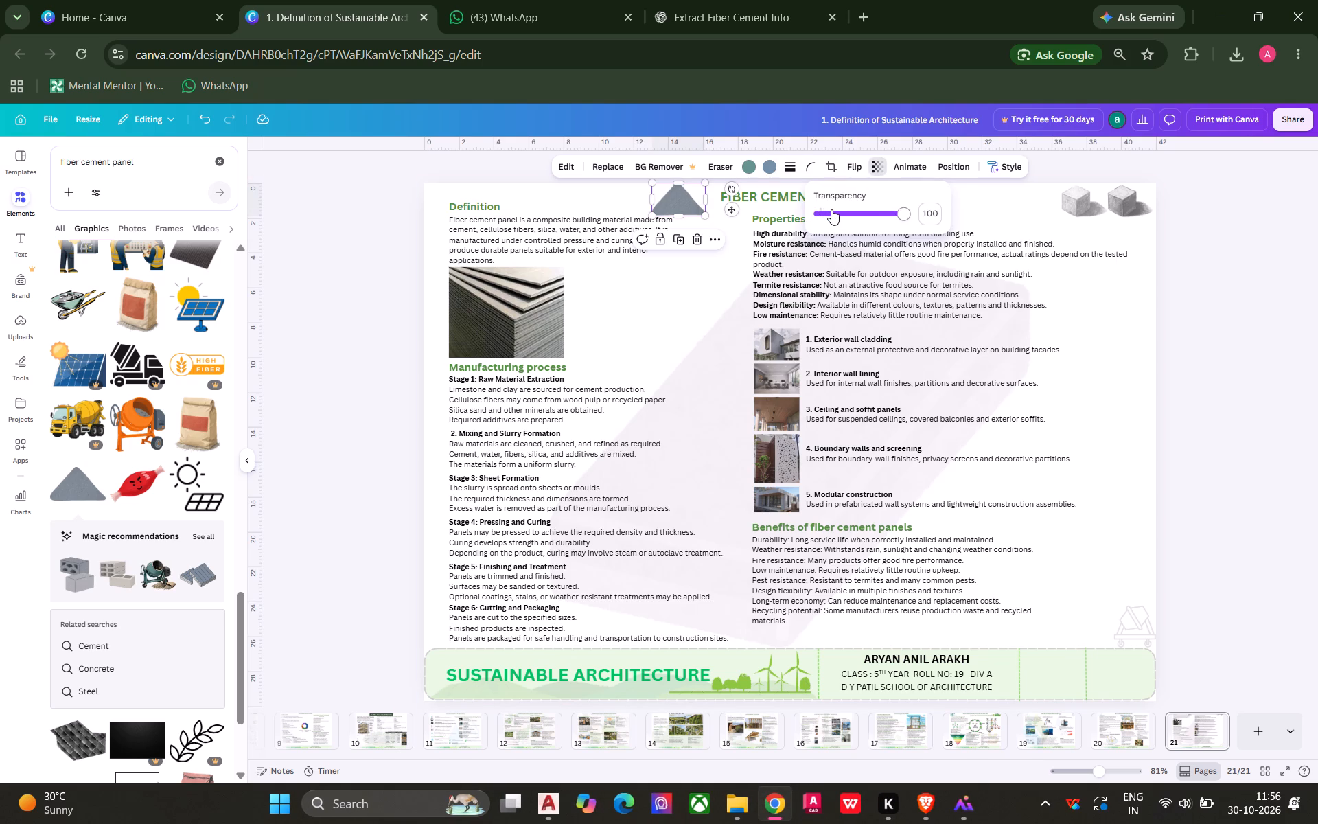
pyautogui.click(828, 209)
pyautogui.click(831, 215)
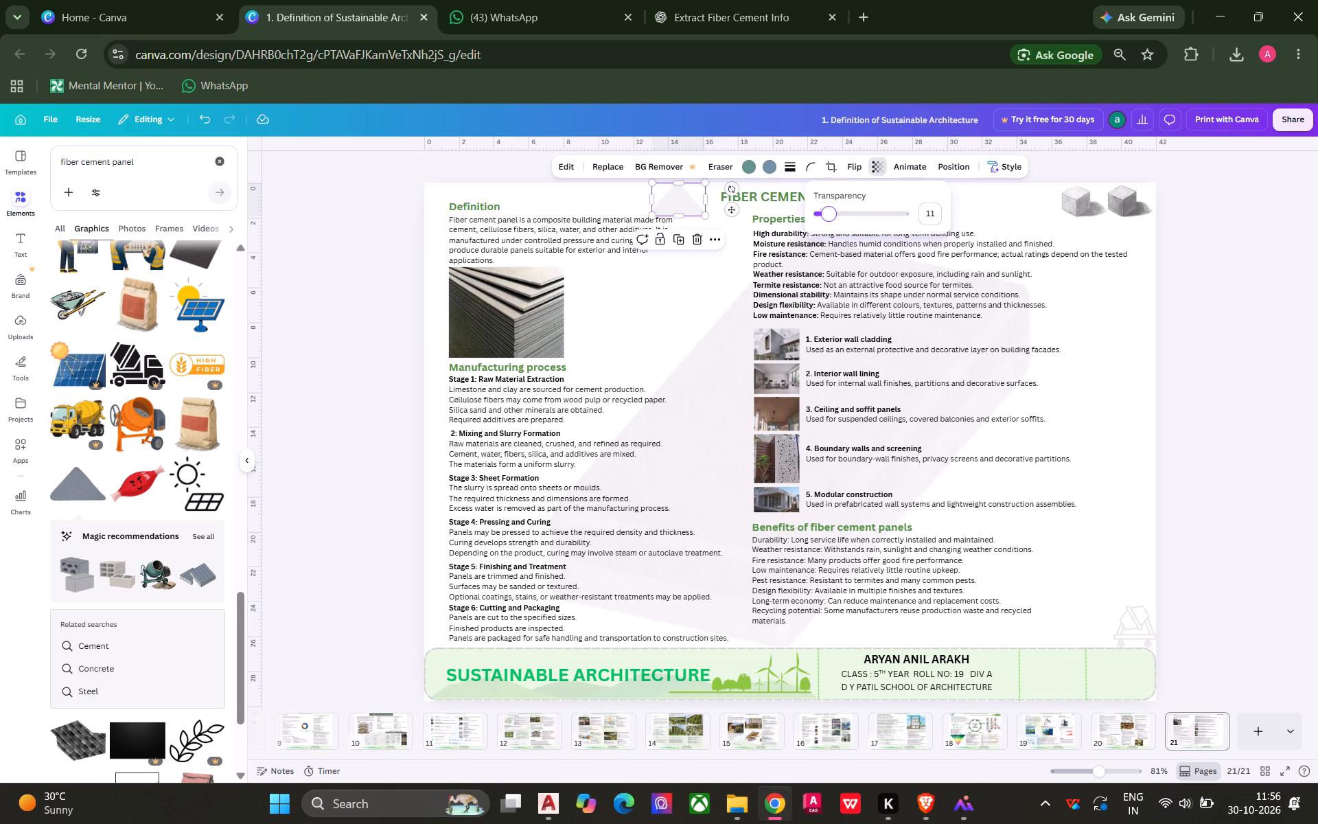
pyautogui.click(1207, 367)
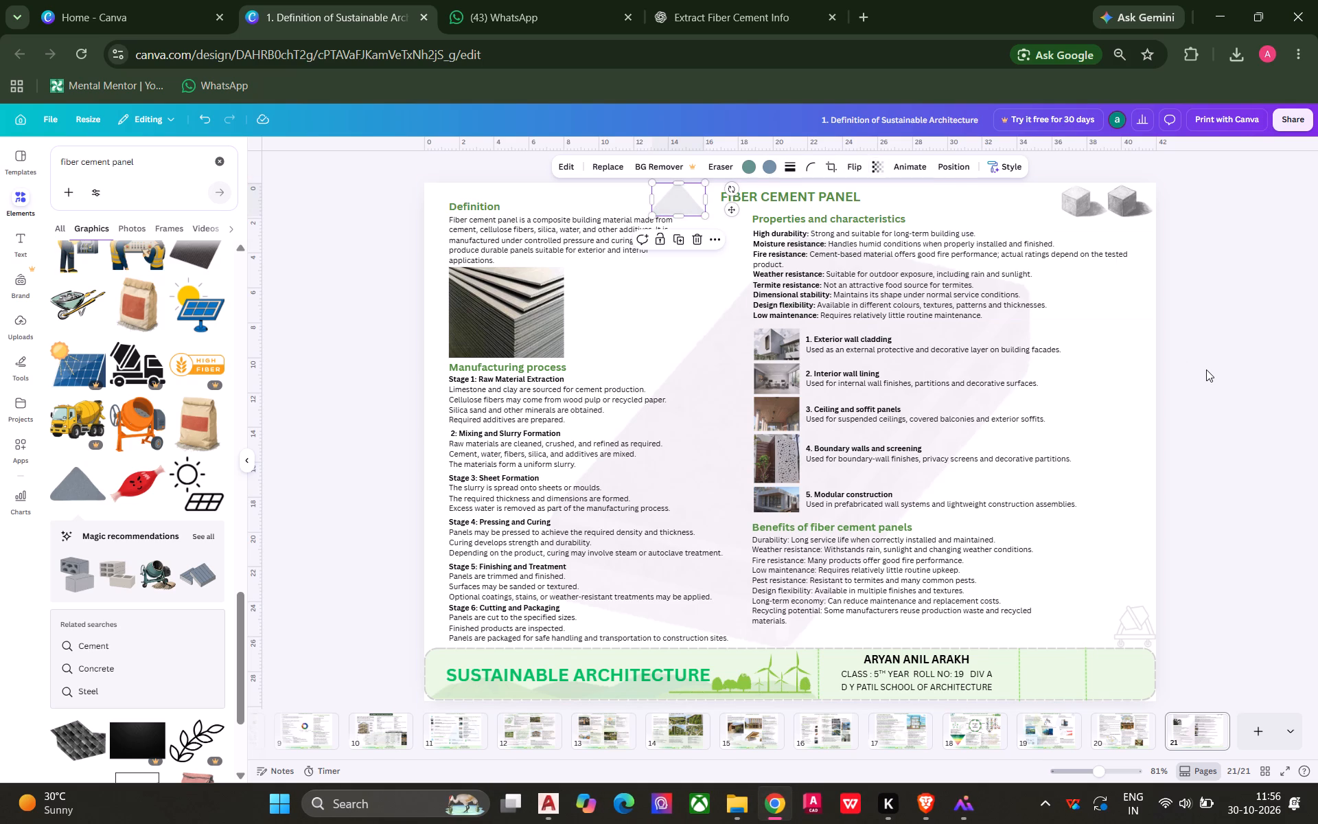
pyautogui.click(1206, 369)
# Save the design.
pyautogui.hotkey('ctrl', 's')
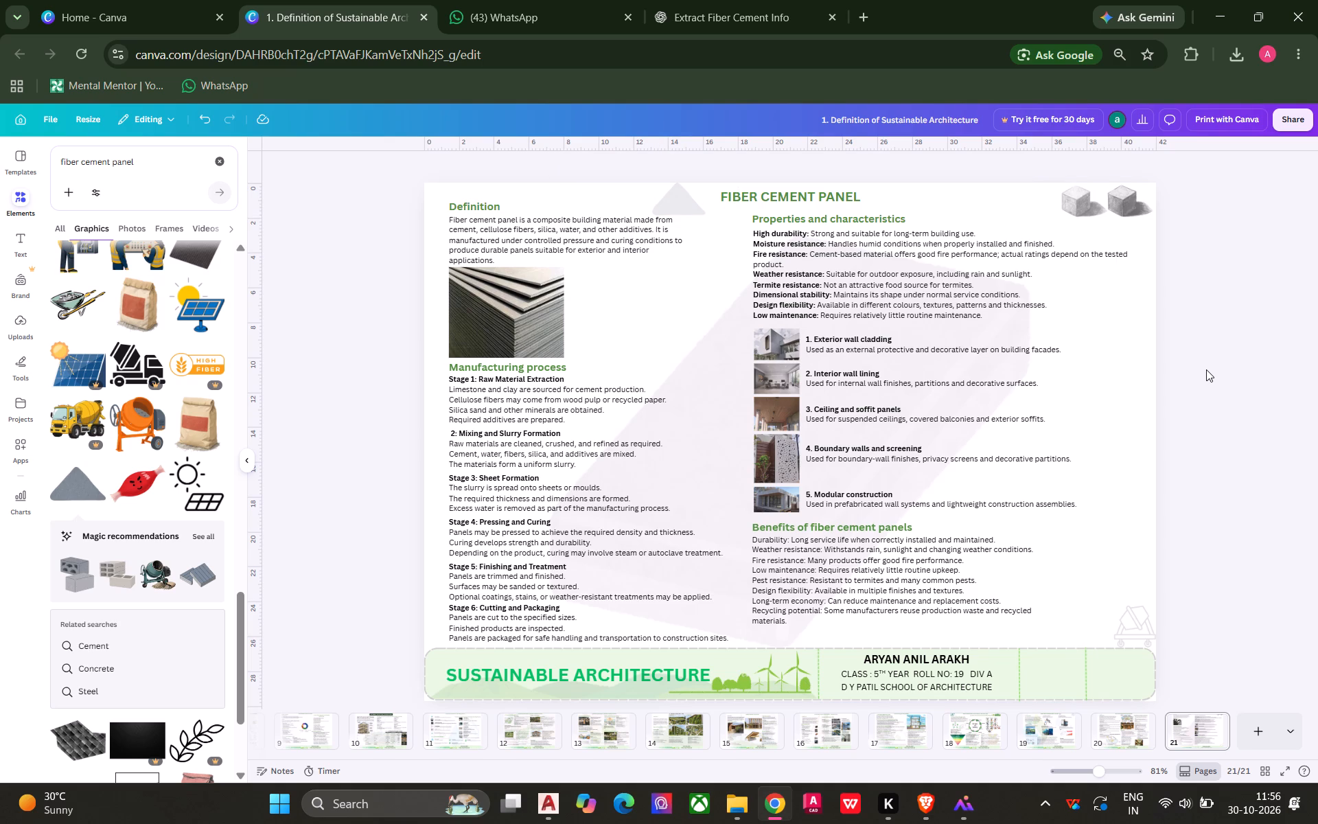
pyautogui.hotkey('ctrl', 's')
pyautogui.hotkey('ctrl', 's')
pyautogui.hotkey('ctrl', 's')
pyautogui.hotkey('ctrl', 's')
pyautogui.hotkey('ctrl', 's')
pyautogui.hotkey('ctrl', 's')
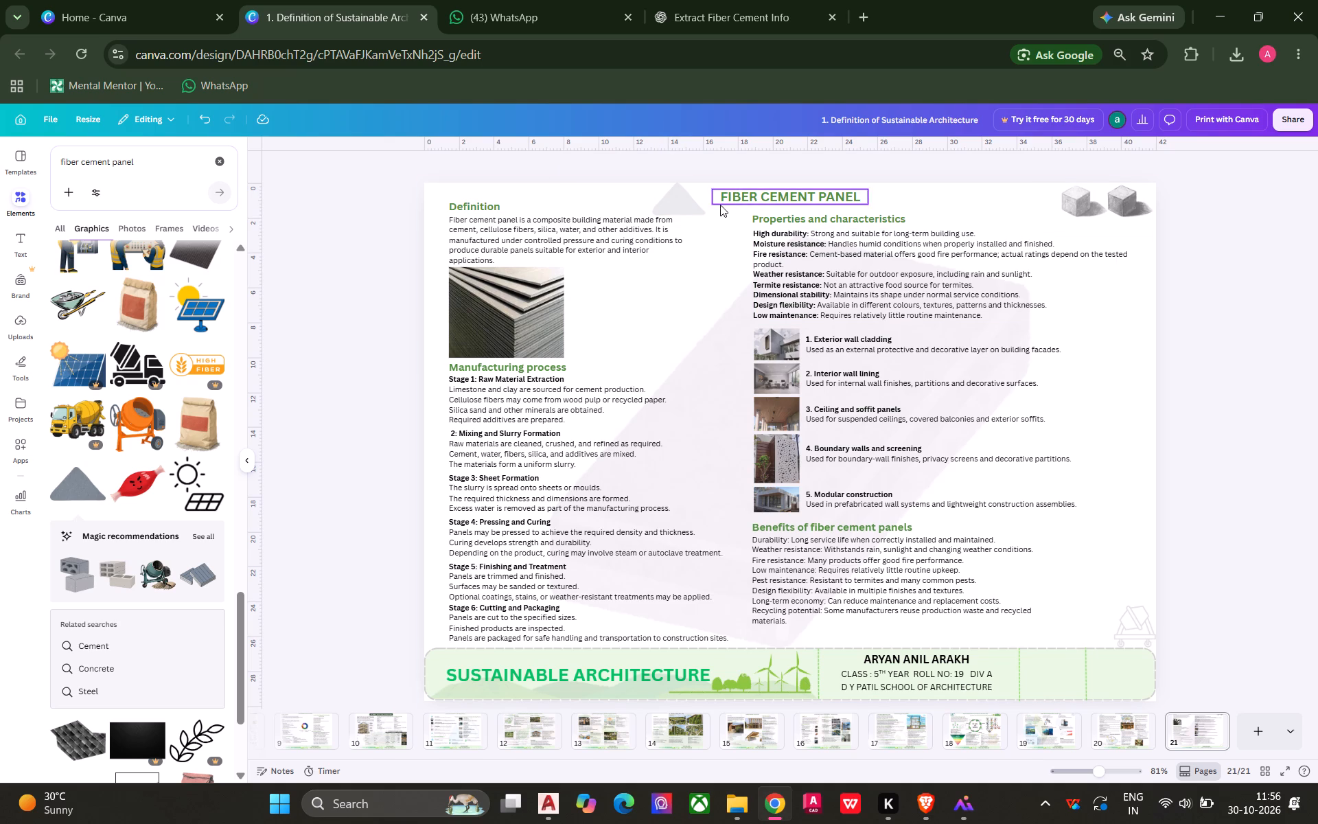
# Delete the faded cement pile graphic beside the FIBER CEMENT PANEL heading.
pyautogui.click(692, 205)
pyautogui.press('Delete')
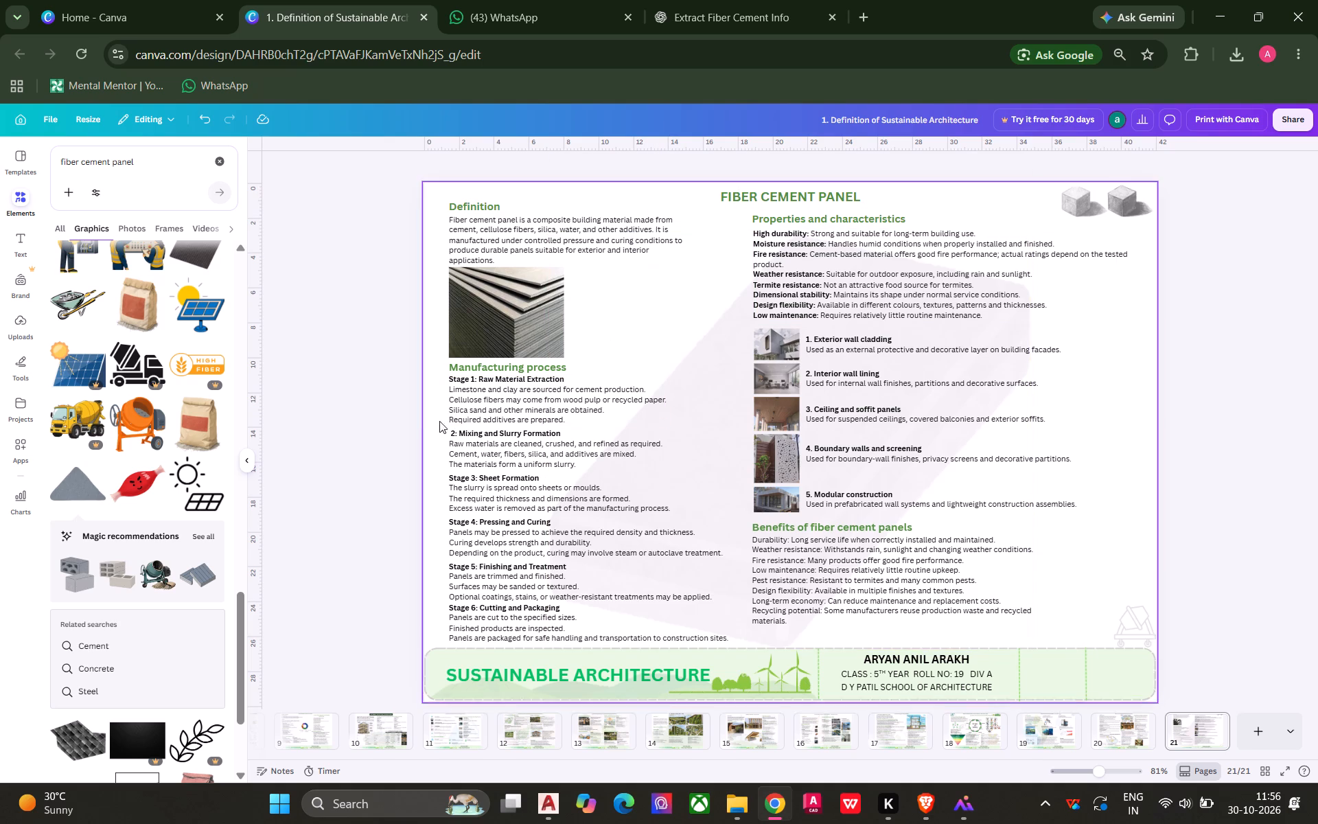
# Save the design.
pyautogui.click(386, 427)
pyautogui.hotkey('ctrl', 's')
pyautogui.hotkey('ctrl', 's')
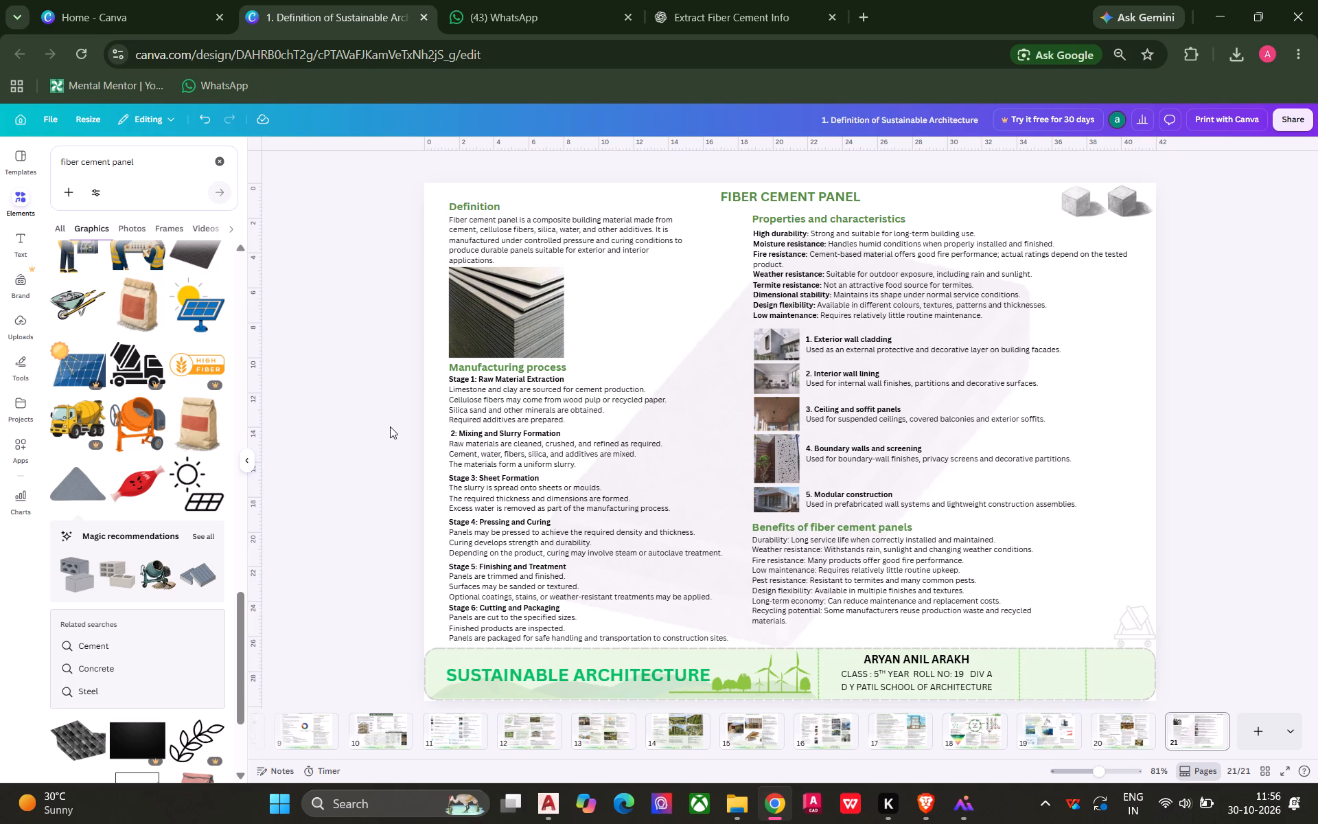
# Add the black-outlined six-cell panel grid graphic to the fiber cement page and place it beside the applications and benefits text.
pyautogui.scroll(-1, 391, 426)
pyautogui.scroll(-1, 311, 495)
pyautogui.scroll(-6, 187, 588)
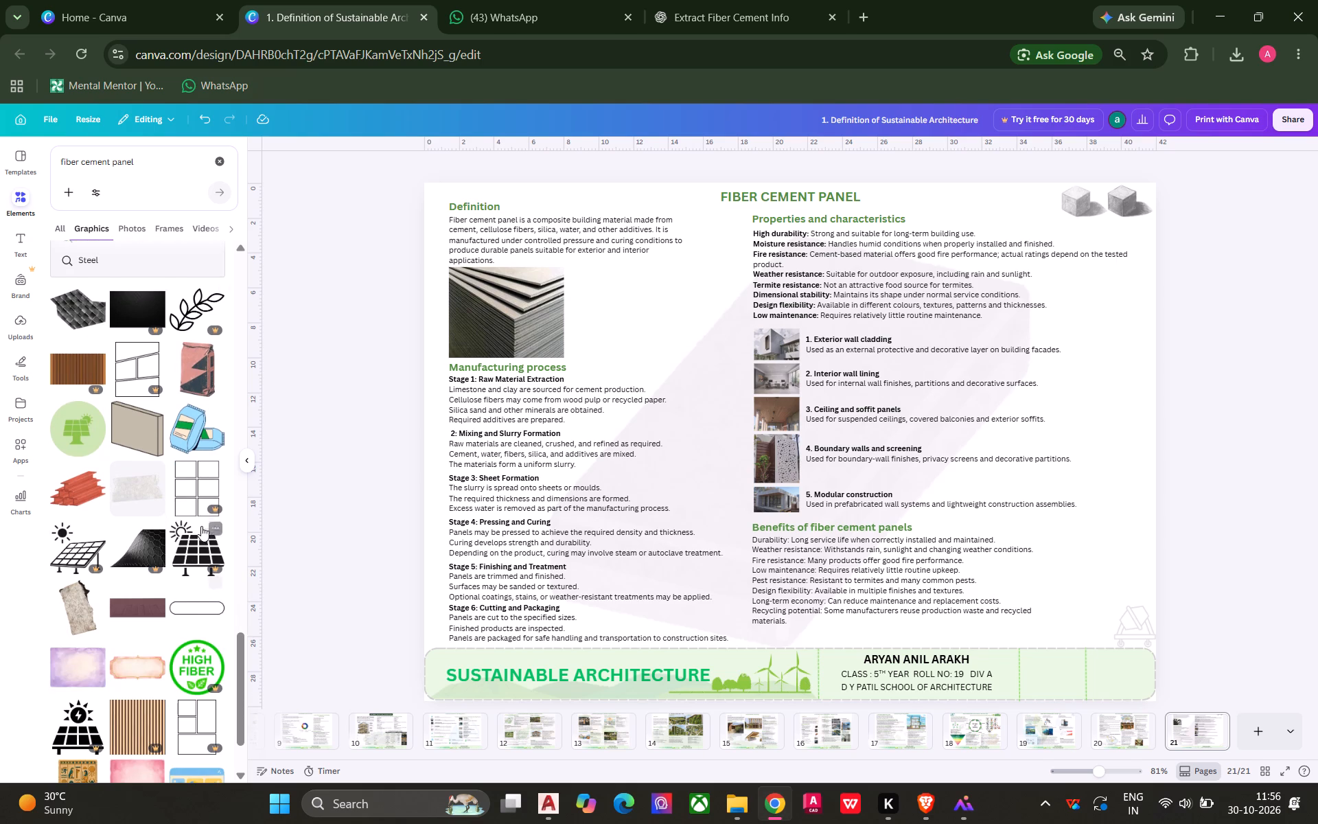
pyautogui.click(199, 479)
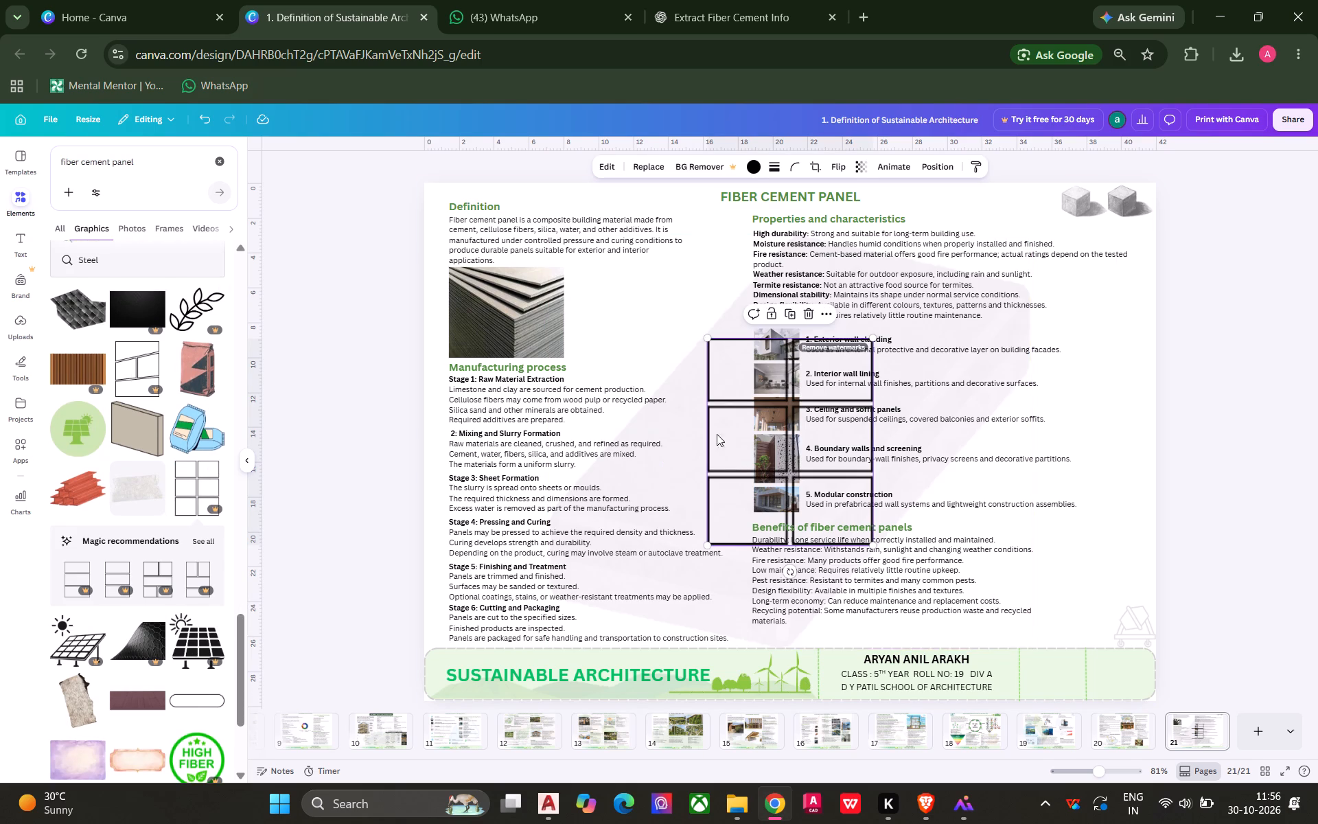
pyautogui.moveTo(738, 433); pyautogui.dragTo(612, 290)
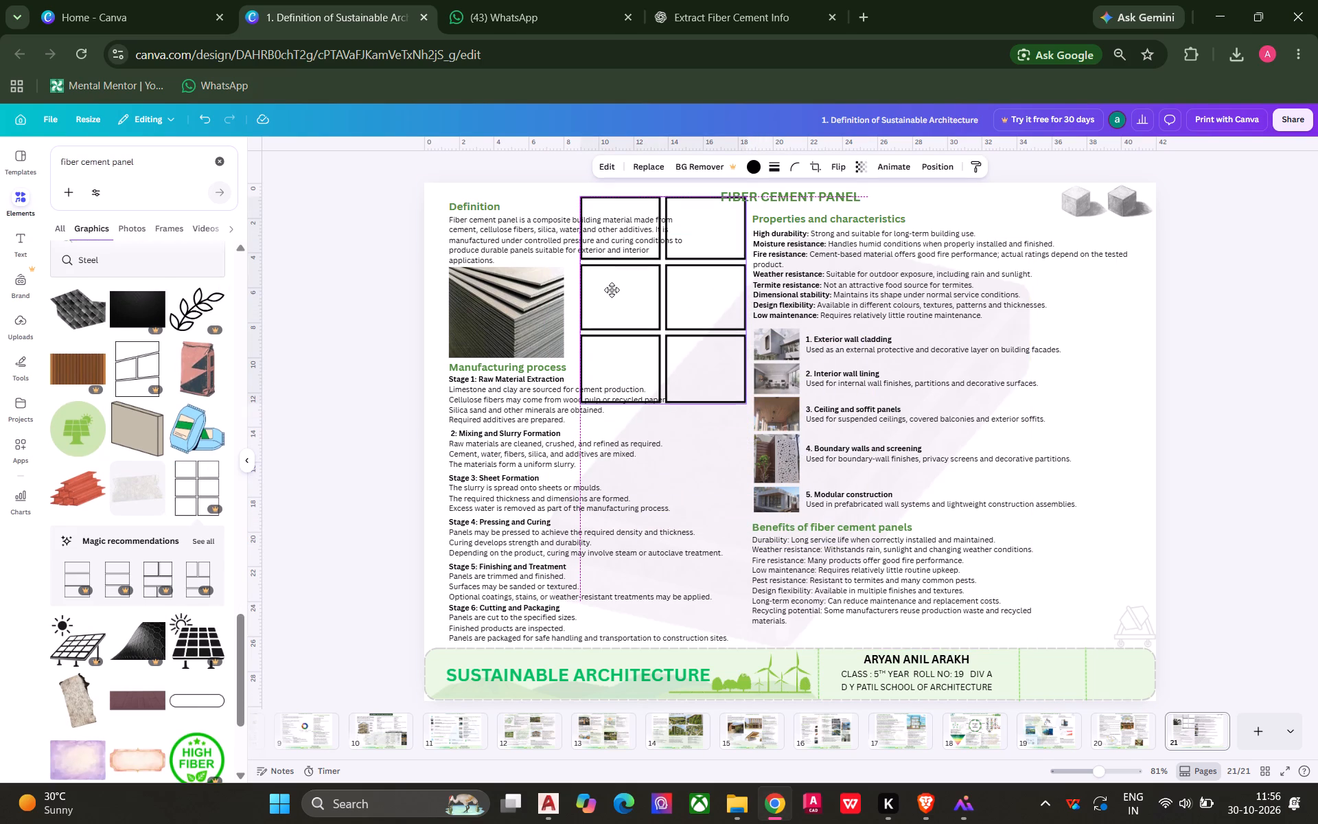
pyautogui.moveTo(612, 290); pyautogui.dragTo(1013, 492)
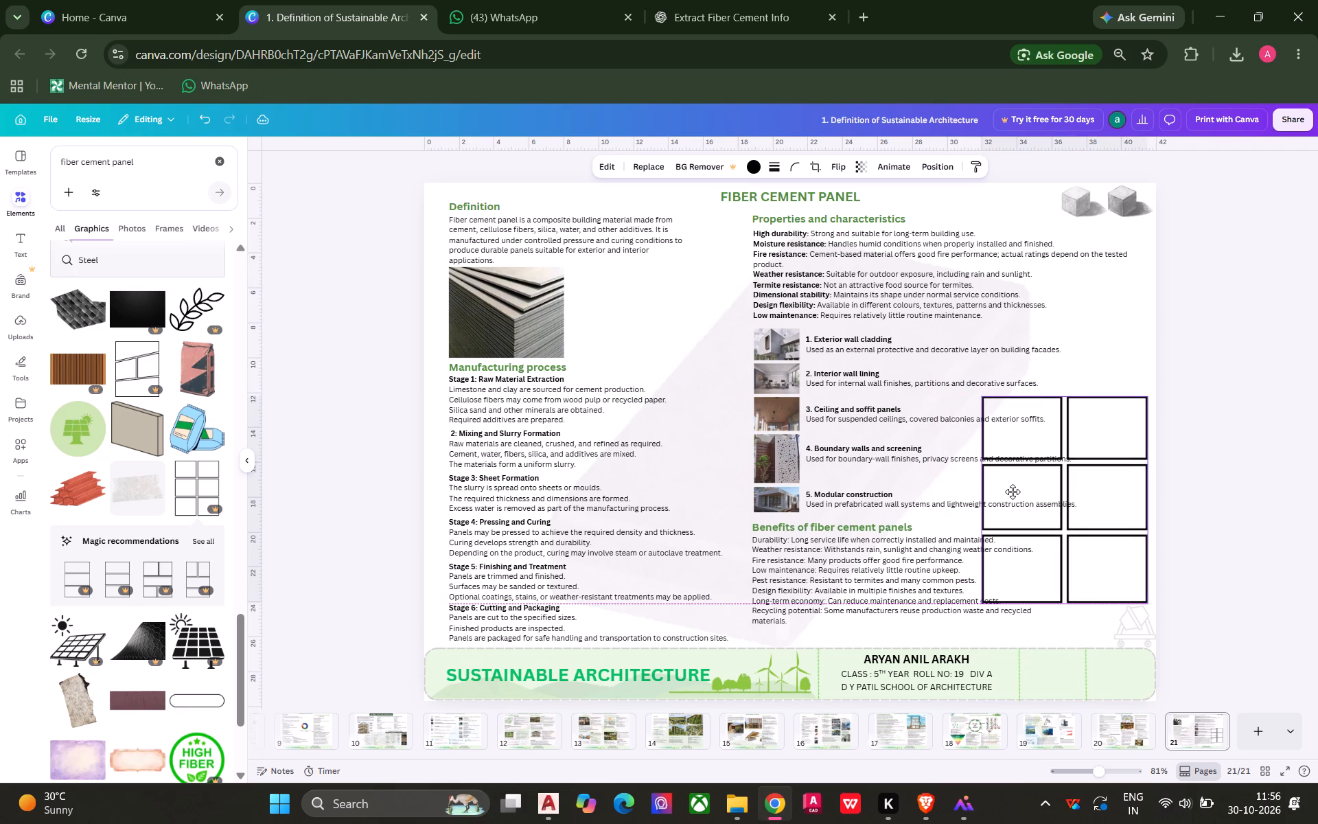
pyautogui.moveTo(1013, 492); pyautogui.dragTo(1024, 493)
# Shift the large faded purple background shape left and slightly up on the page.
pyautogui.click(684, 372)
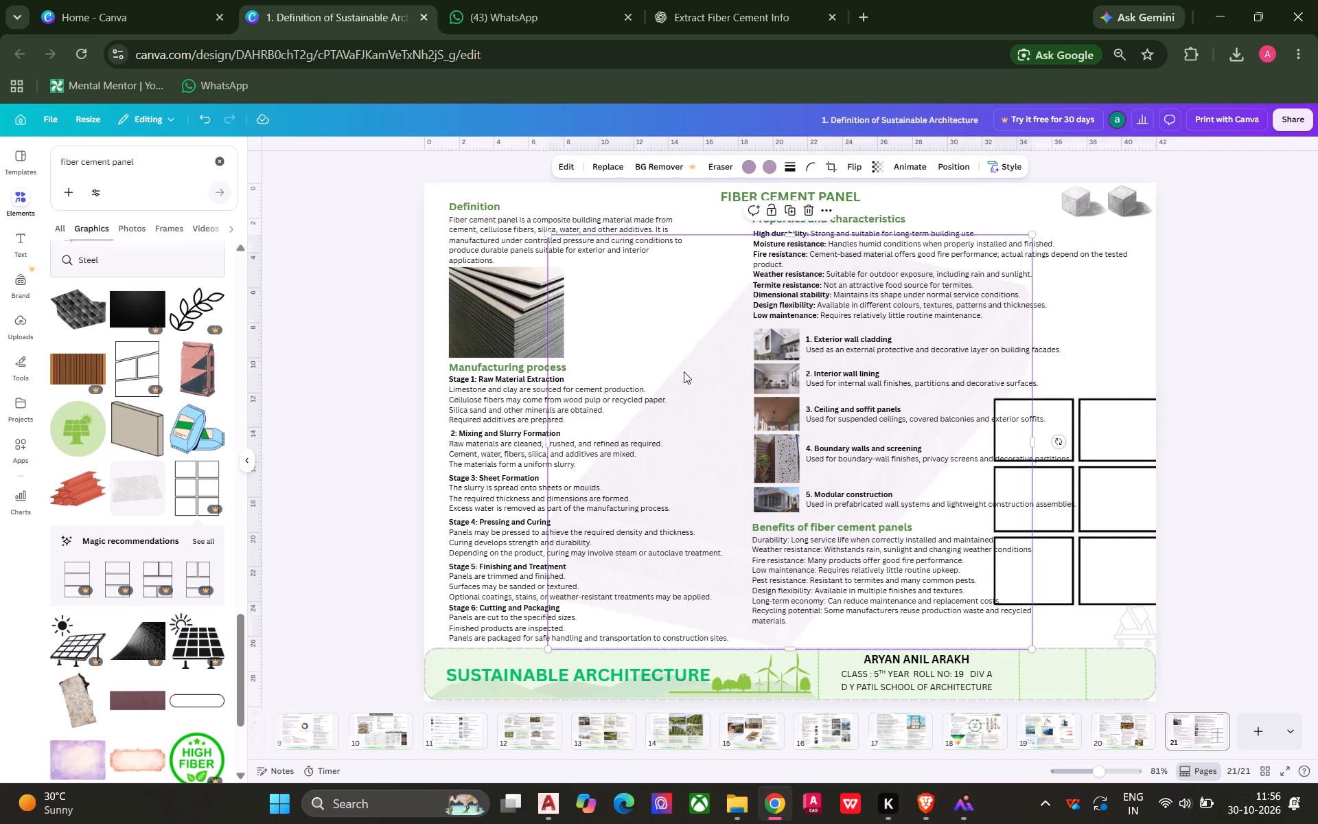
pyautogui.moveTo(689, 378); pyautogui.dragTo(581, 355)
pyautogui.click(321, 395)
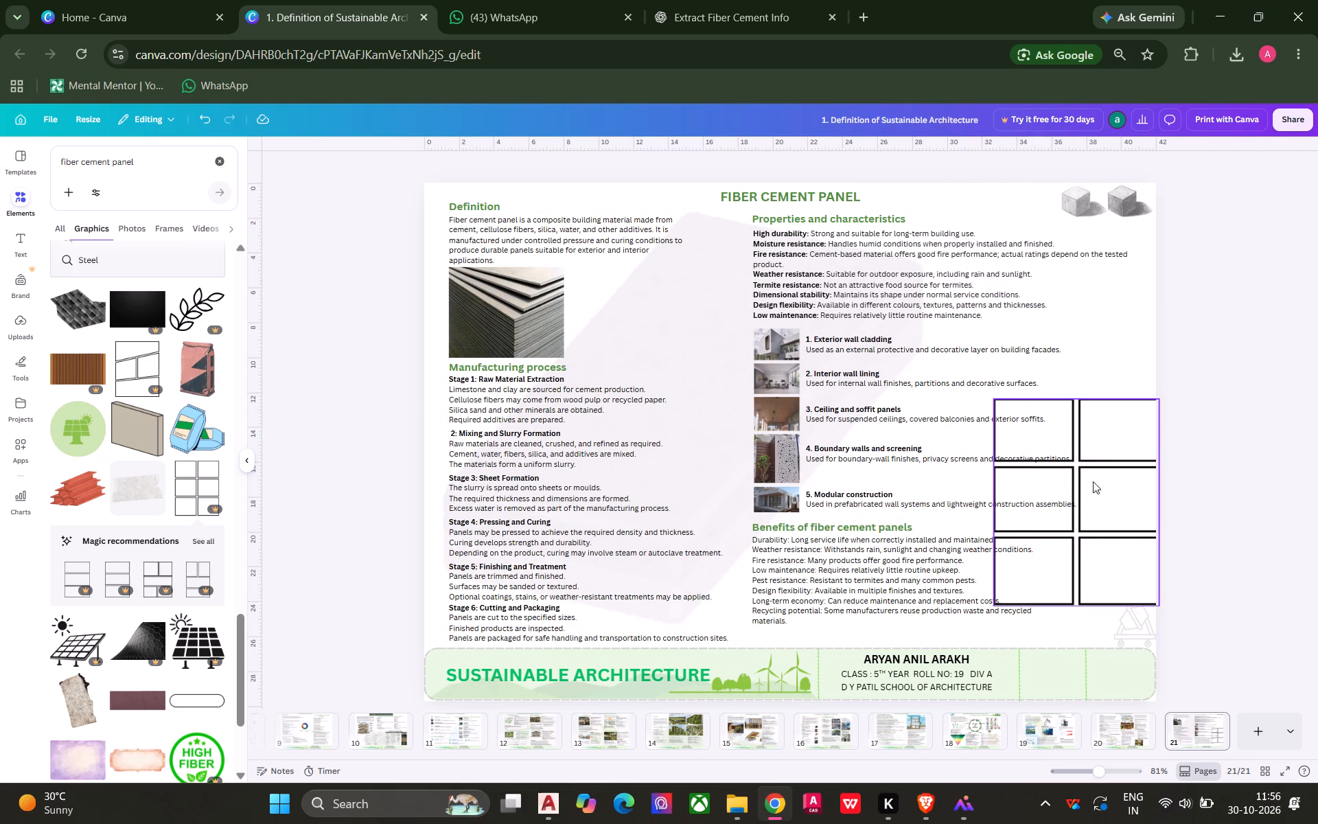
# Enlarge the six-cell grid graphic to about 12.1 by 15.1 and fit it against the page's right edge beside the applications list.
pyautogui.click(1114, 483)
pyautogui.click(1163, 402)
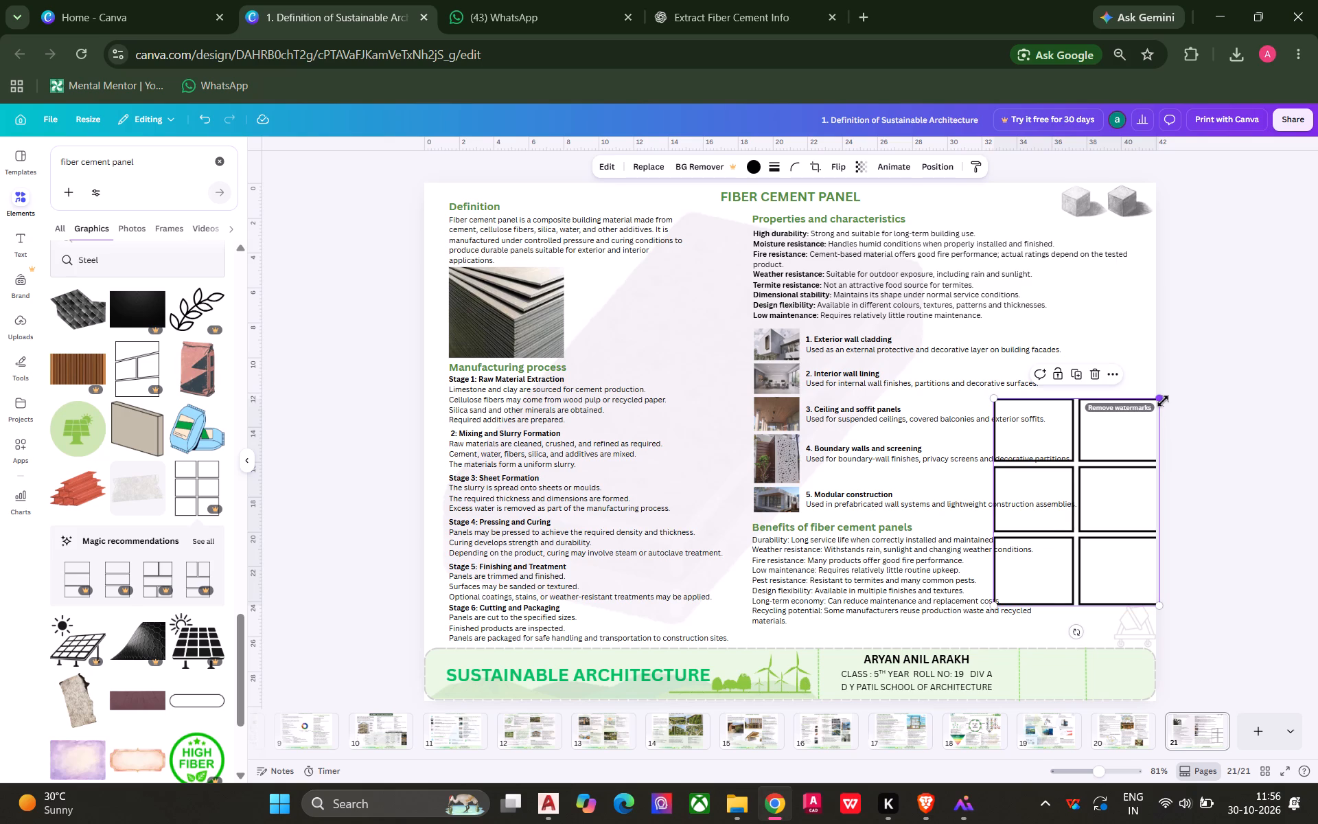
pyautogui.moveTo(1115, 458); pyautogui.dragTo(1067, 432)
pyautogui.moveTo(1118, 365); pyautogui.dragTo(1178, 325)
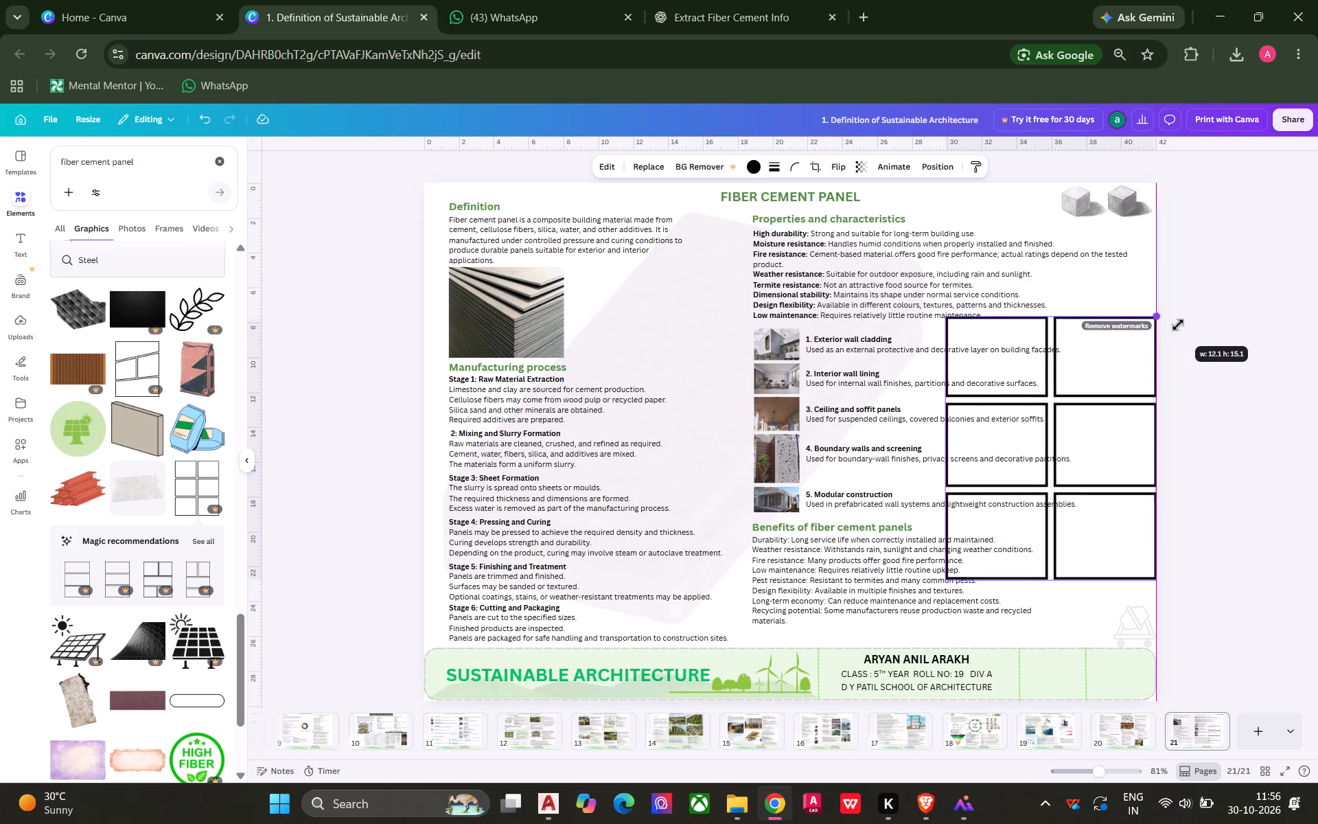
pyautogui.moveTo(1178, 325); pyautogui.dragTo(1171, 324)
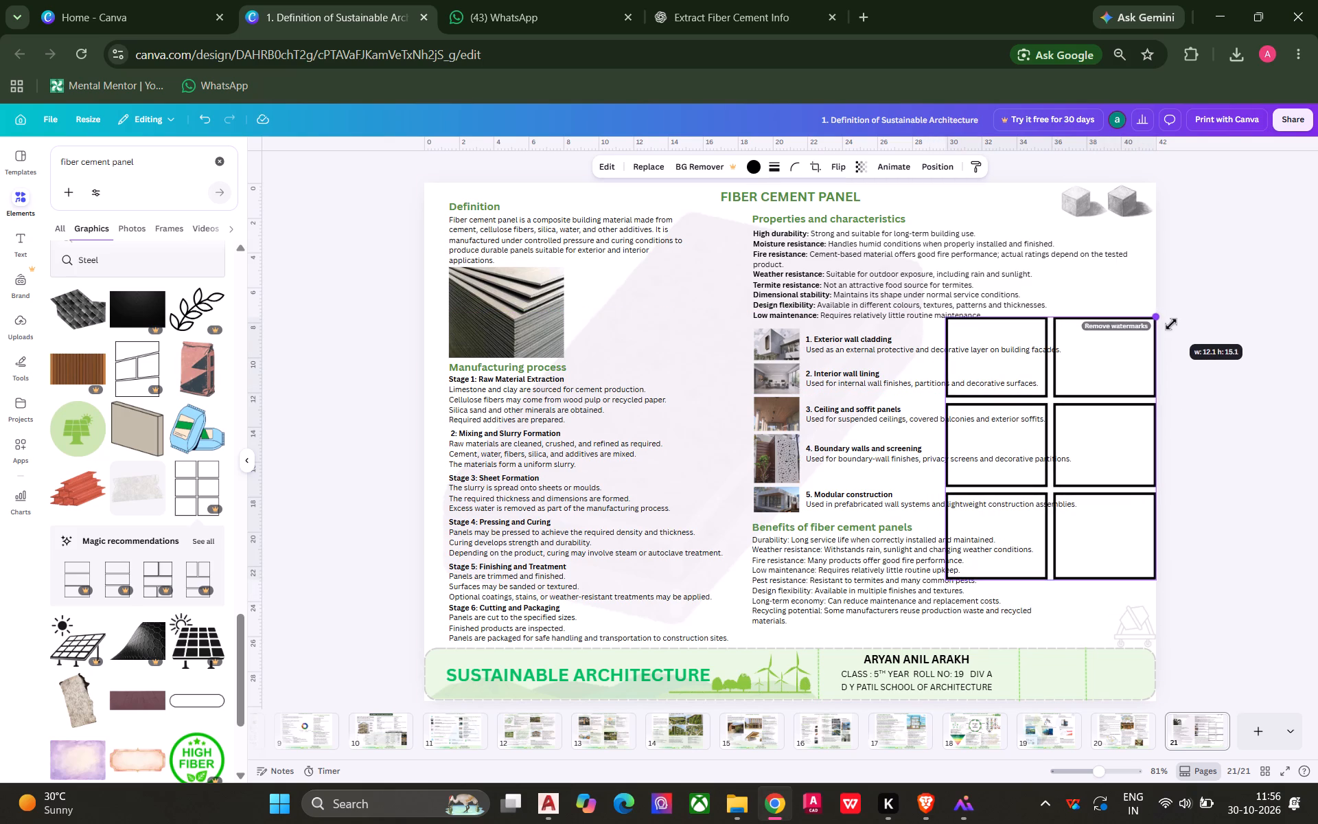
pyautogui.moveTo(1171, 324); pyautogui.dragTo(1170, 321)
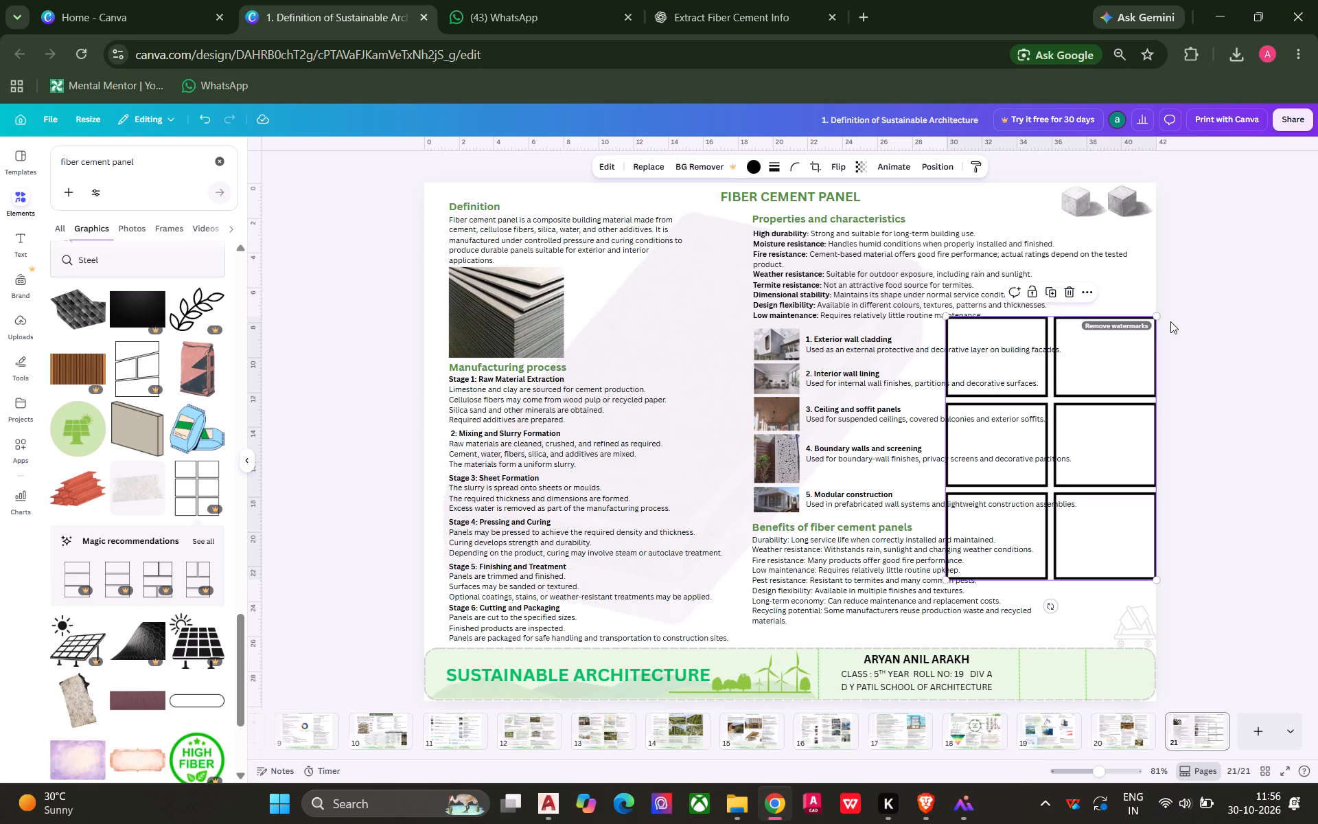
# Set the six-cell grid graphic's transparency to 7.
pyautogui.click(863, 168)
pyautogui.click(812, 217)
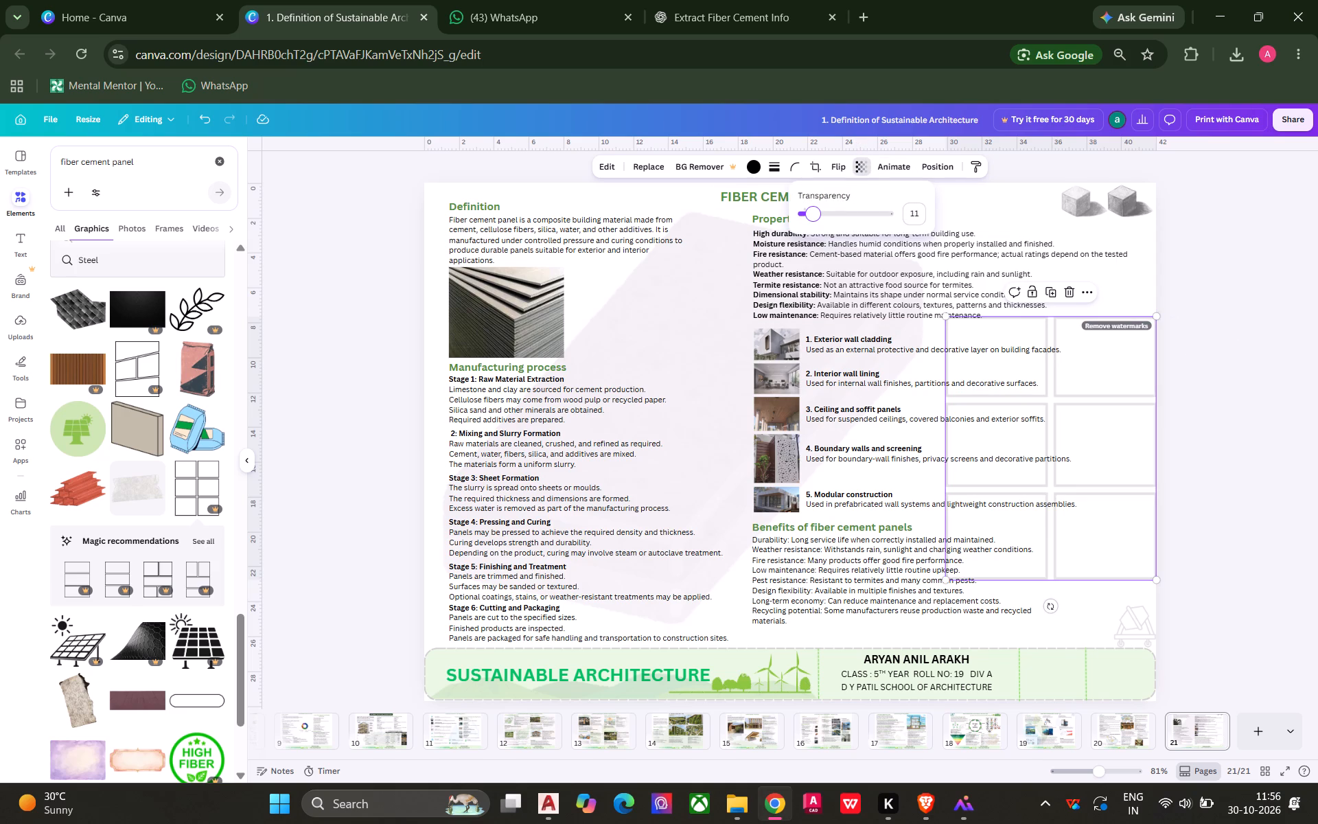
pyautogui.click(813, 216)
pyautogui.click(1246, 337)
pyautogui.click(1246, 337)
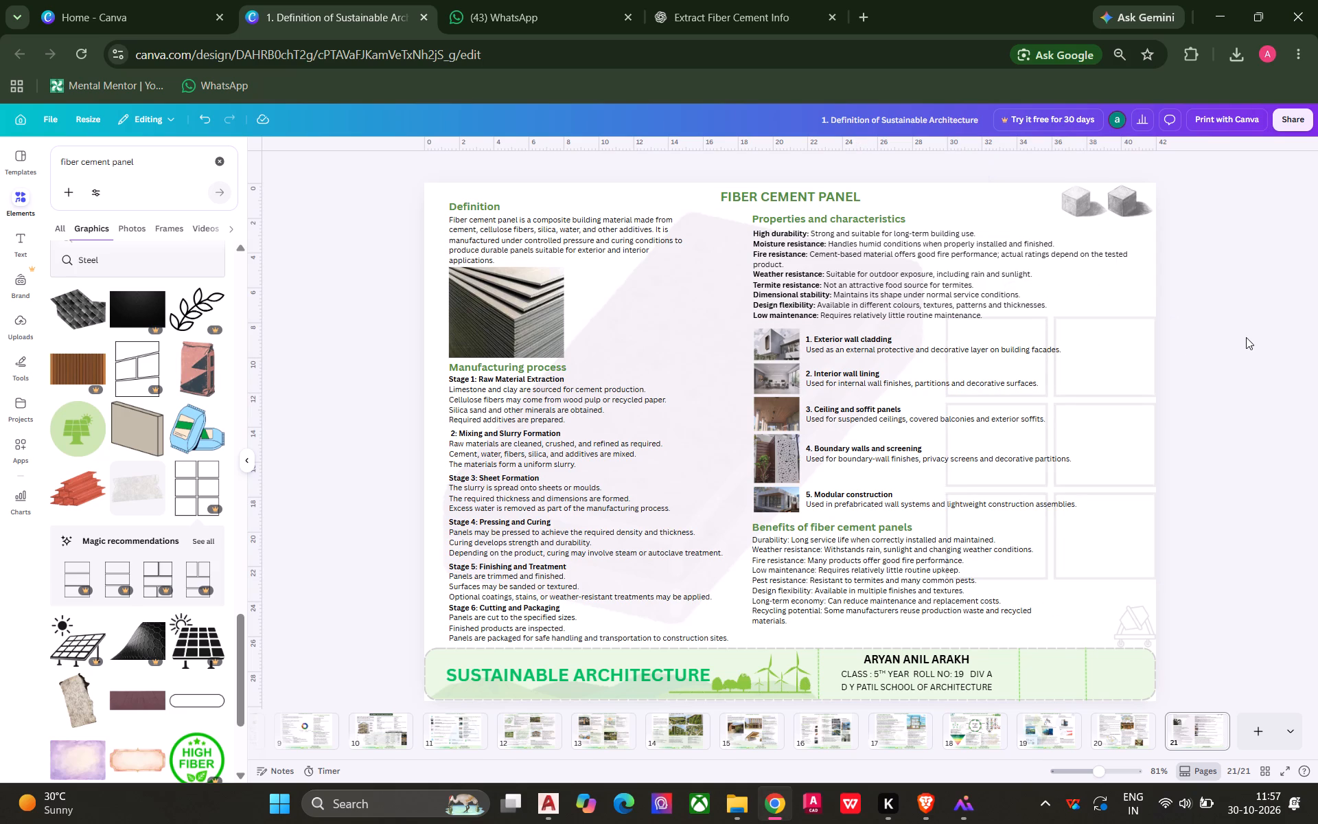
# Save the design with the faded grid graphic.
pyautogui.hotkey('ctrl', 's')
pyautogui.hotkey('ctrl', 's')
pyautogui.hotkey('ctrl', 's')
pyautogui.hotkey('ctrl', 's')
pyautogui.hotkey('ctrl', 's')
pyautogui.hotkey('ctrl', 's')
pyautogui.hotkey('ctrl', 's')
pyautogui.hotkey('ctrl', 's')
pyautogui.hotkey('ctrl', 's')
pyautogui.hotkey('ctrl', 's')
pyautogui.hotkey('ctrl', 's')
pyautogui.hotkey('ctrl', 's')
pyautogui.hotkey('ctrl', 's')
pyautogui.hotkey('ctrl', 's')
pyautogui.hotkey('ctrl', 's')
pyautogui.hotkey('ctrl', 's')
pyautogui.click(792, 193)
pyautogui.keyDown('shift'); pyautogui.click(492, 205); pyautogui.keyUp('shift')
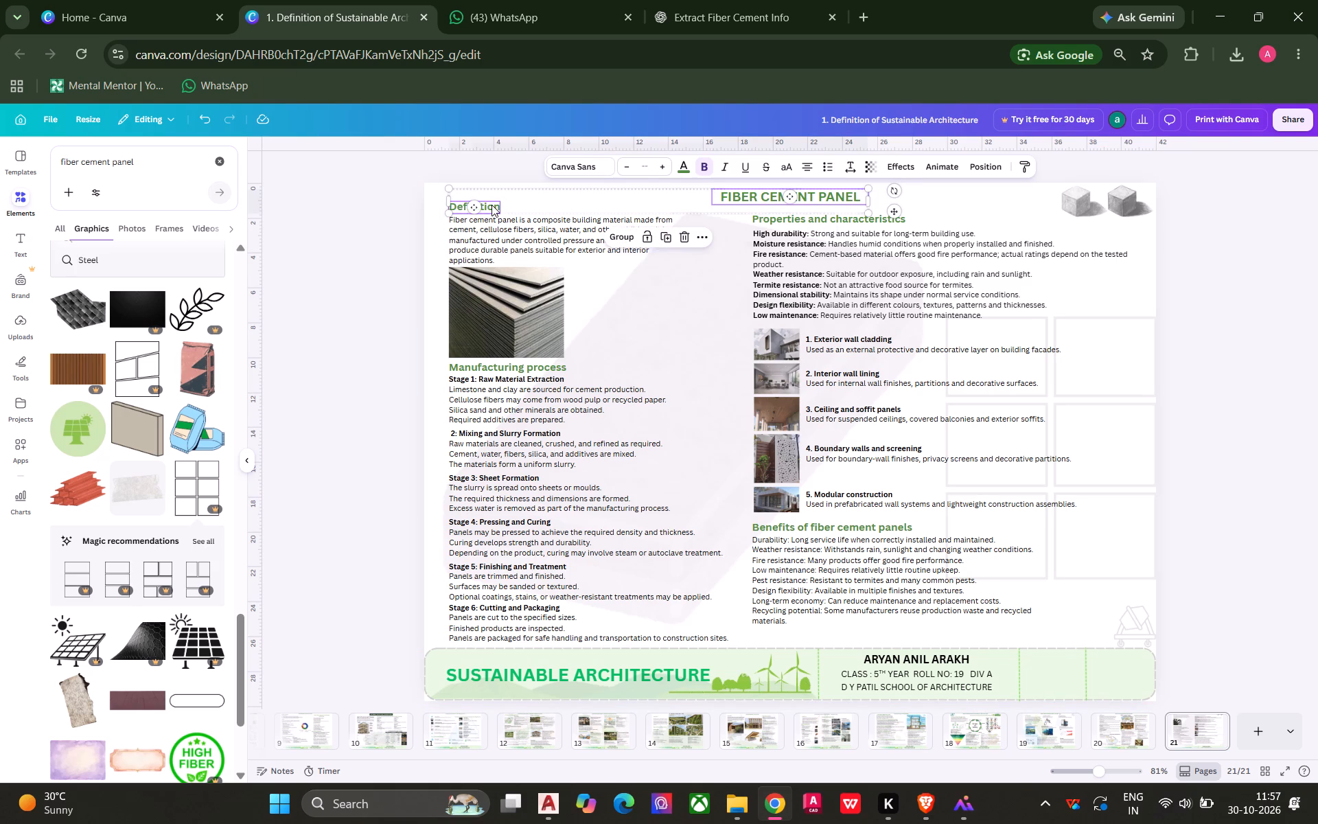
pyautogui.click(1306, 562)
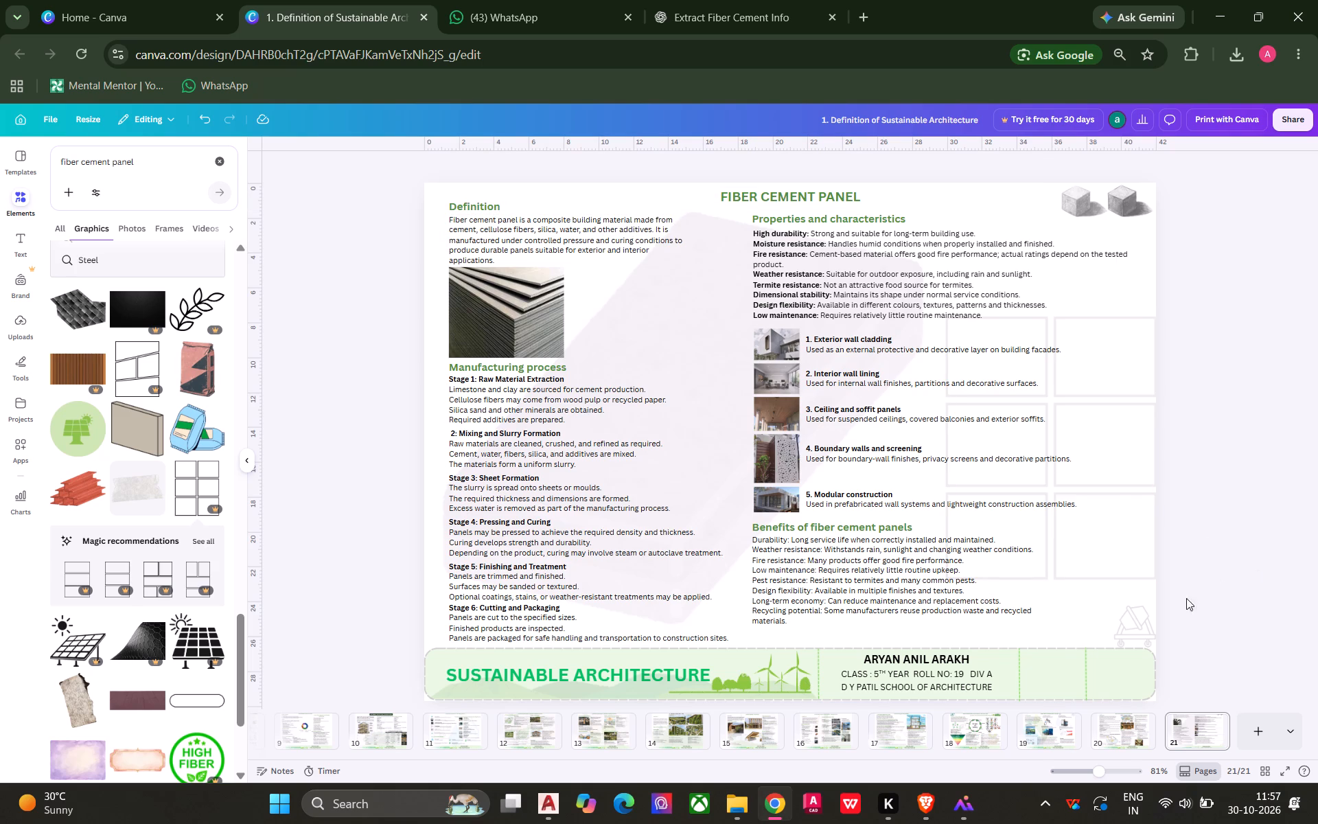
# Duplicate page 21, the FIBER CEMENT PANEL page.
pyautogui.click(1216, 718)
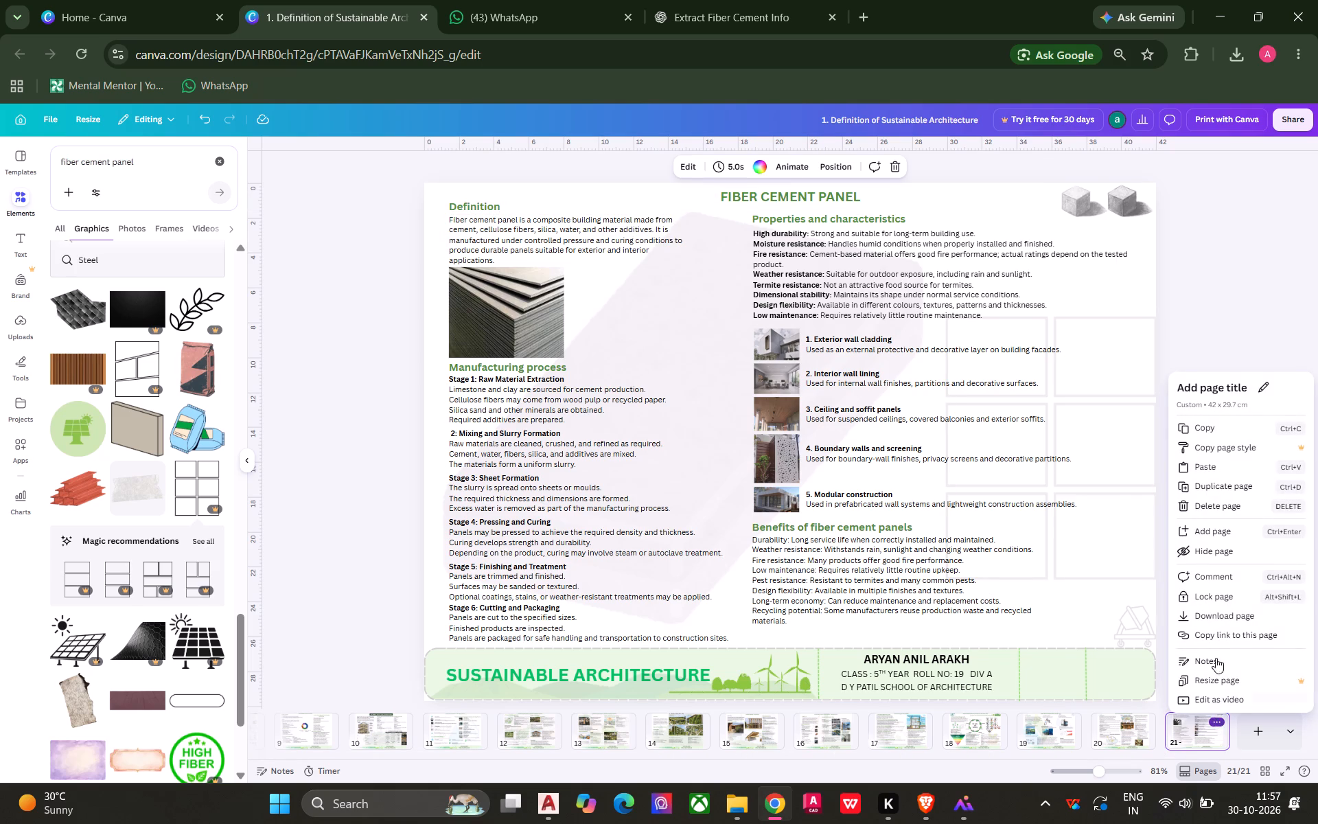
pyautogui.click(1197, 488)
pyautogui.click(1207, 303)
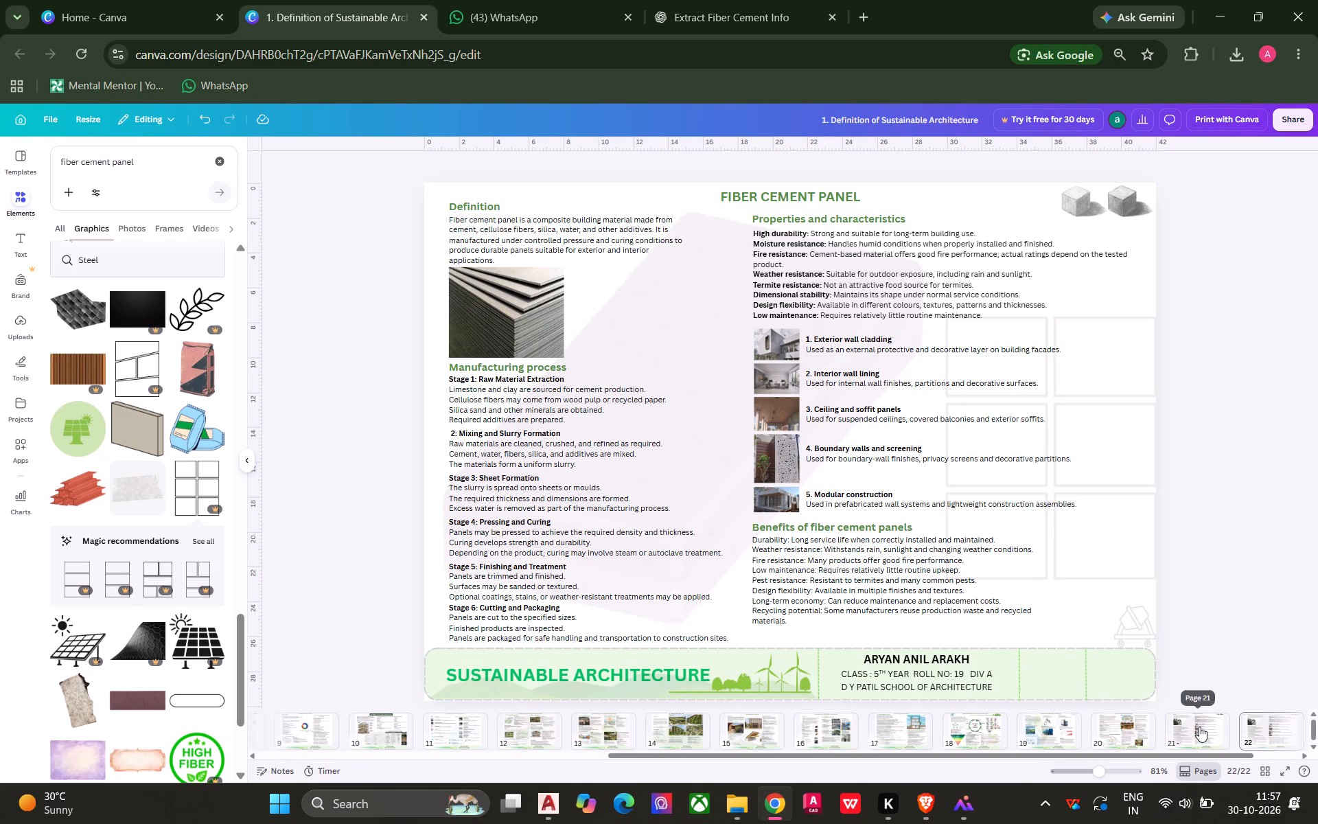
# On page 22, delete the properties text, application captions, benefits section and faded background graphics.
pyautogui.click(1199, 726)
pyautogui.click(1119, 733)
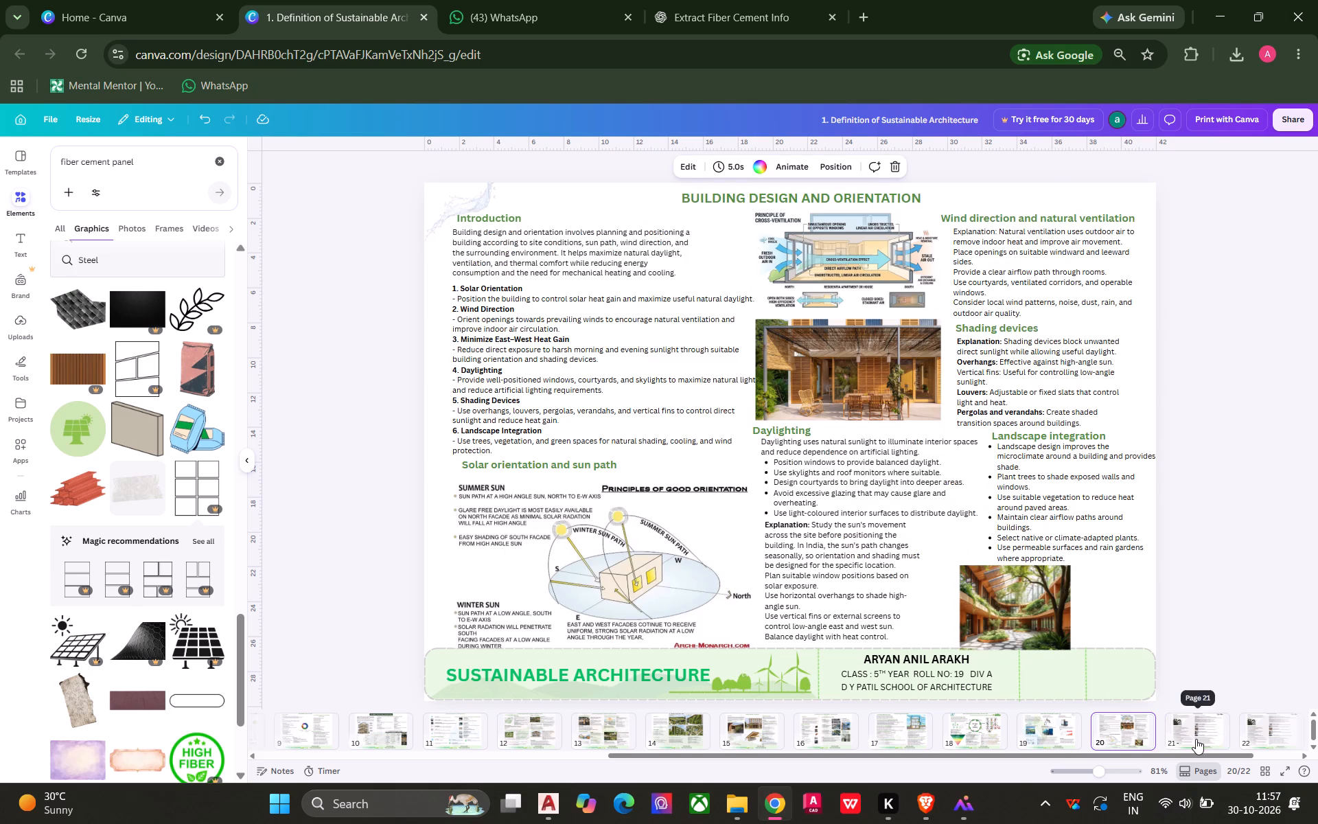
pyautogui.click(1196, 739)
pyautogui.click(1269, 731)
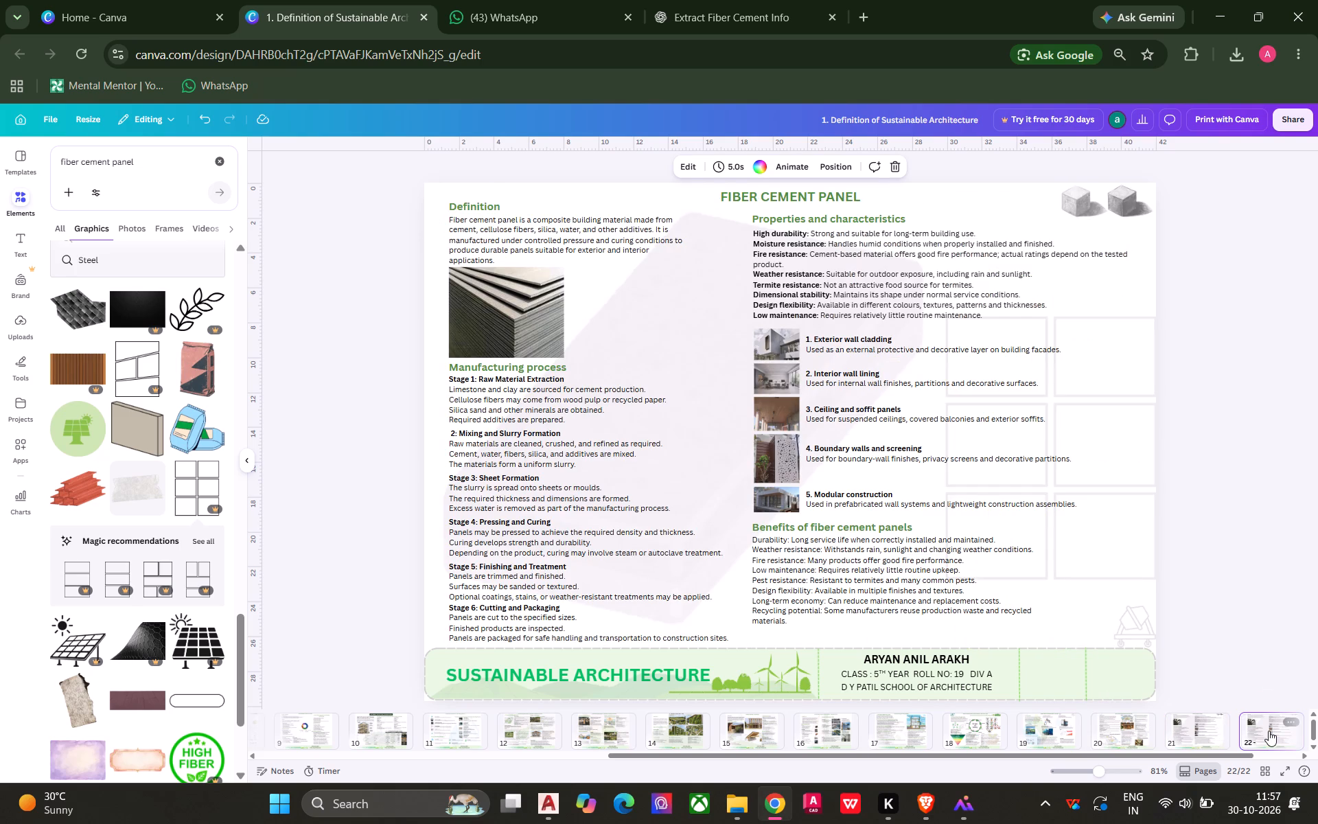
pyautogui.moveTo(1223, 754); pyautogui.dragTo(1261, 763)
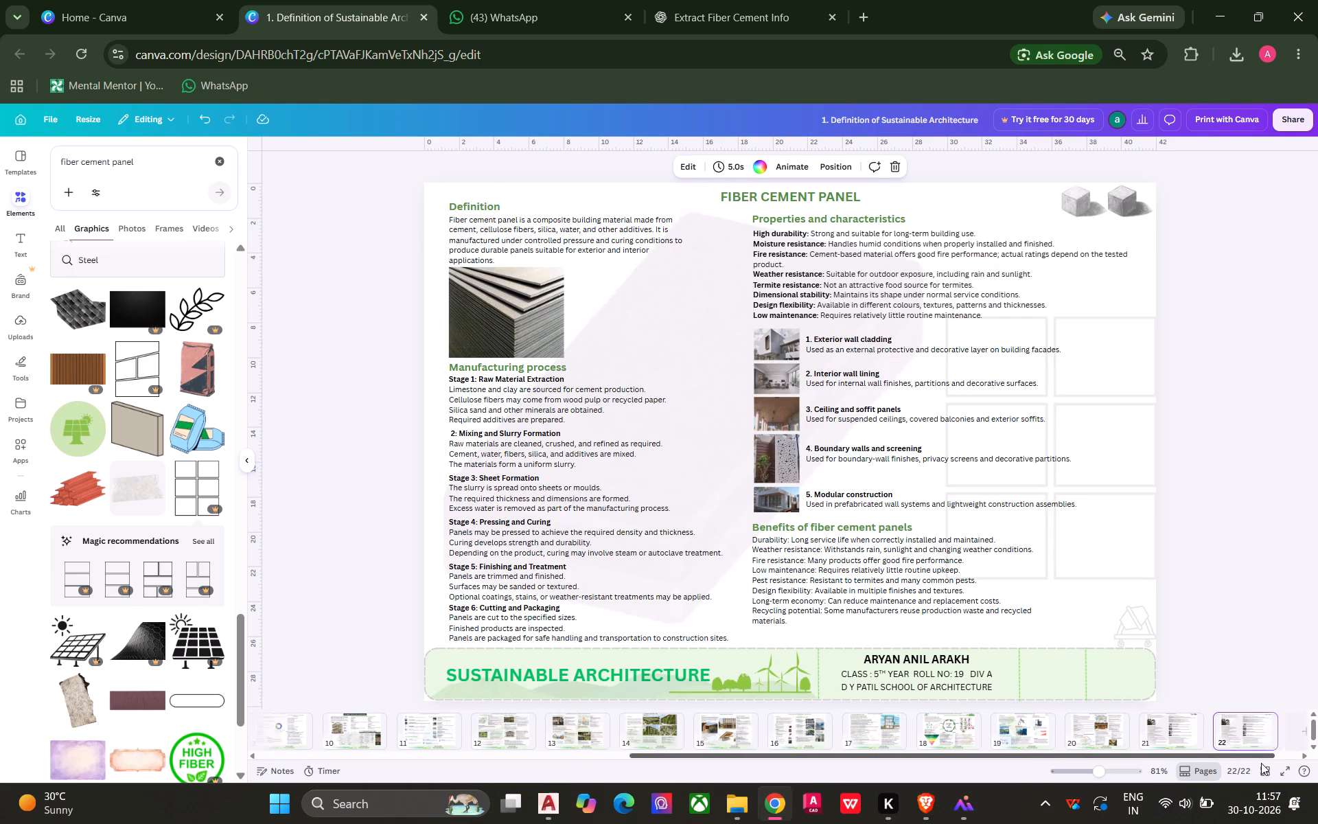
pyautogui.moveTo(1261, 763); pyautogui.dragTo(1296, 767)
pyautogui.moveTo(1216, 258); pyautogui.dragTo(778, 611)
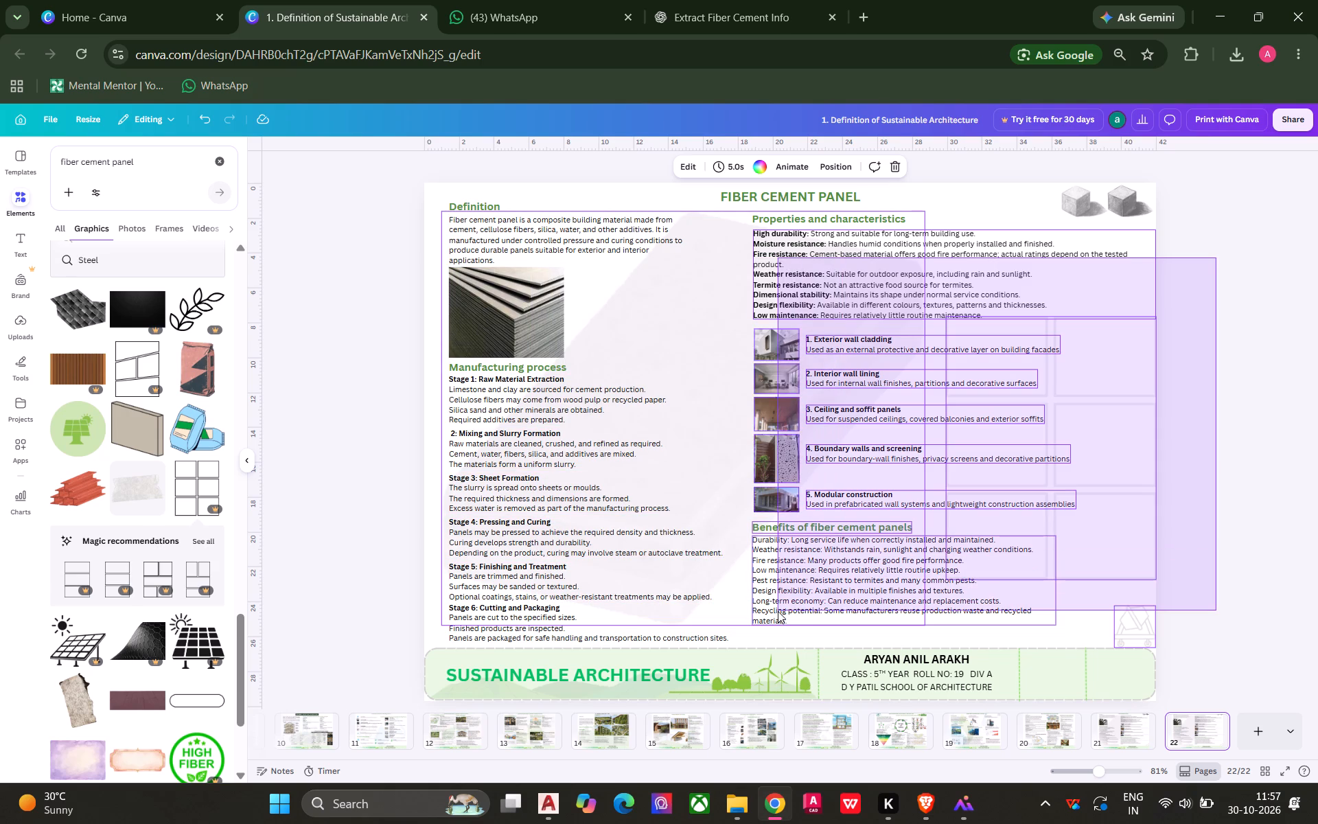
pyautogui.moveTo(778, 611); pyautogui.dragTo(801, 610)
pyautogui.press('Delete')
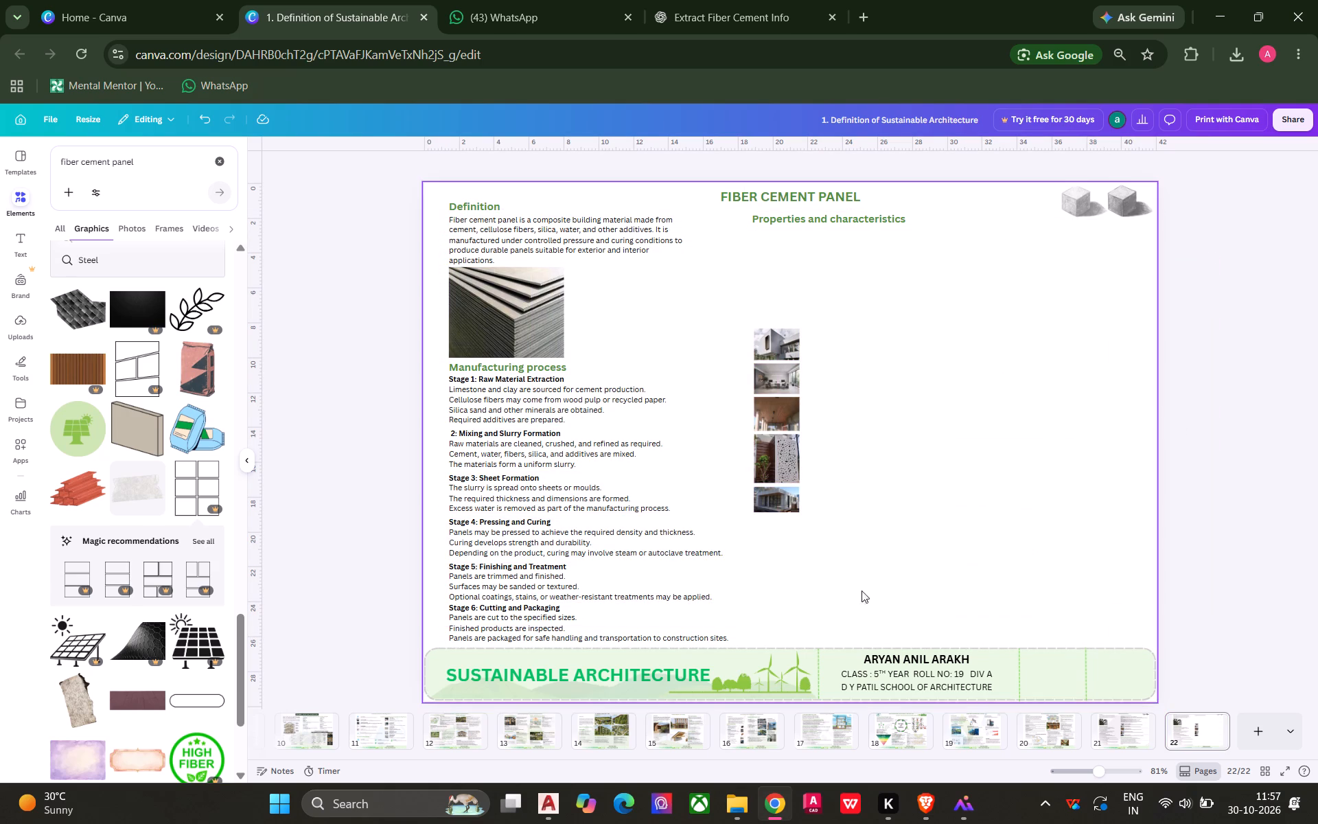
# Delete the panel photo, the five application photos and the Manufacturing process heading with Stages 1 to 5 from page 22.
pyautogui.moveTo(874, 595); pyautogui.dragTo(494, 337)
pyautogui.press('Delete')
pyautogui.click(629, 369)
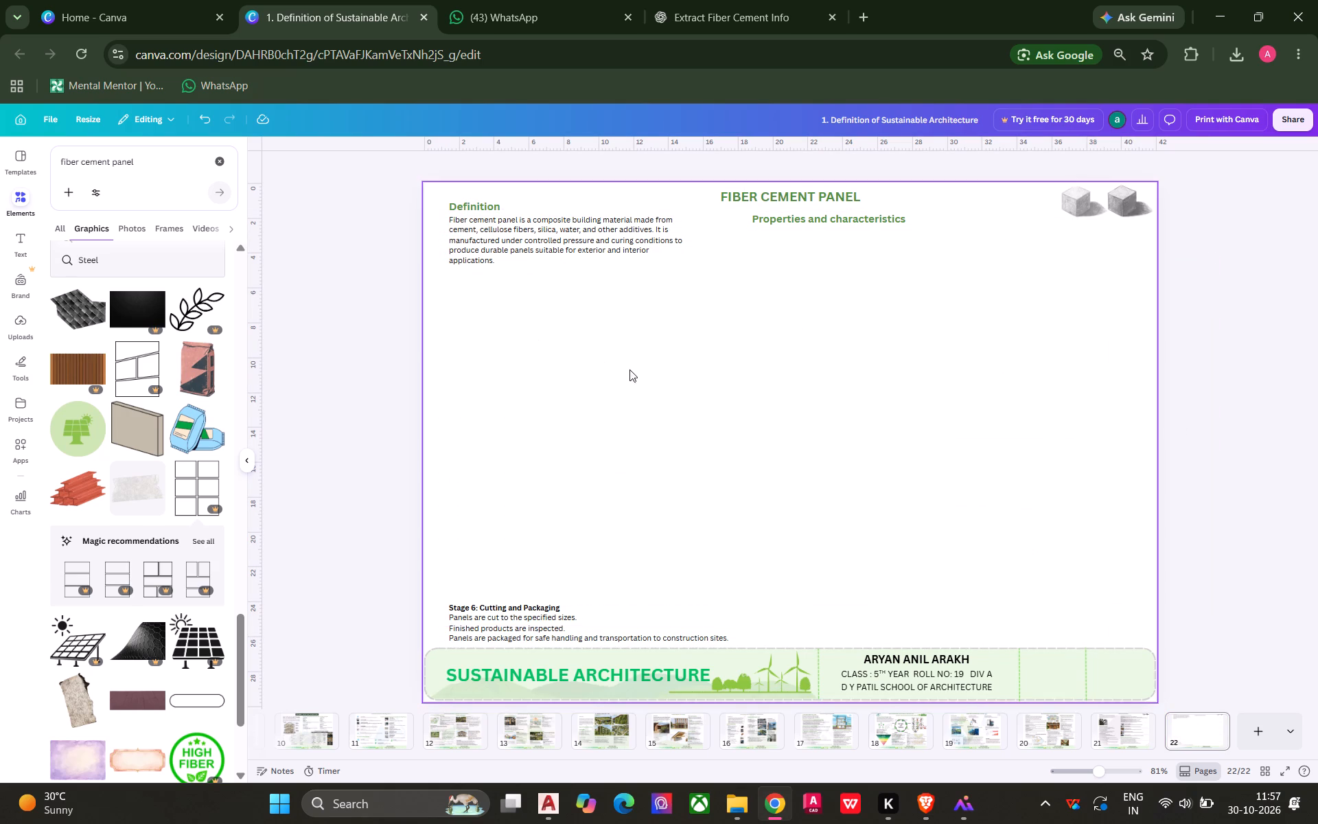
# Delete the grey cement cubes graphic and the Properties and characteristics heading from page 22.
pyautogui.click(1104, 211)
pyautogui.press('Delete')
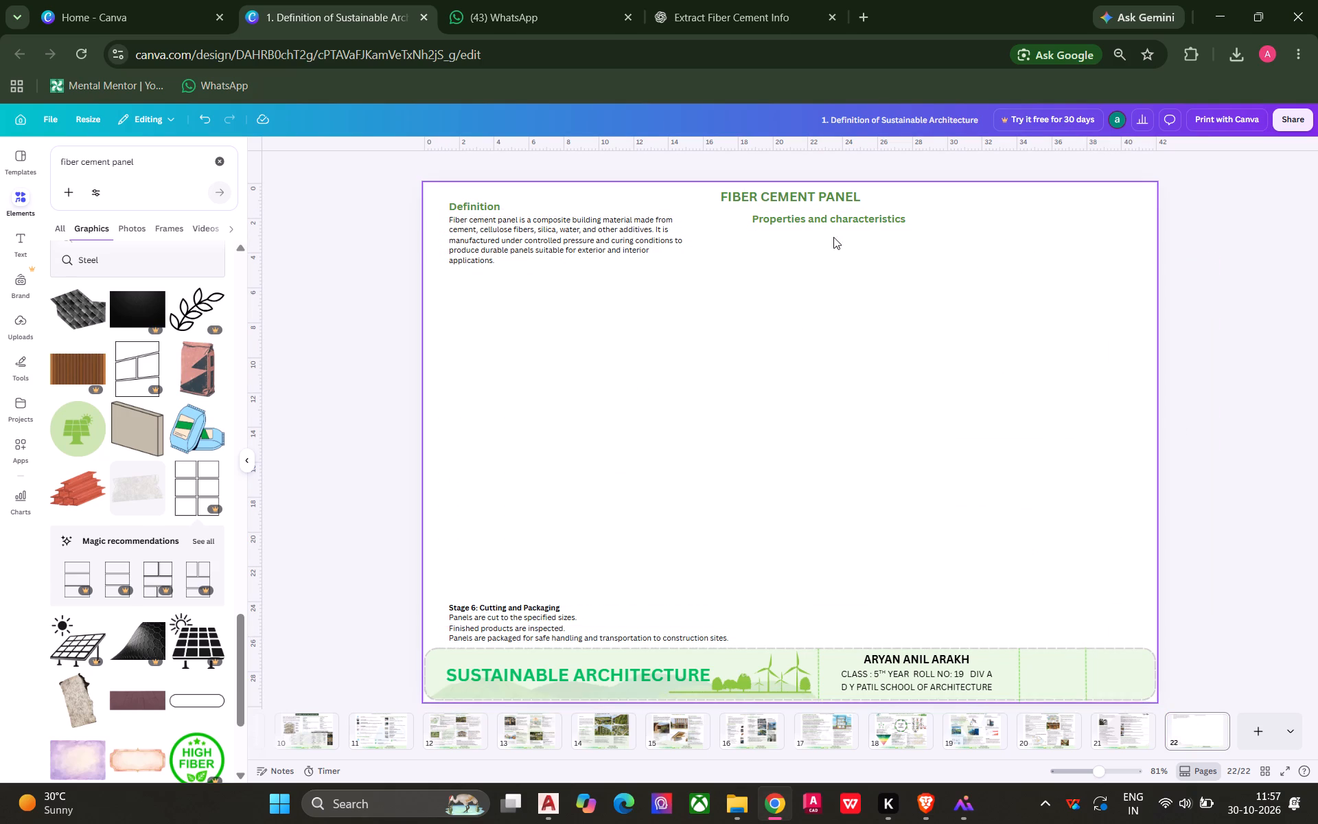
pyautogui.click(829, 220)
pyautogui.press('Delete')
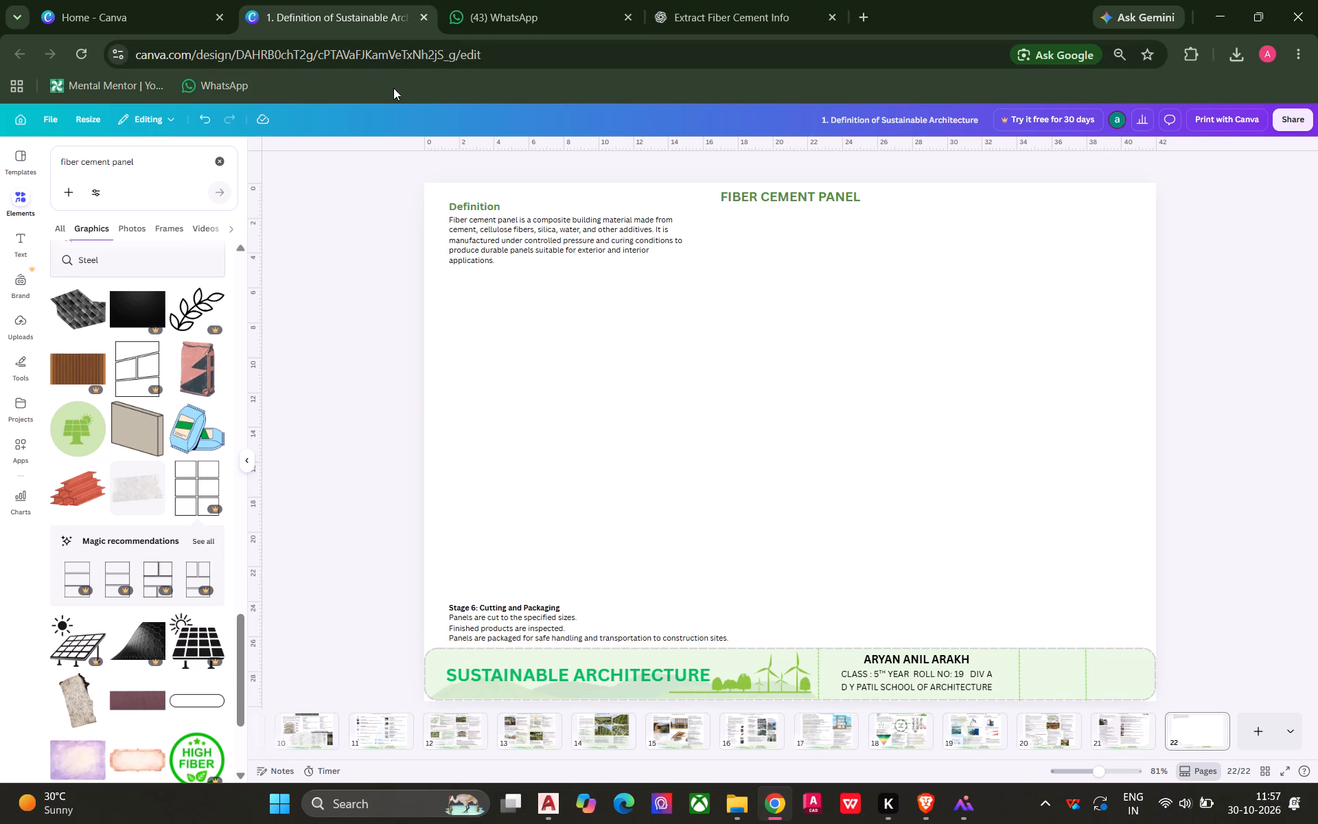
# Save the design with the cleared page 22.
pyautogui.hotkey('ctrl', 's')
# Return to the Canva home page and open the Sustainable ARCHITECTURE design.
pyautogui.click(21, 121)
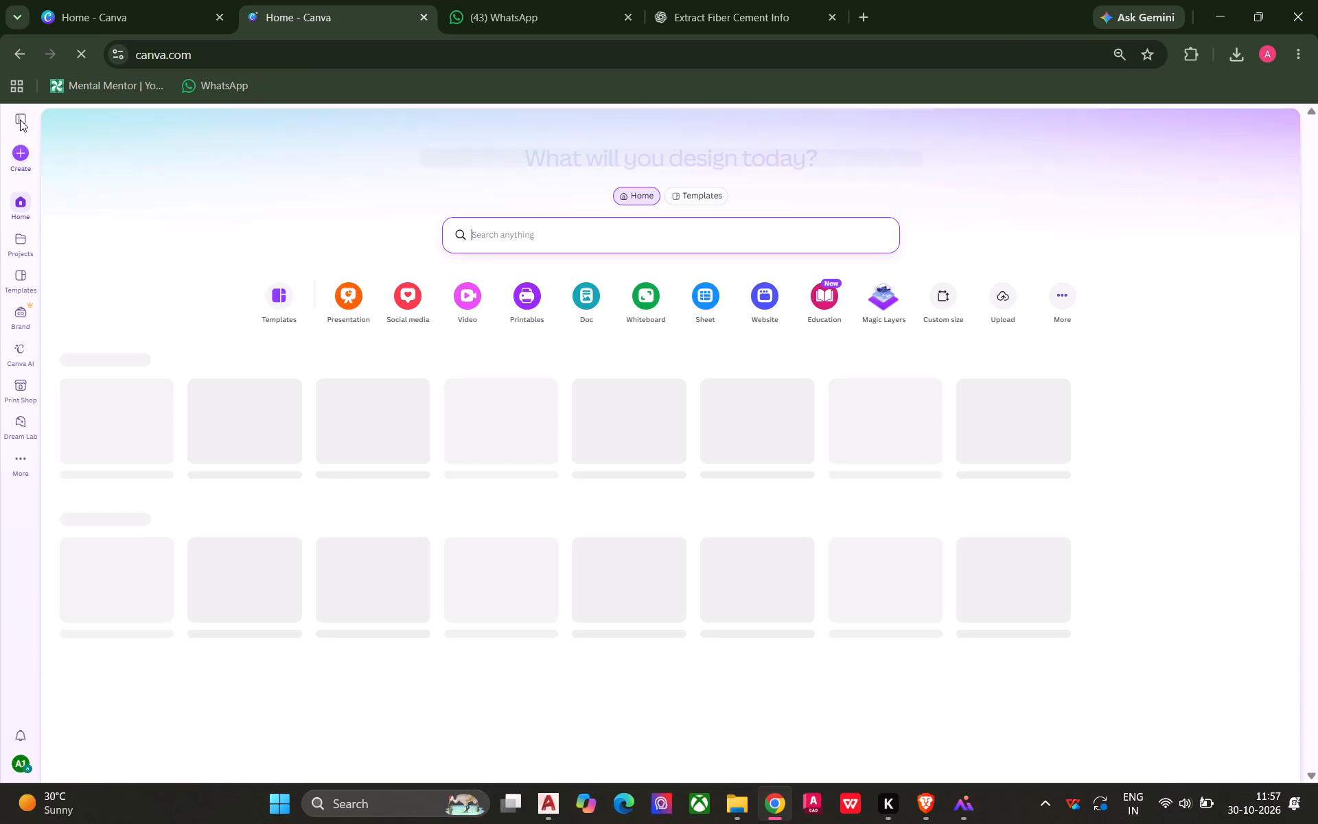
pyautogui.click(227, 427)
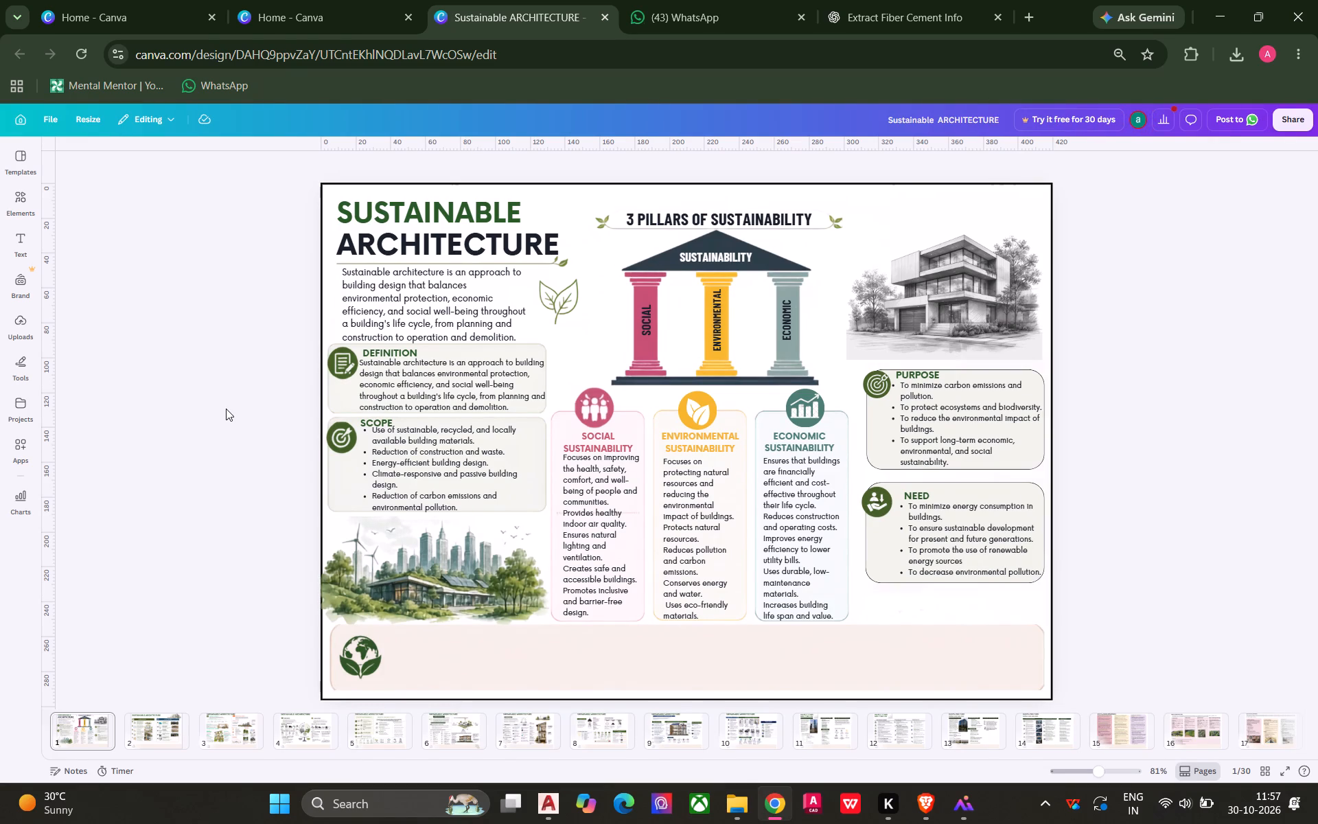
pyautogui.click(173, 411)
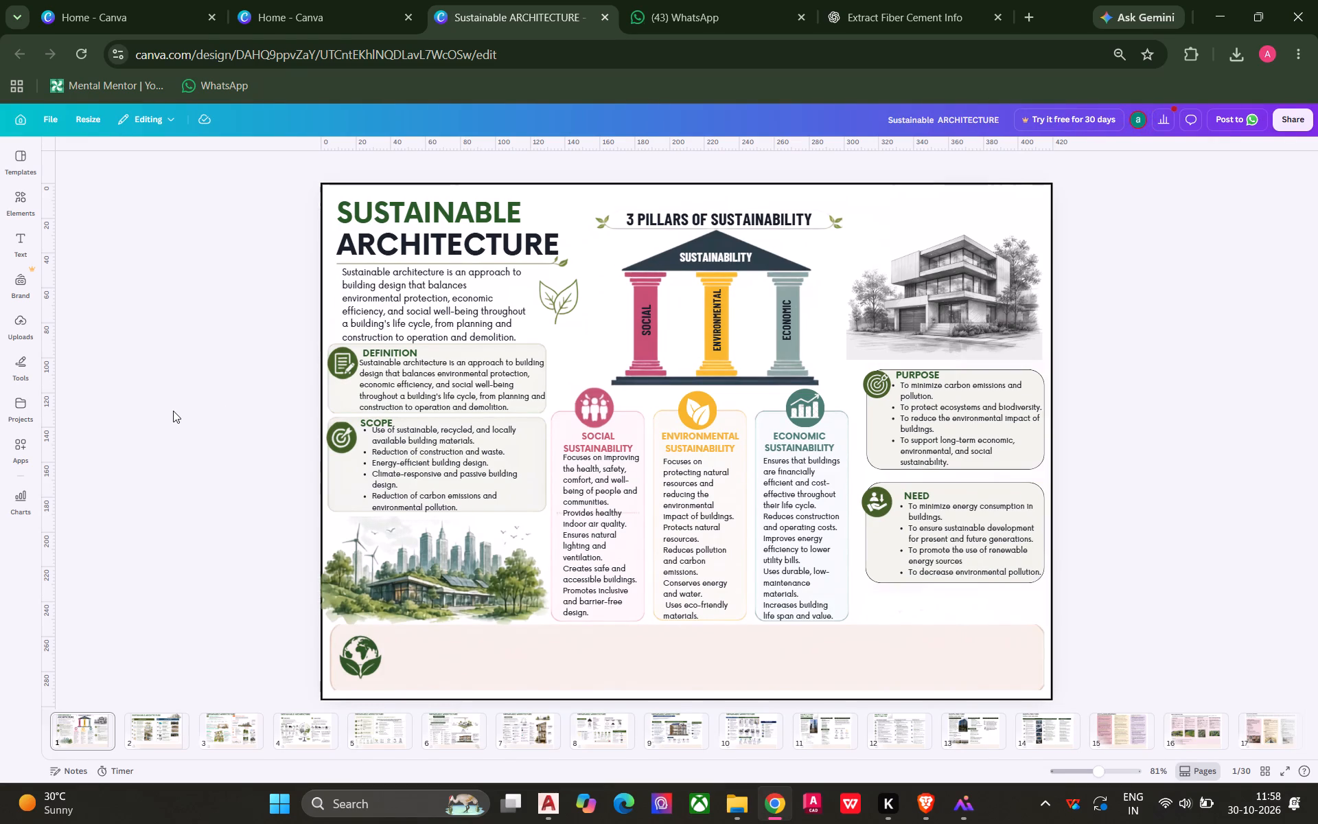